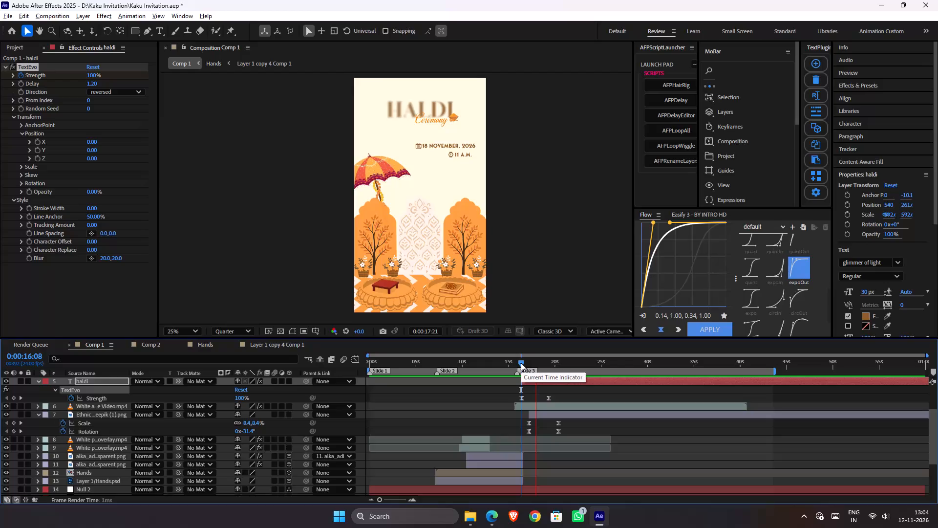
# Shorten the haldi title's TextEvo reveal by moving its ending Strength keyframe to about 0:00:17:07, preview it, and save the project.
pyautogui.press('space')
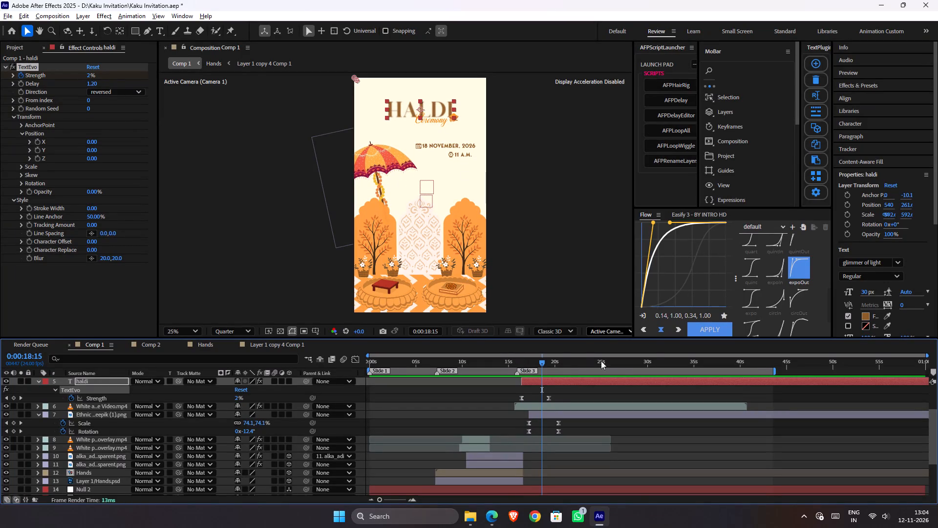
pyautogui.moveTo(550, 396); pyautogui.dragTo(531, 395)
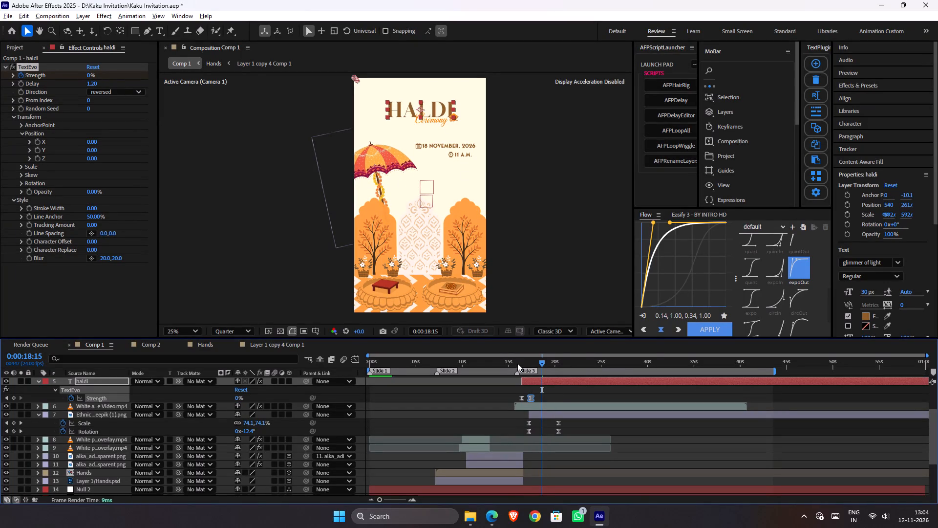
pyautogui.click(519, 361)
pyautogui.press('space')
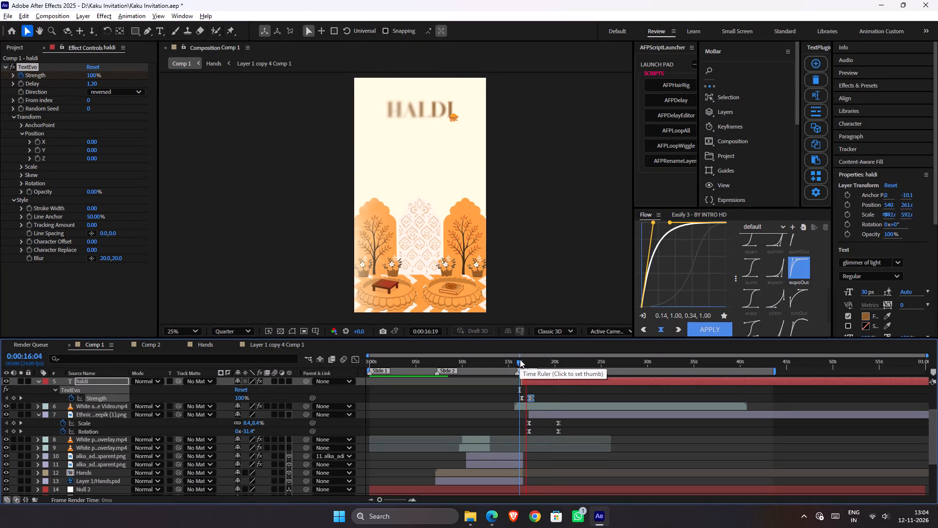
pyautogui.press('space')
pyautogui.click(521, 362)
pyautogui.press('space')
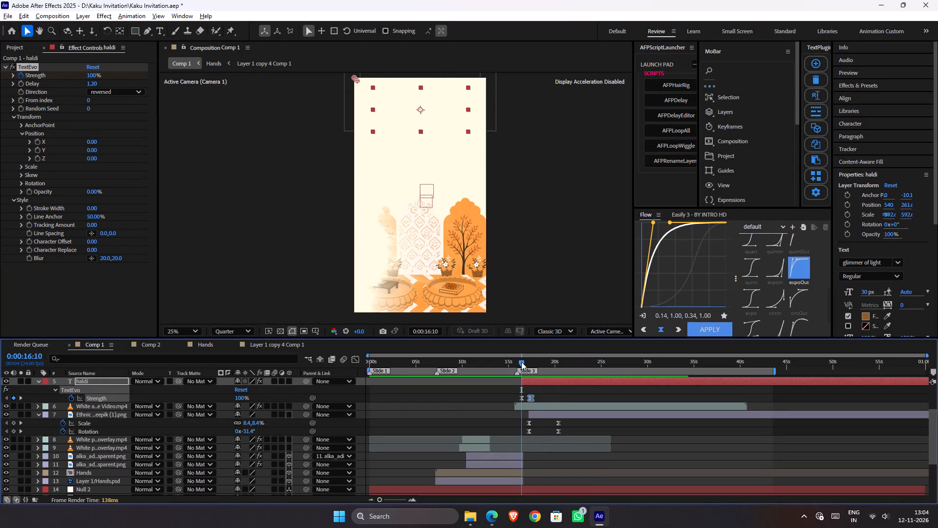
pyautogui.press('space')
pyautogui.hotkey('ctrl', 's')
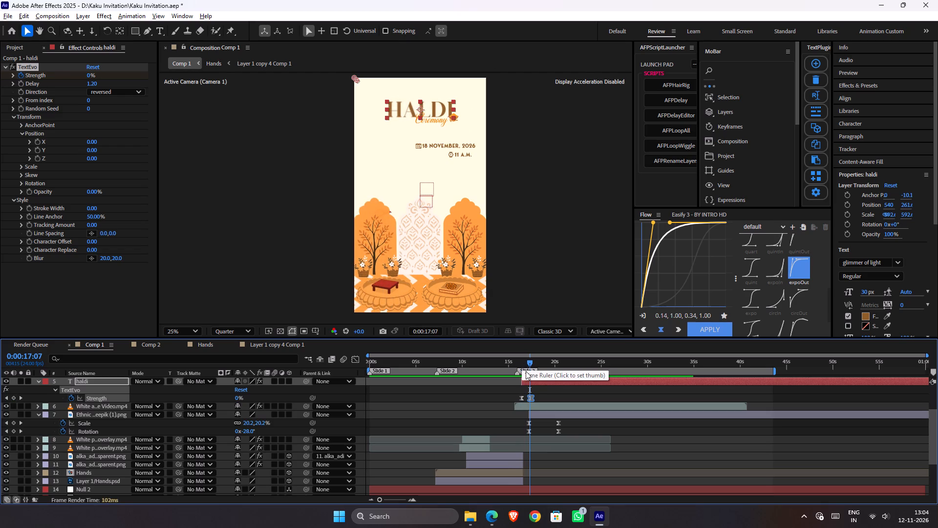
# Apply a TextEvo animation to the Ceremony text layer, starting at the layer's in point.
pyautogui.scroll(1, 535, 393)
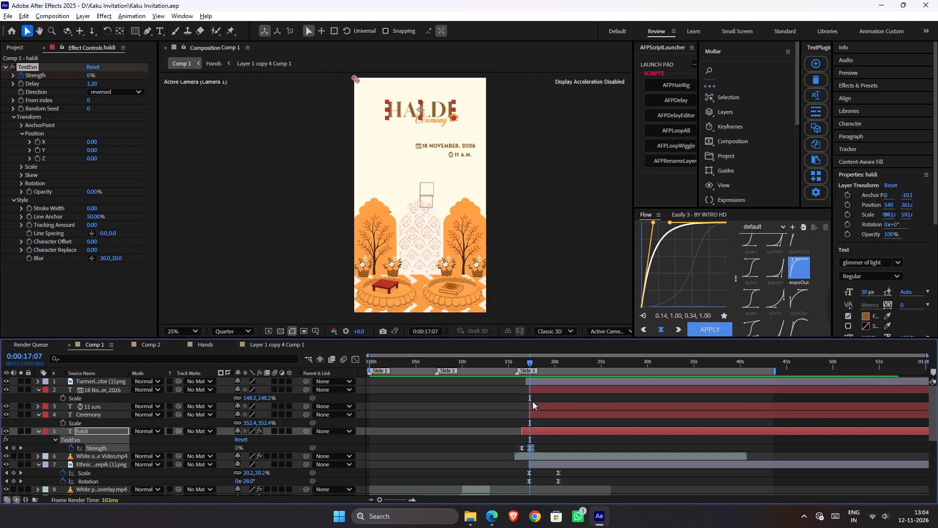
pyautogui.click(535, 415)
pyautogui.press('i')
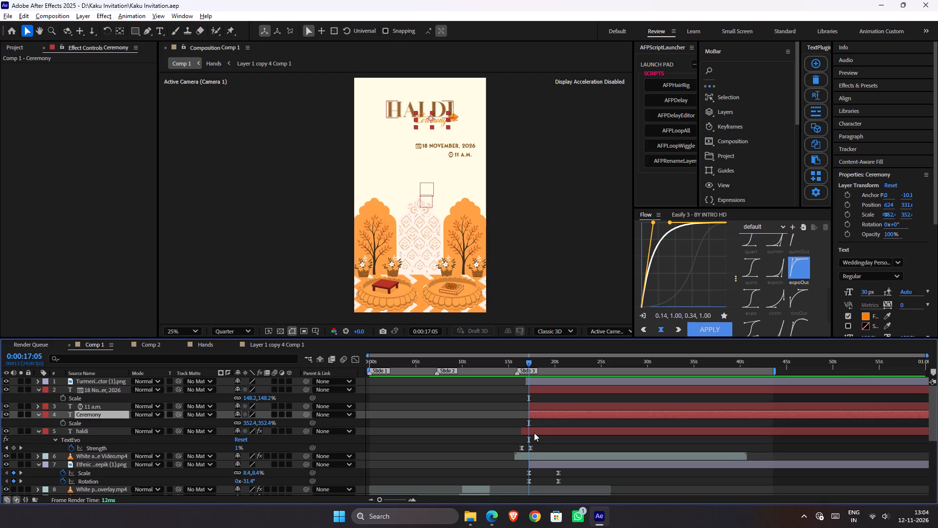
pyautogui.click(534, 433)
pyautogui.click(575, 416)
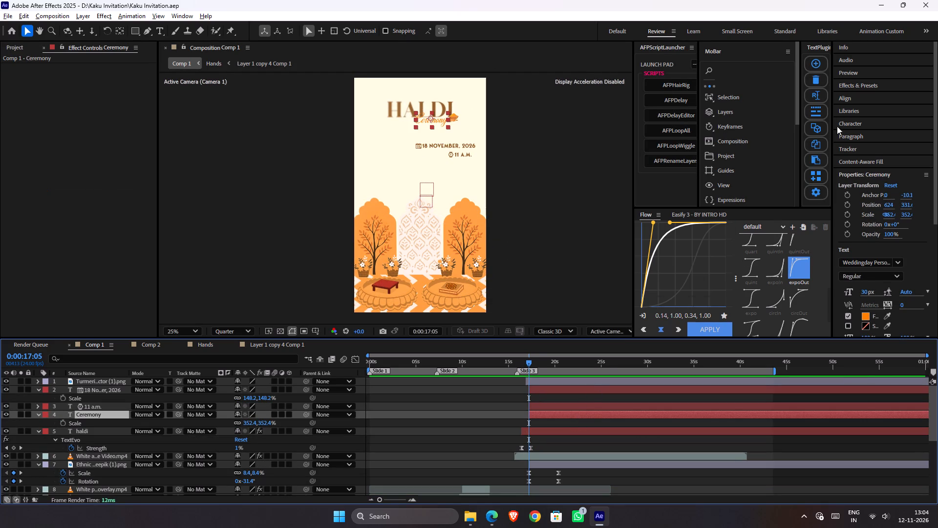
pyautogui.click(818, 59)
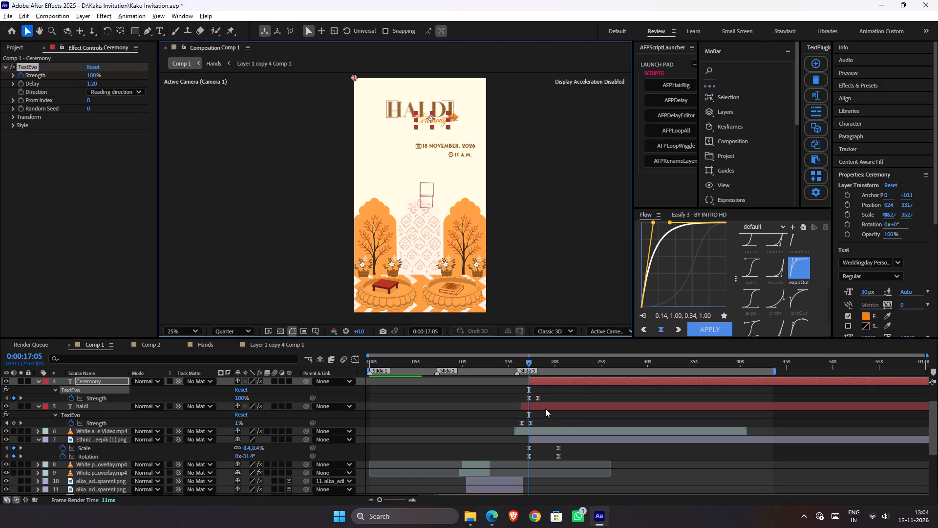
# Copy the haldi layer's TextEvo effect settings onto the Ceremony layer and preview the reveal.
pyautogui.click(546, 407)
pyautogui.click(25, 64)
pyautogui.click(25, 66)
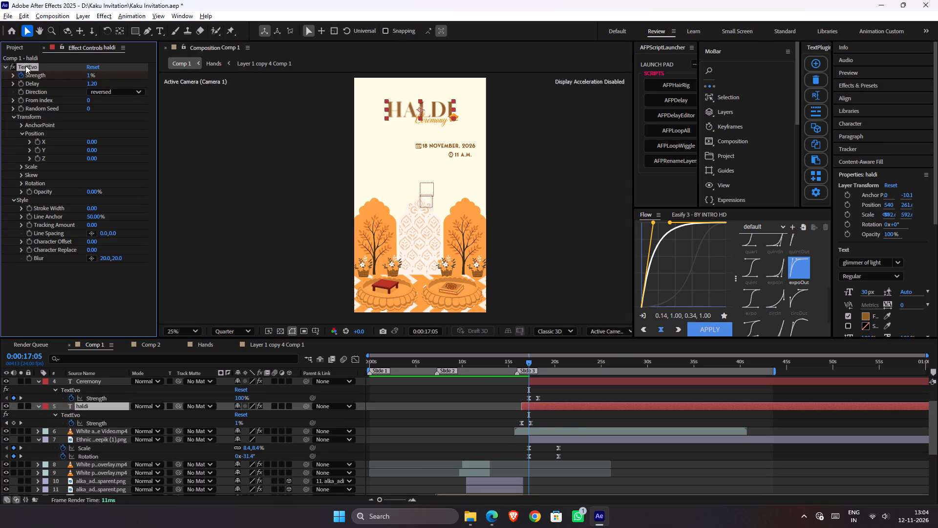
pyautogui.hotkey('ctrl', 'c')
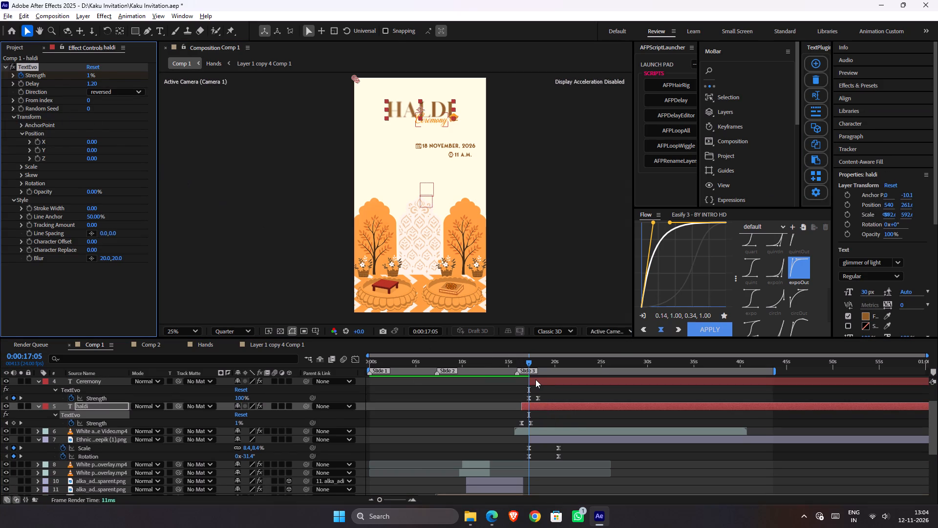
pyautogui.click(535, 379)
pyautogui.hotkey('ctrl', 'v')
pyautogui.click(539, 394)
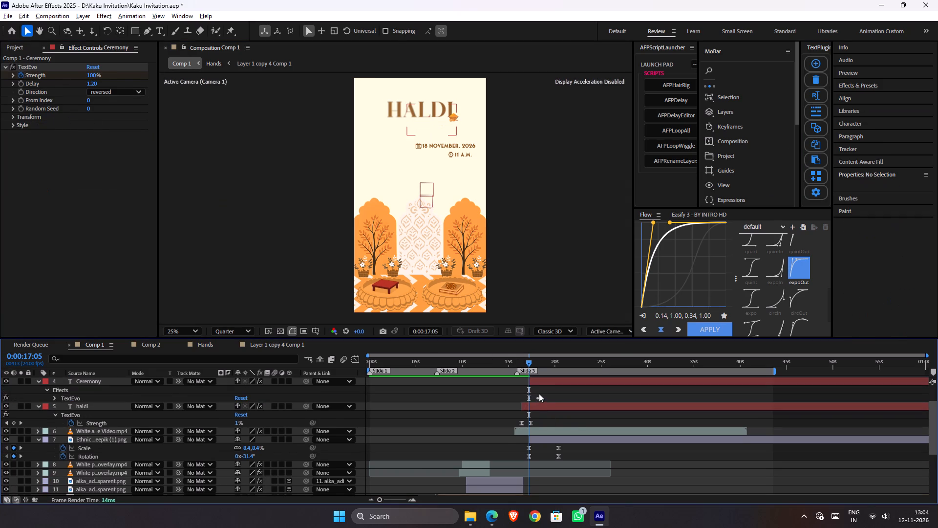
pyautogui.press('space')
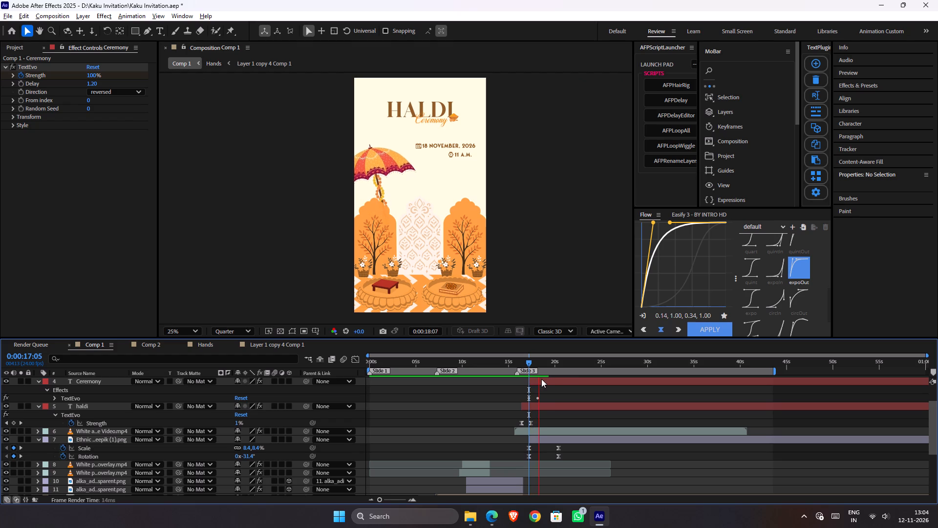
pyautogui.press('space')
# Set the Ceremony layer's TextEvo direction to Random, preview the animation, and save the project.
pyautogui.click(541, 377)
pyautogui.click(98, 86)
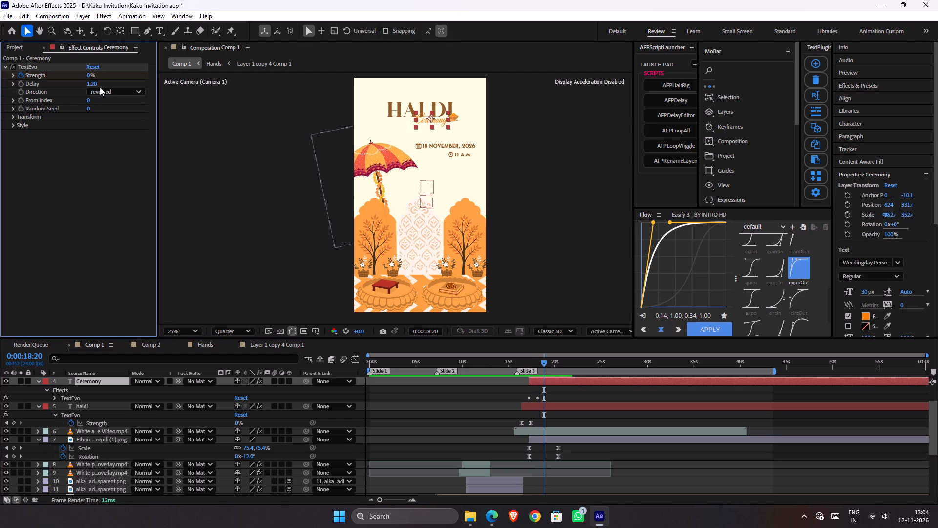
pyautogui.click(100, 92)
pyautogui.click(114, 145)
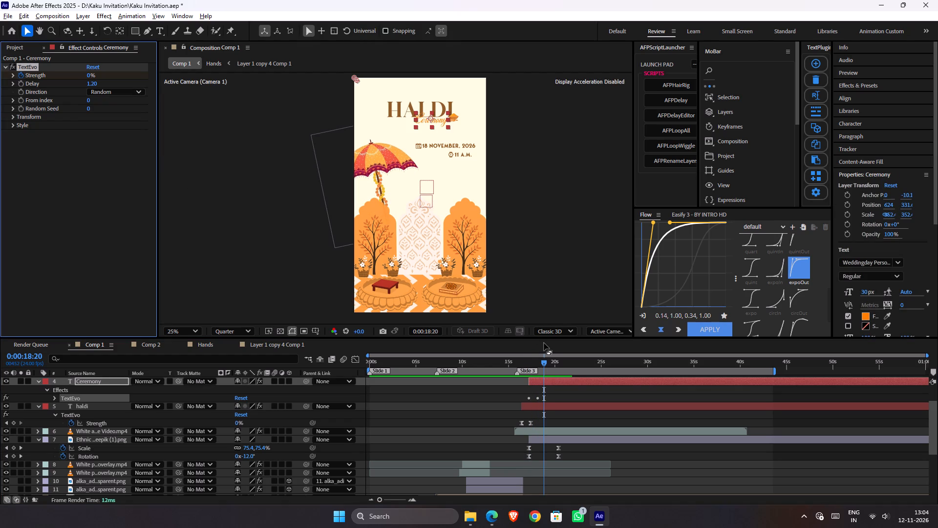
pyautogui.moveTo(534, 367); pyautogui.dragTo(524, 364)
pyautogui.press('space')
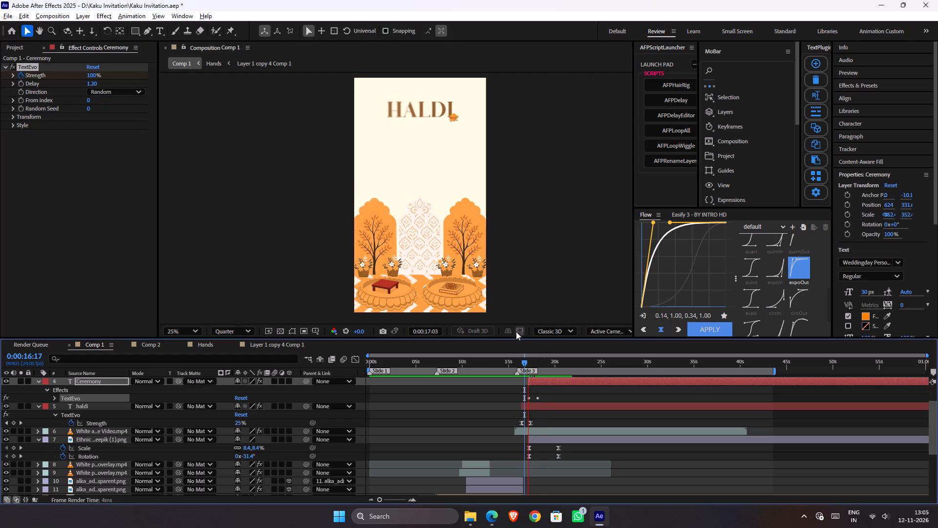
pyautogui.press('space')
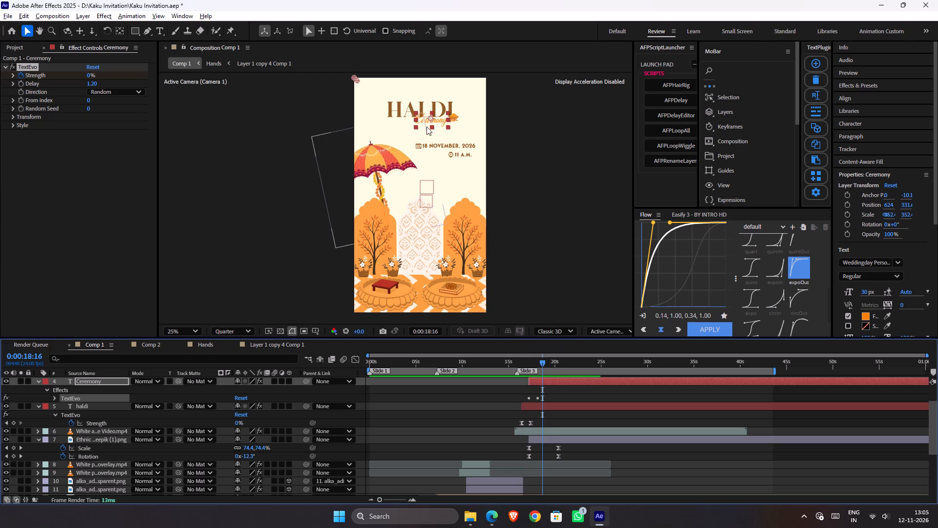
pyautogui.scroll(1, 549, 436)
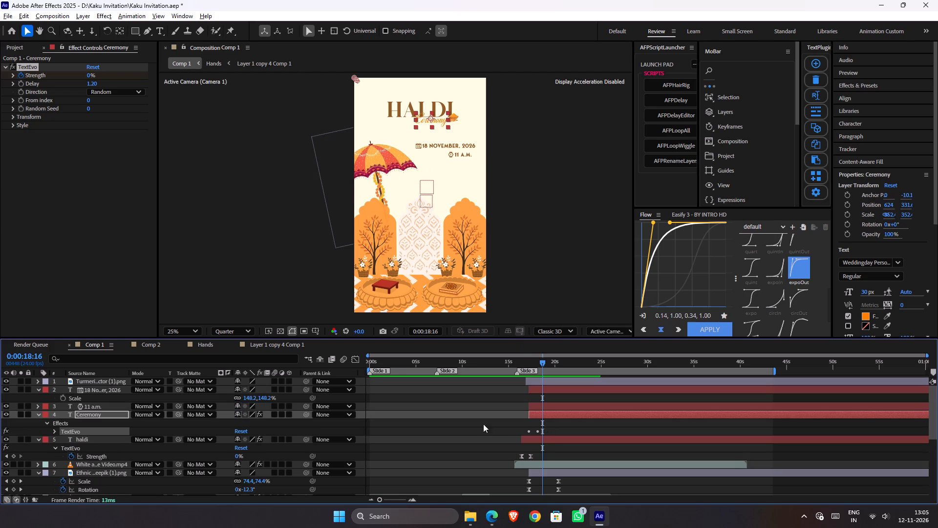
pyautogui.hotkey('ctrl', 's')
# Move the anchor point of the turmeric bowl image beside the HALDI title down to the bowl's base.
pyautogui.click(101, 437)
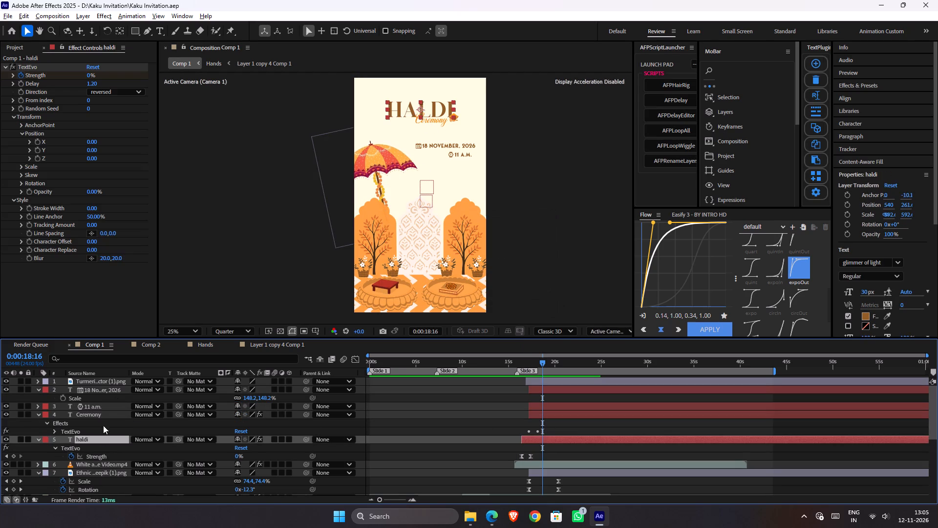
pyautogui.click(105, 384)
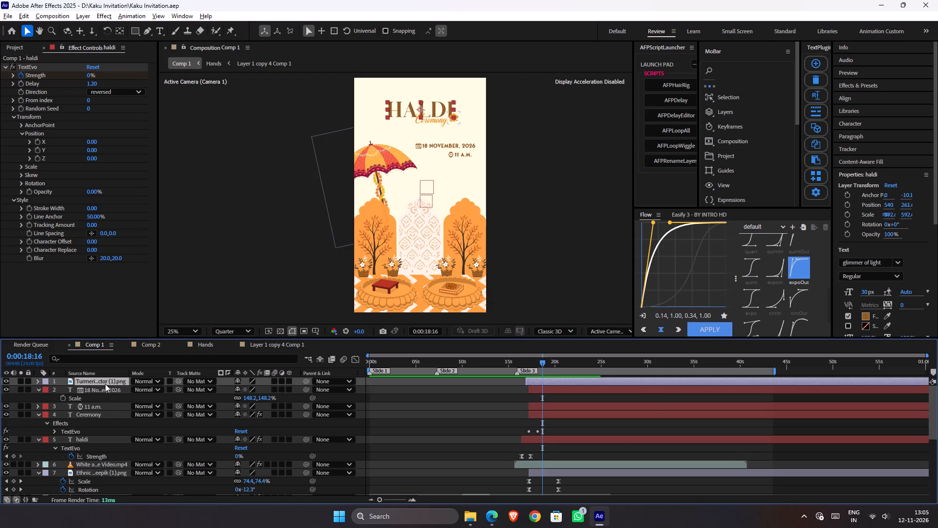
pyautogui.press('s')
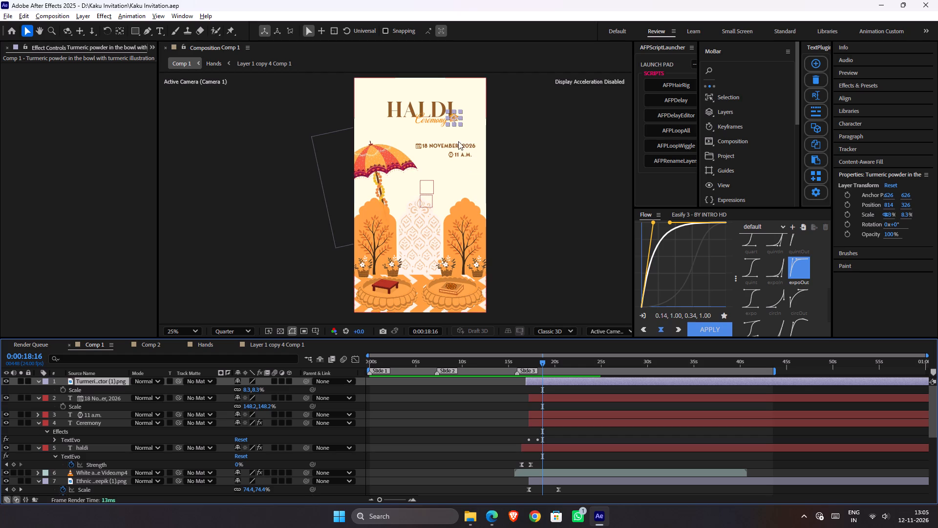
pyautogui.scroll(-3, 458, 141)
pyautogui.scroll(3, 424, 180)
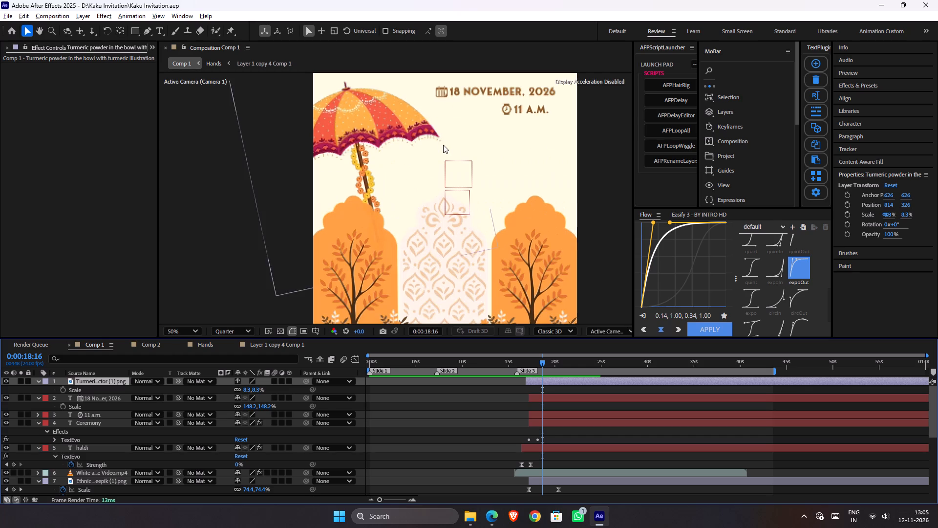
pyautogui.press('space')
pyautogui.press('space')
pyautogui.press('space')
pyautogui.press('space')
pyautogui.press('space')
pyautogui.press('space')
pyautogui.press('space')
pyautogui.press('space')
pyautogui.press('space')
pyautogui.press('space')
pyautogui.press('space')
pyautogui.press('space')
pyautogui.press('space')
pyautogui.press('space')
pyautogui.press('space')
pyautogui.moveTo(525, 91); pyautogui.dragTo(463, 211)
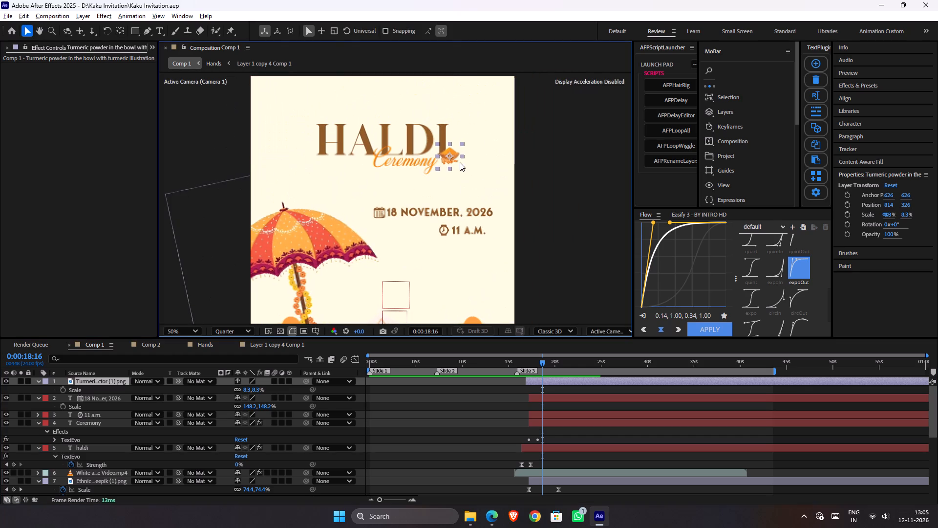
pyautogui.scroll(1, 460, 162)
pyautogui.press('space')
pyautogui.press('space')
pyautogui.press('space')
pyautogui.press('space')
pyautogui.press('space')
pyautogui.moveTo(491, 140); pyautogui.dragTo(449, 213)
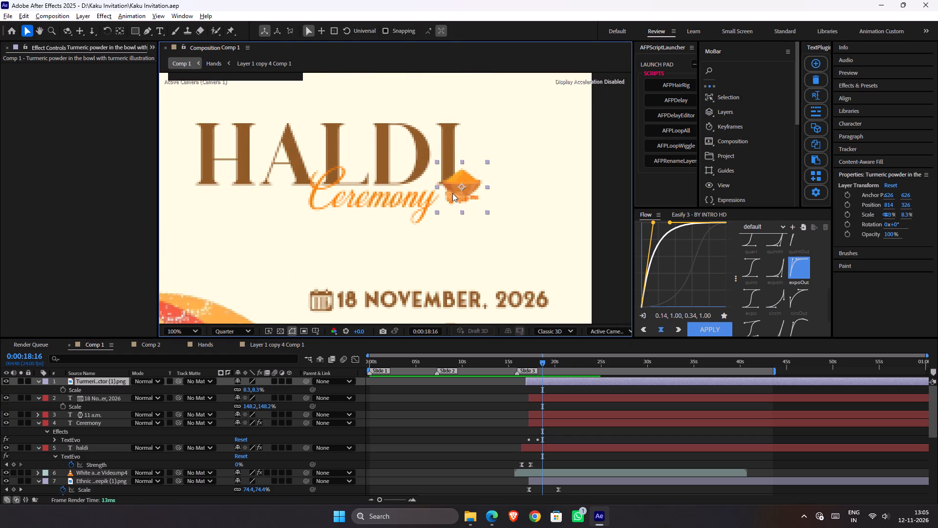
pyautogui.press('y')
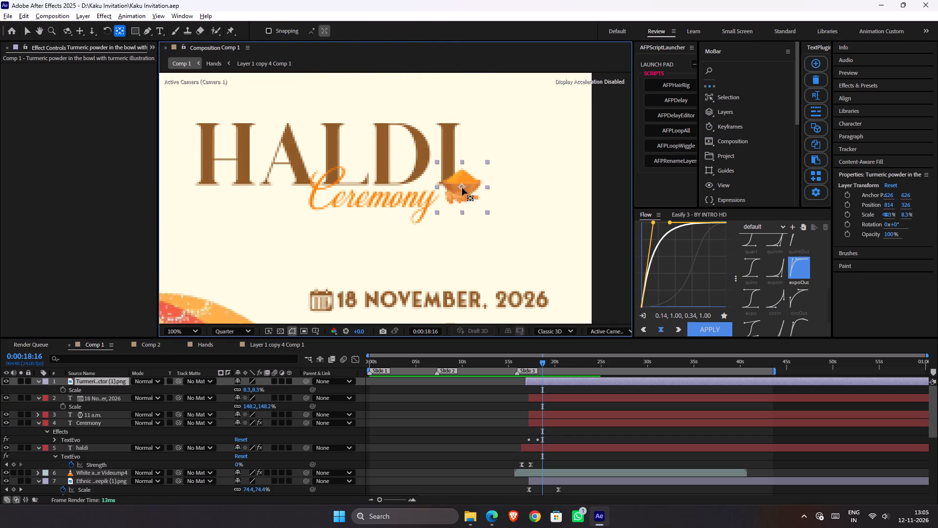
pyautogui.moveTo(462, 187); pyautogui.dragTo(461, 202)
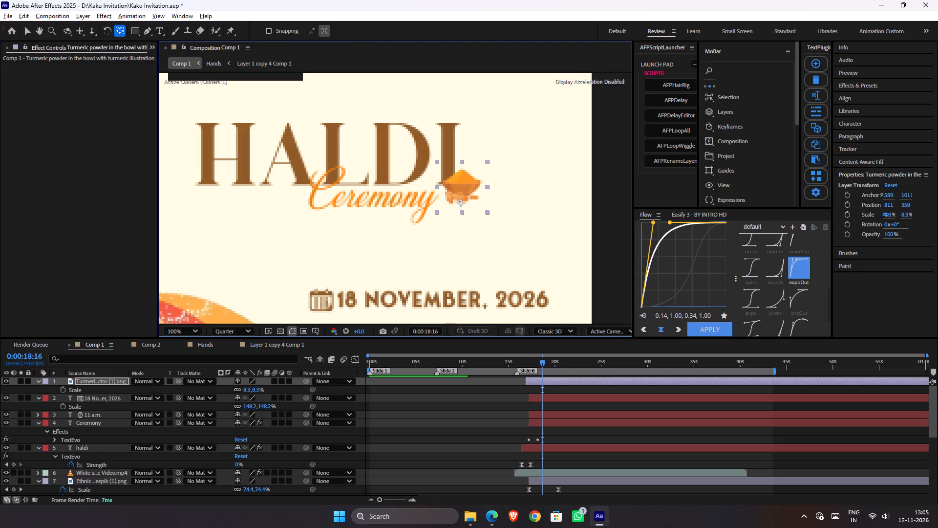
# Animate the turmeric bowl's Scale from 0% at its layer's in point up to its current size at 0:00:18:16.
pyautogui.press('s')
pyautogui.press('s')
pyautogui.click(63, 390)
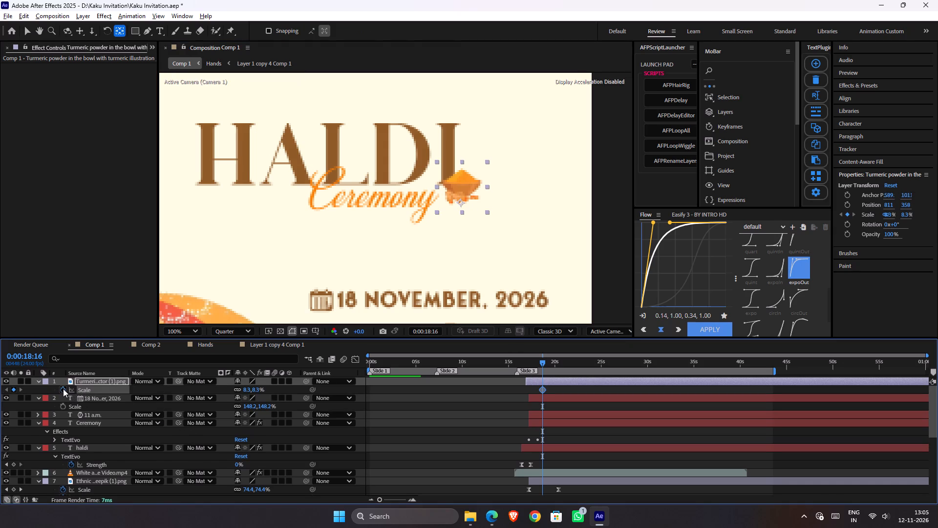
pyautogui.press('v')
pyautogui.press('i')
pyautogui.click(249, 389)
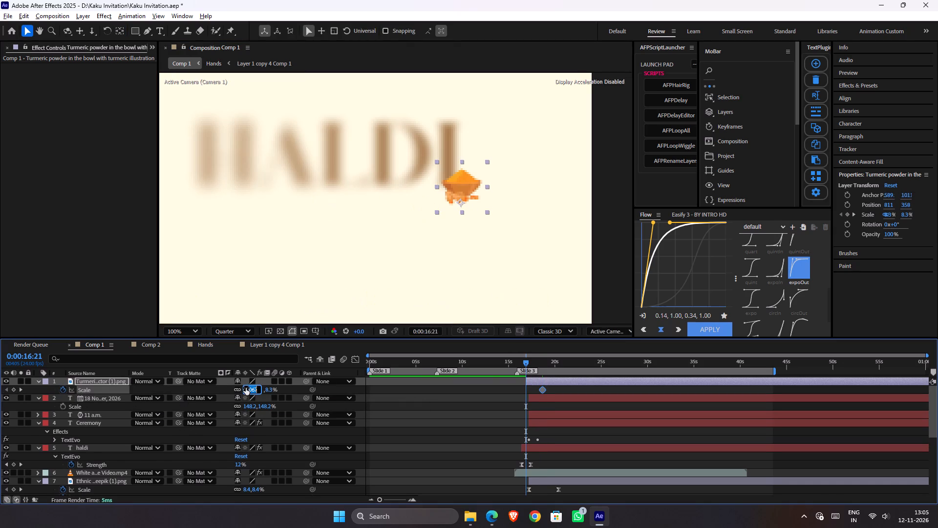
pyautogui.press('0')
pyautogui.press('Return')
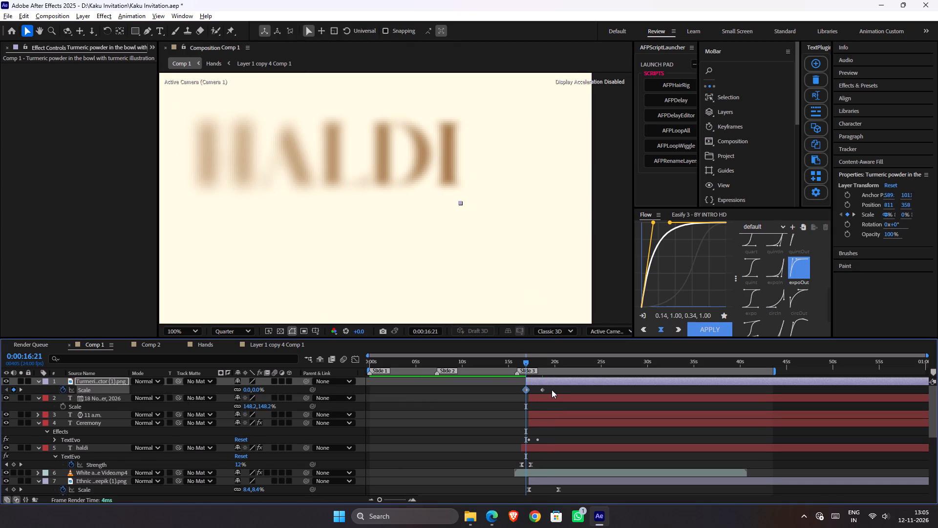
# Apply the expoOut easing curve to both of the turmeric bowl's Scale keyframes and save the project.
pyautogui.moveTo(552, 390); pyautogui.dragTo(496, 391)
pyautogui.click(705, 327)
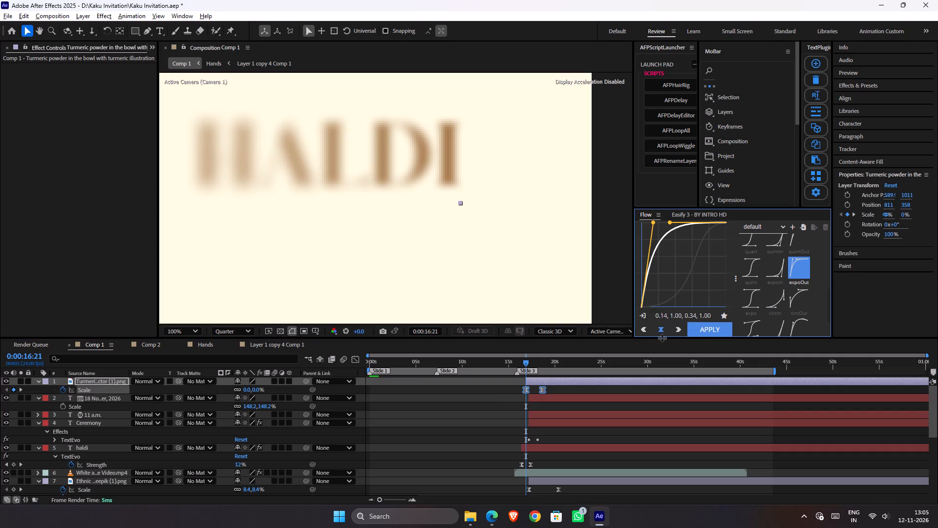
pyautogui.scroll(-1, 424, 223)
pyautogui.click(581, 254)
pyautogui.hotkey('ctrl', 's')
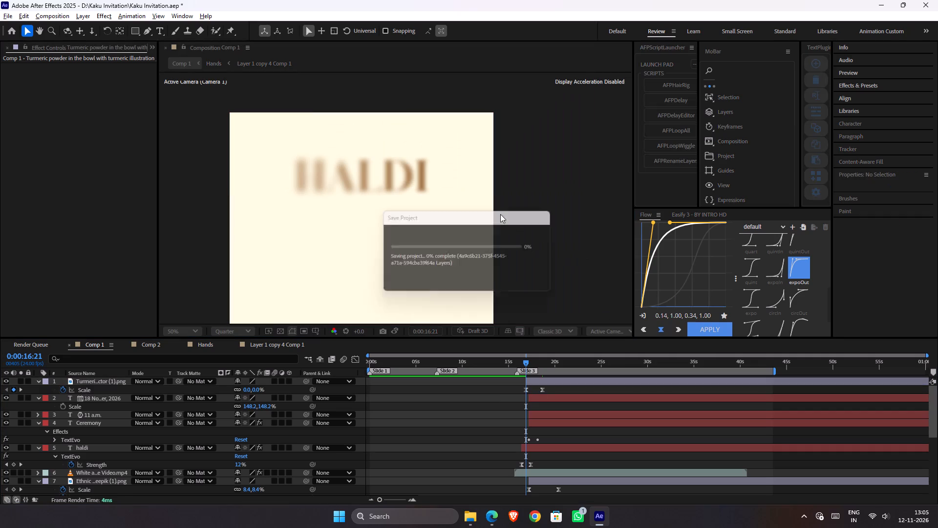
# Preview the bowl's scale-up, shift the turmeric bowl layer slightly later to start just after the Ceremony text, and preview again.
pyautogui.press('space')
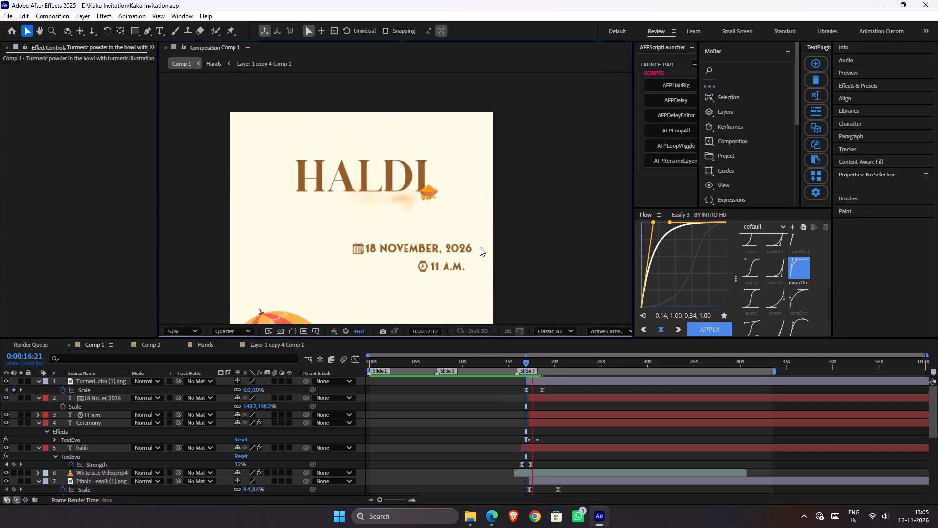
pyautogui.press('space')
pyautogui.moveTo(547, 377); pyautogui.dragTo(554, 385)
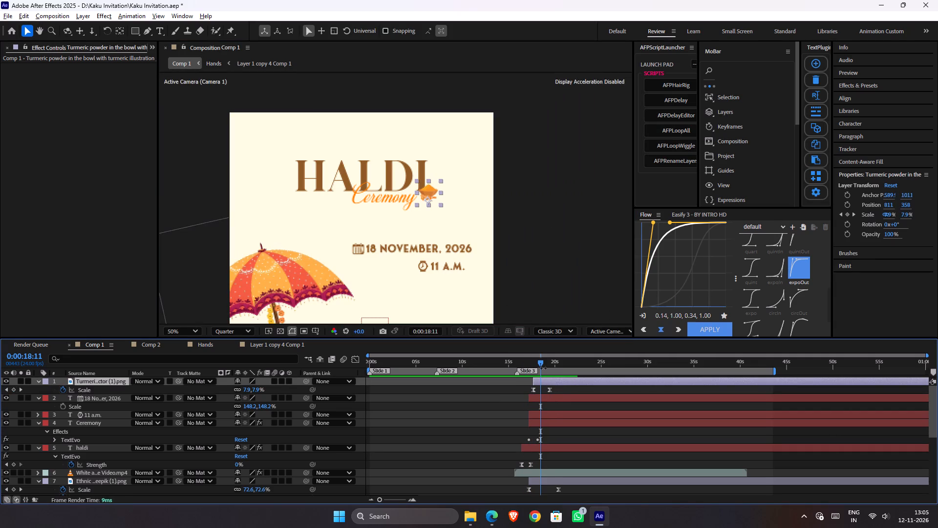
pyautogui.moveTo(535, 361); pyautogui.dragTo(527, 359)
pyautogui.press('space')
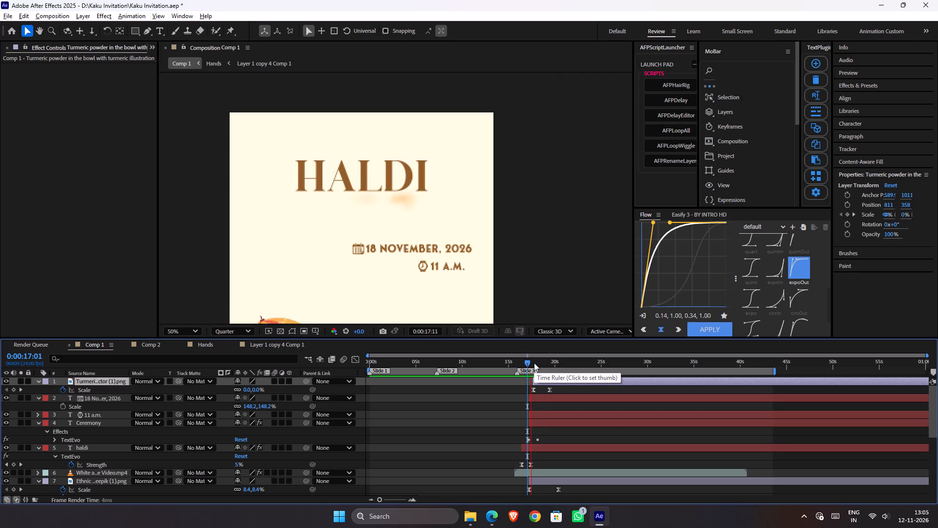
pyautogui.press('space')
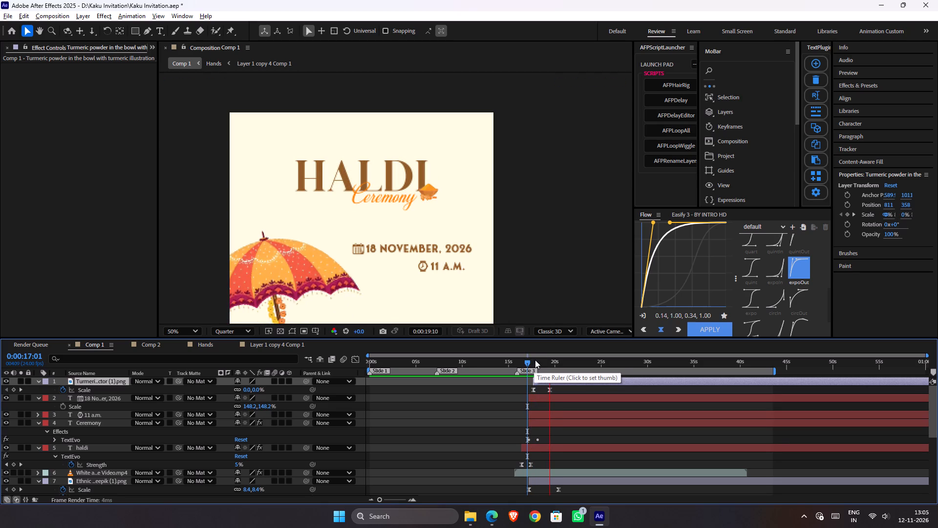
# Animate the turmeric bowl's Rotation from -89° at its in point, 0:00:17:16, to 0° at 0:00:19:11.
pyautogui.press('j')
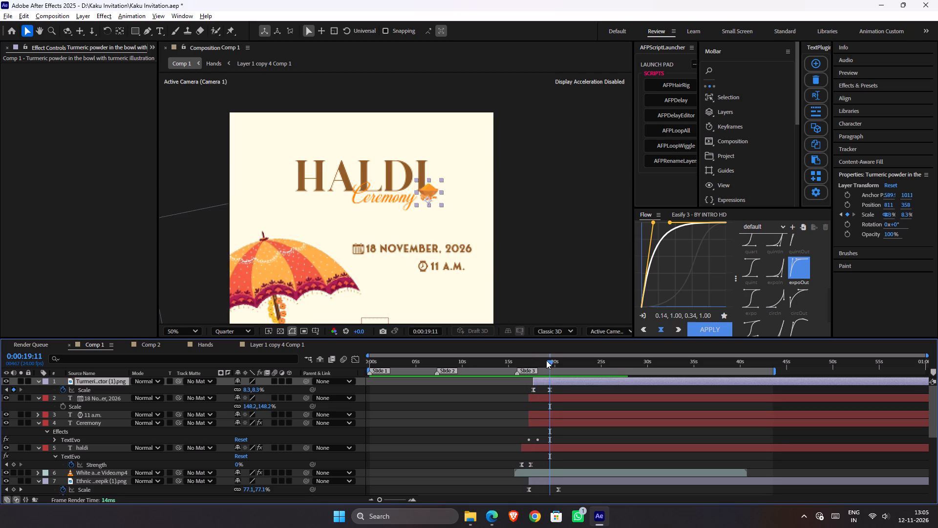
pyautogui.hotkey('shift', 'r')
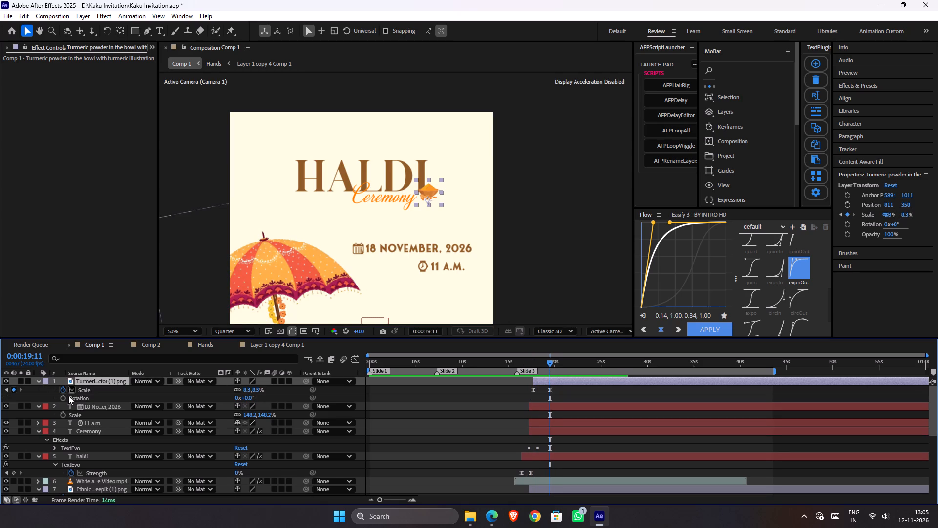
pyautogui.click(63, 396)
pyautogui.press('i')
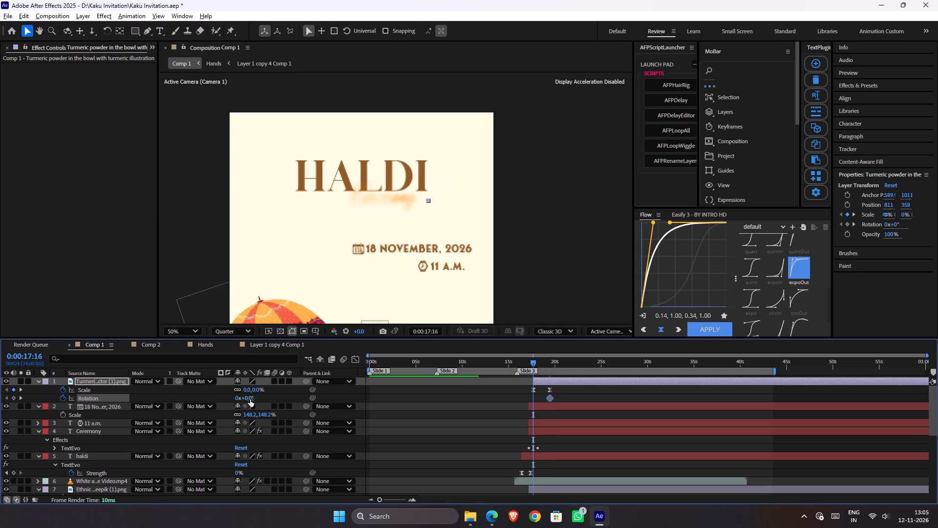
pyautogui.moveTo(251, 399); pyautogui.dragTo(214, 401)
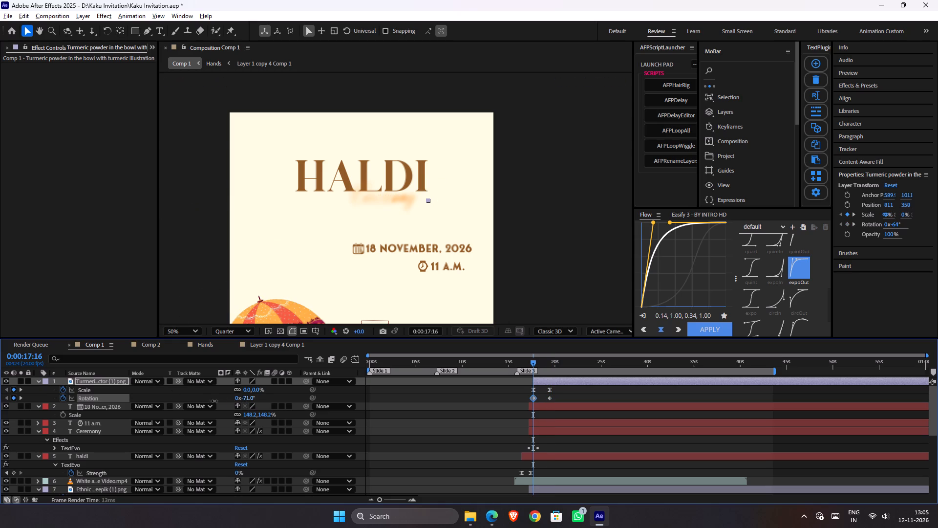
pyautogui.moveTo(214, 401); pyautogui.dragTo(209, 401)
# Apply the expoOut easing curve to both of the turmeric bowl's Rotation keyframes and preview the entrance.
pyautogui.moveTo(564, 396); pyautogui.dragTo(514, 407)
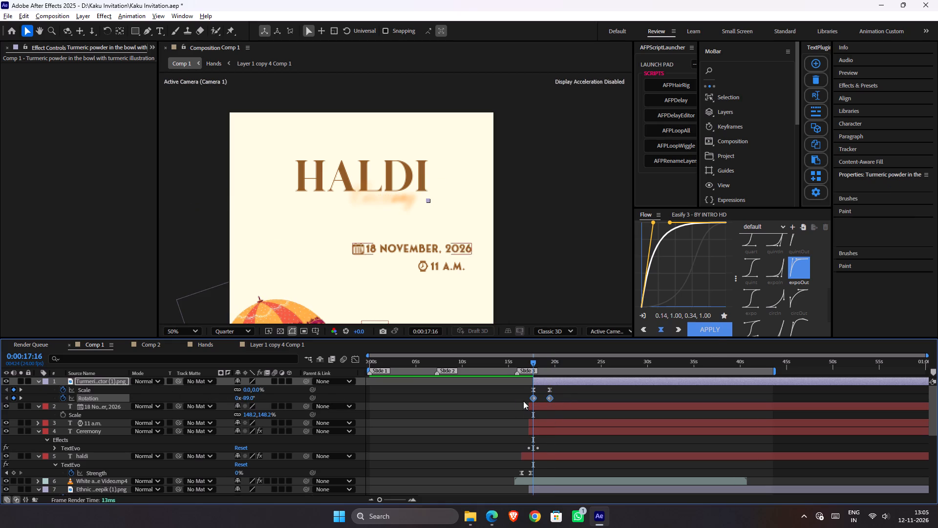
pyautogui.click(714, 330)
pyautogui.press('space')
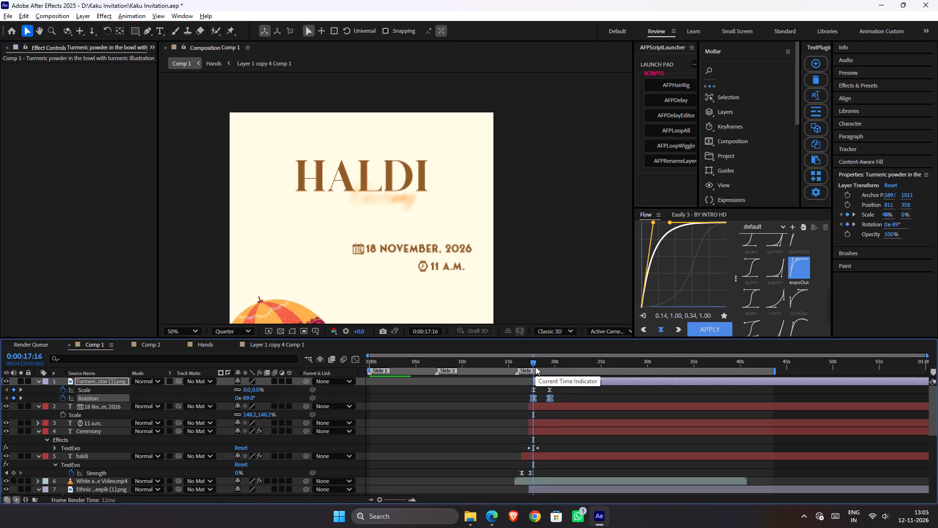
pyautogui.press('space')
pyautogui.moveTo(535, 363); pyautogui.dragTo(535, 364)
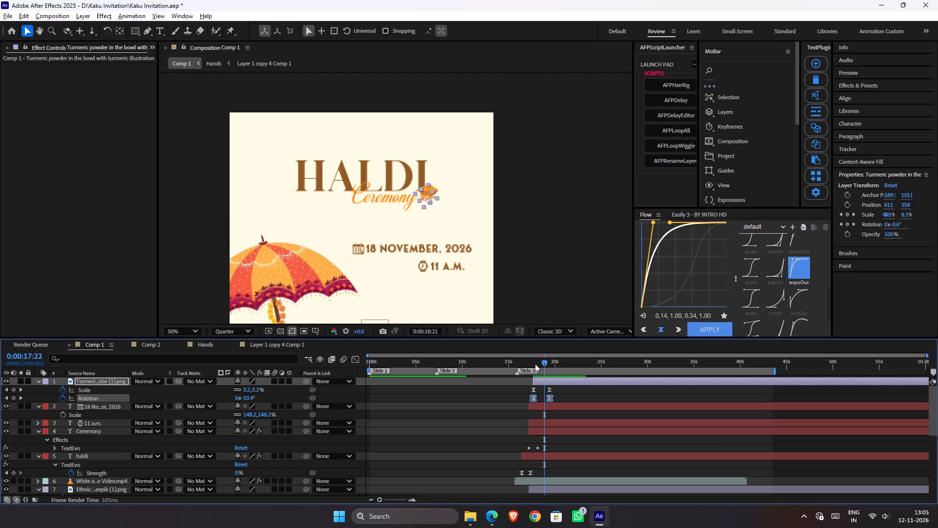
pyautogui.moveTo(535, 364); pyautogui.dragTo(528, 364)
pyautogui.press('space')
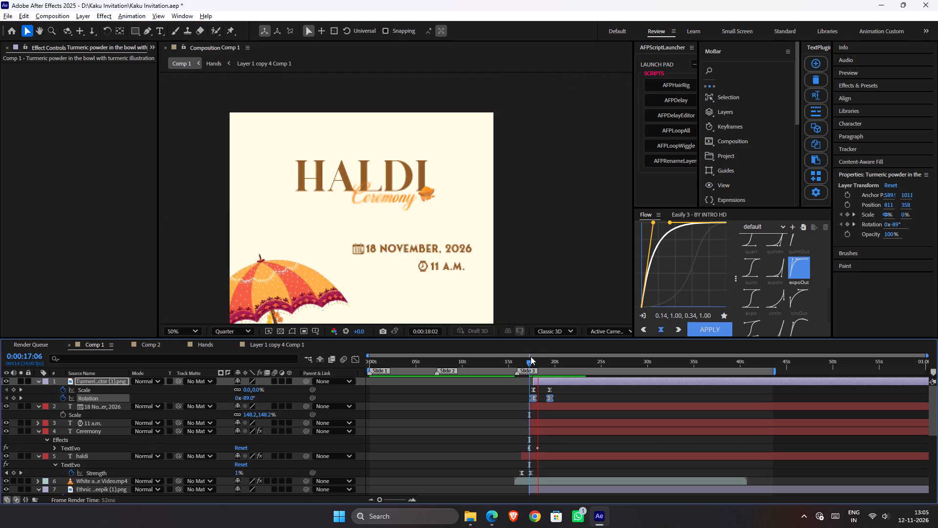
pyautogui.press('space')
# Set the turmeric bowl's first Rotation keyframe, at 0:00:17:16, to 47° so it turns in from the opposite direction.
pyautogui.click(563, 388)
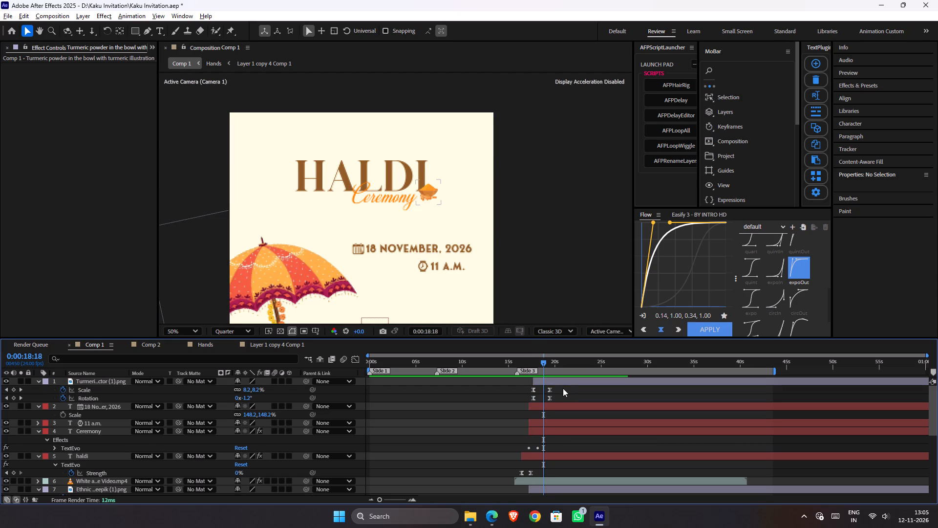
pyautogui.press('j')
pyautogui.moveTo(252, 396); pyautogui.dragTo(256, 396)
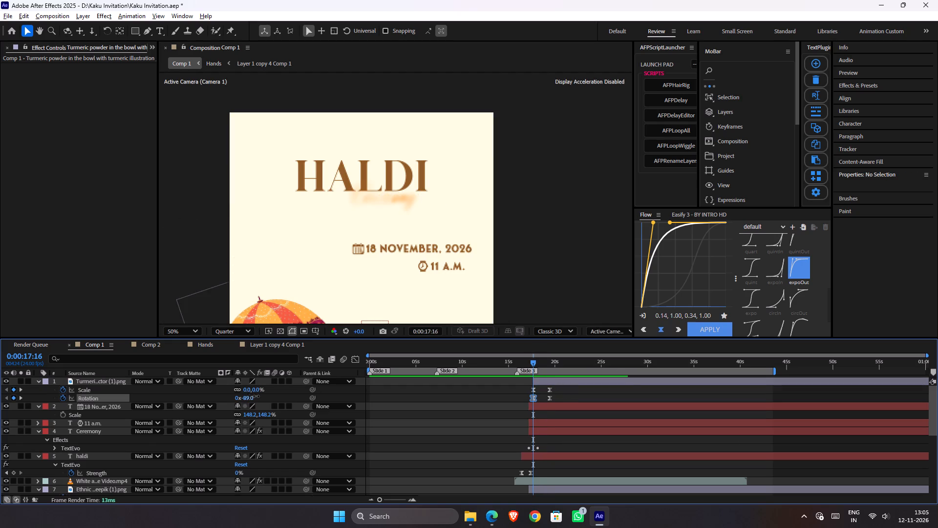
pyautogui.moveTo(256, 396); pyautogui.dragTo(325, 406)
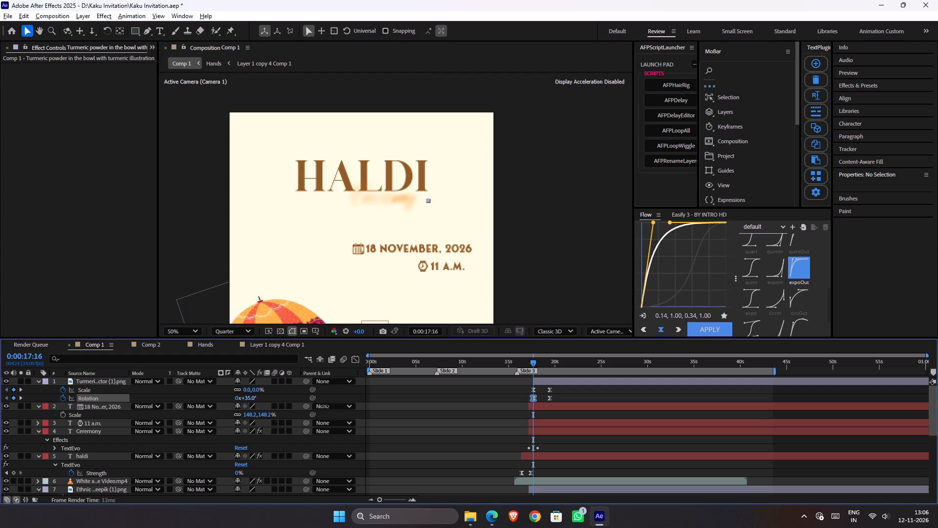
pyautogui.moveTo(325, 406); pyautogui.dragTo(328, 406)
# Apply the expoOut easing curve to all of the turmeric bowl's Scale and Rotation keyframes and preview the result.
pyautogui.moveTo(564, 390); pyautogui.dragTo(524, 403)
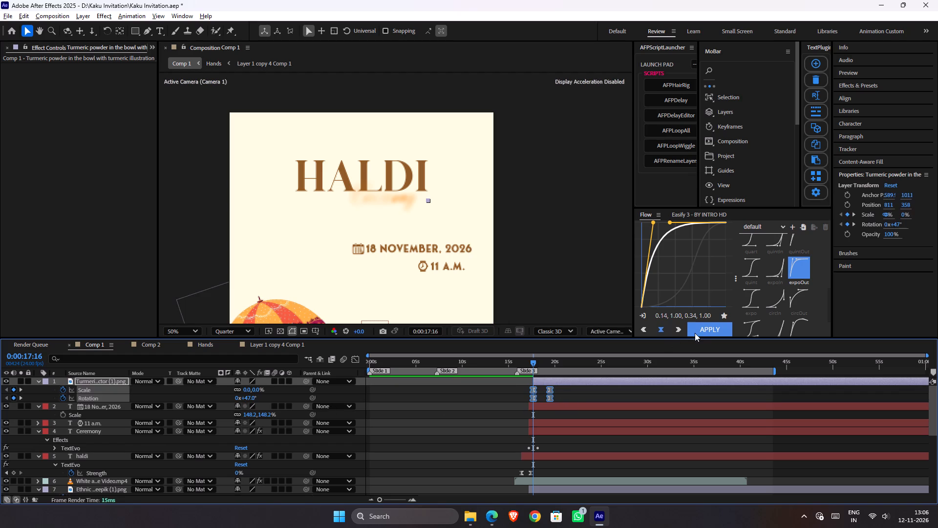
pyautogui.click(706, 327)
pyautogui.press('space')
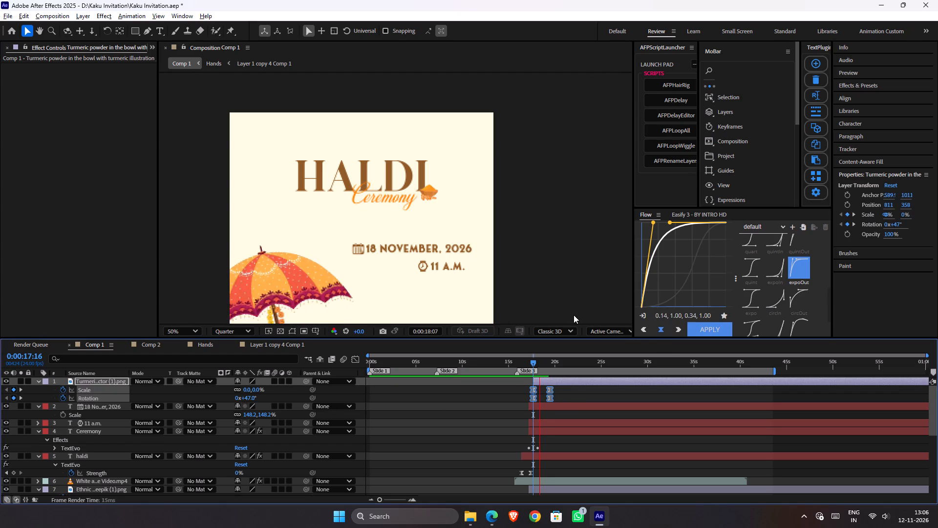
pyautogui.press('space')
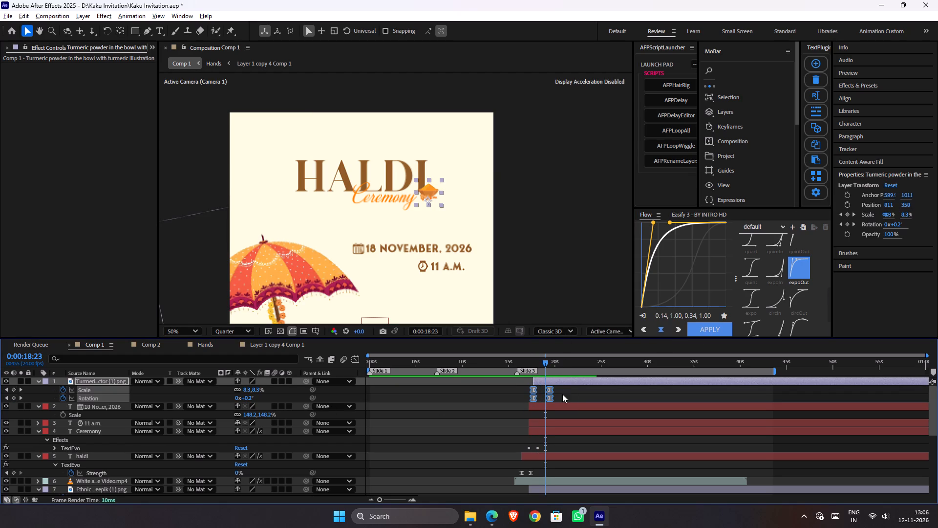
# Show the turmeric bowl's Scale and Rotation curves as value graphs in the Graph Editor.
pyautogui.click(351, 357)
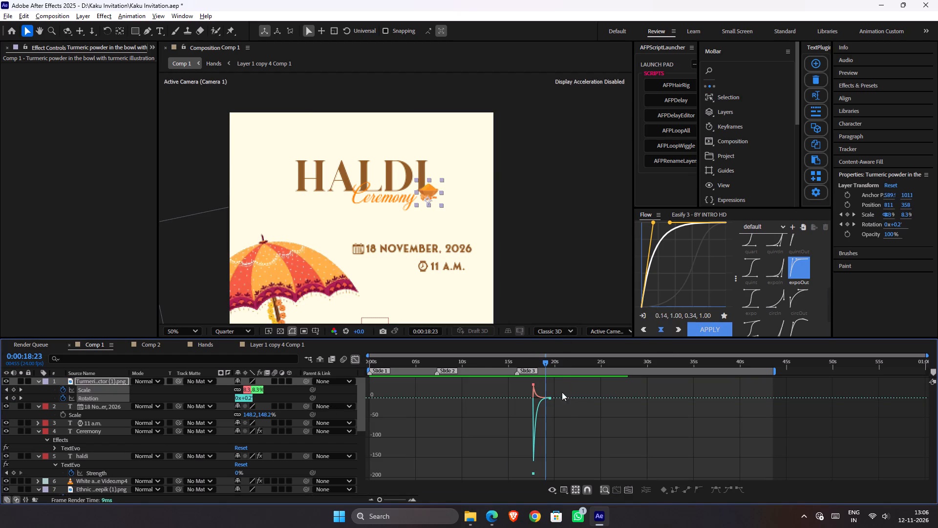
pyautogui.keyDown('alt'); pyautogui.scroll(2, 554, 401); pyautogui.keyUp('alt')
pyautogui.rightClick(549, 409)
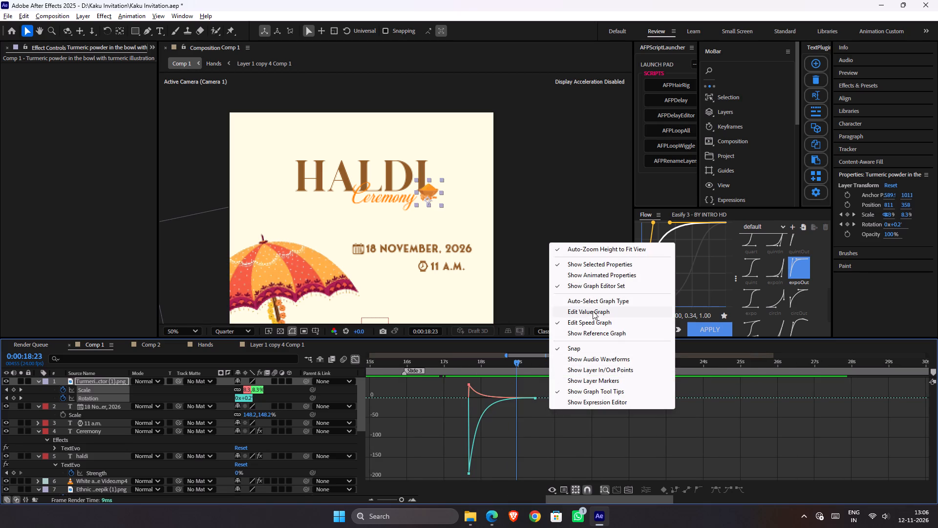
pyautogui.click(594, 312)
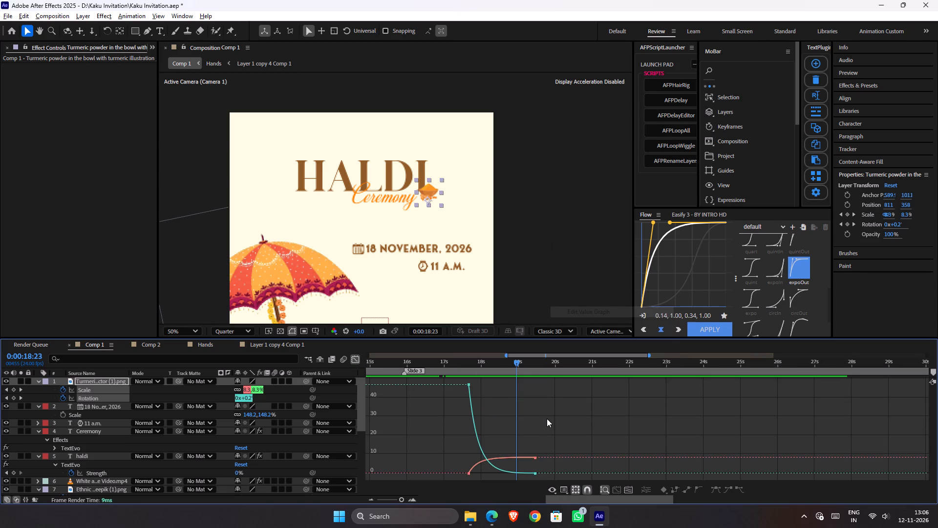
# Raise the ease handle of the bowl's last Scale keyframe so the curve overshoots to about 9.3% at 0:00:18:23.
pyautogui.press('space')
pyautogui.press('space')
pyautogui.press('space')
pyautogui.press('space')
pyautogui.press('space')
pyautogui.press('space')
pyautogui.press('space')
pyautogui.press('space')
pyautogui.press('space')
pyautogui.press('space')
pyautogui.press('space')
pyautogui.press('space')
pyautogui.press('space')
pyautogui.press('space')
pyautogui.press('space')
pyautogui.moveTo(567, 461); pyautogui.dragTo(575, 412)
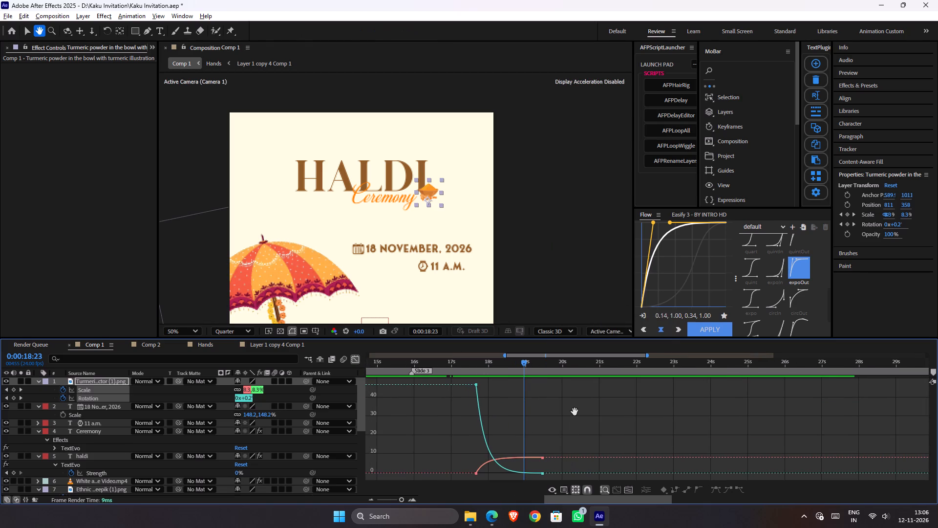
pyautogui.moveTo(575, 412); pyautogui.dragTo(575, 403)
pyautogui.moveTo(550, 436); pyautogui.dragTo(529, 488)
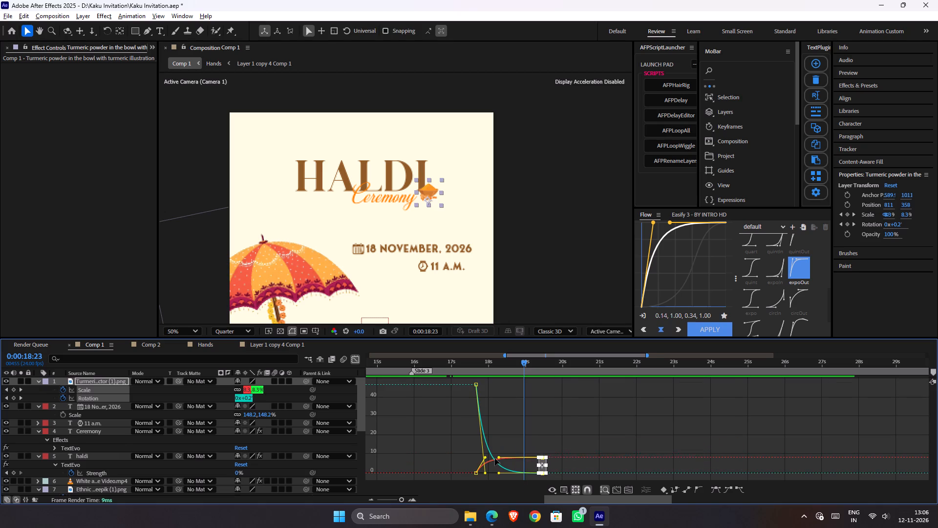
pyautogui.click(506, 449)
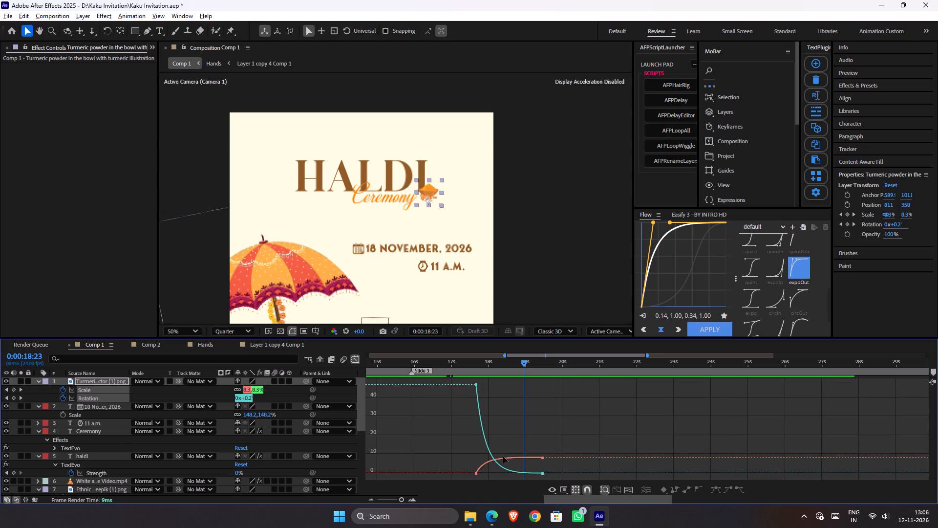
pyautogui.moveTo(515, 445); pyautogui.dragTo(554, 460)
pyautogui.moveTo(500, 457); pyautogui.dragTo(501, 451)
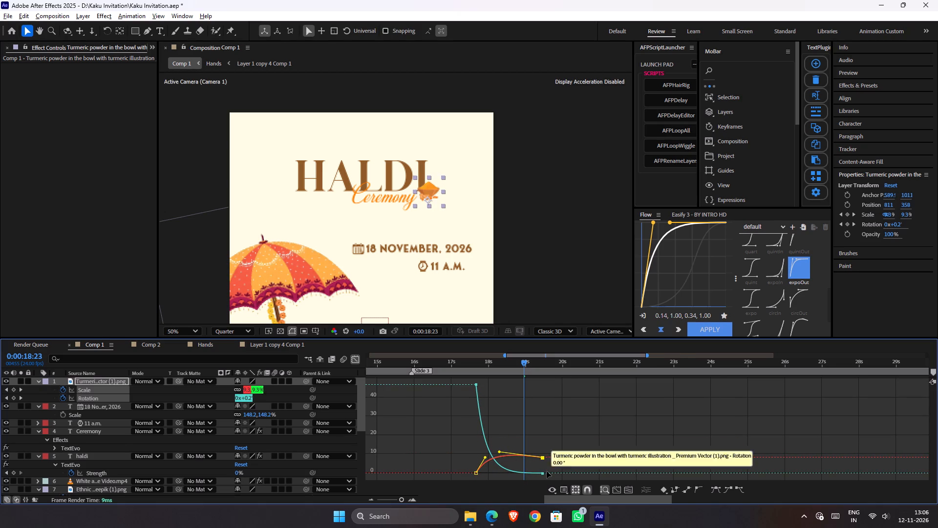
# Lower the ease handle of the bowl's last Rotation keyframe so the curve dips to about -1.4° at 0:00:18:23, and preview the overshoot.
pyautogui.moveTo(550, 468); pyautogui.dragTo(530, 479)
pyautogui.moveTo(498, 473); pyautogui.dragTo(498, 476)
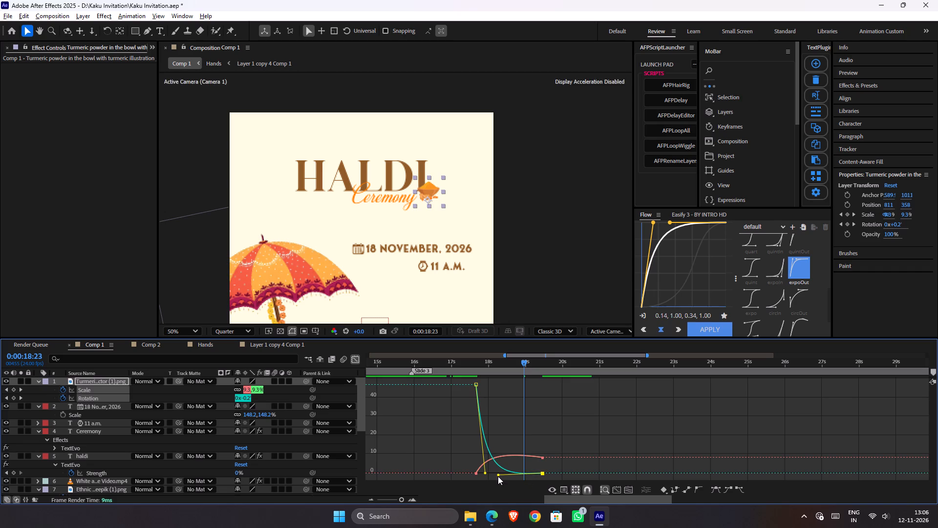
pyautogui.moveTo(498, 476); pyautogui.dragTo(499, 482)
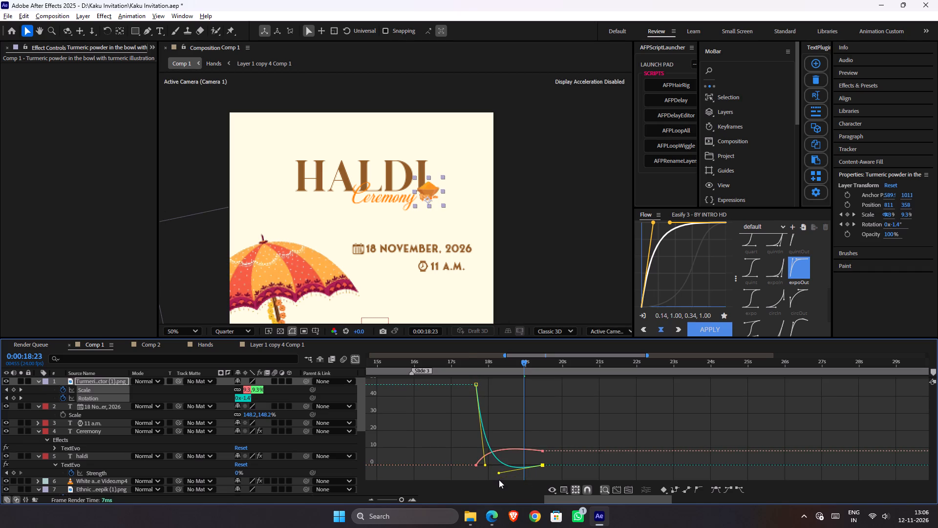
pyautogui.click(469, 363)
pyautogui.press('space')
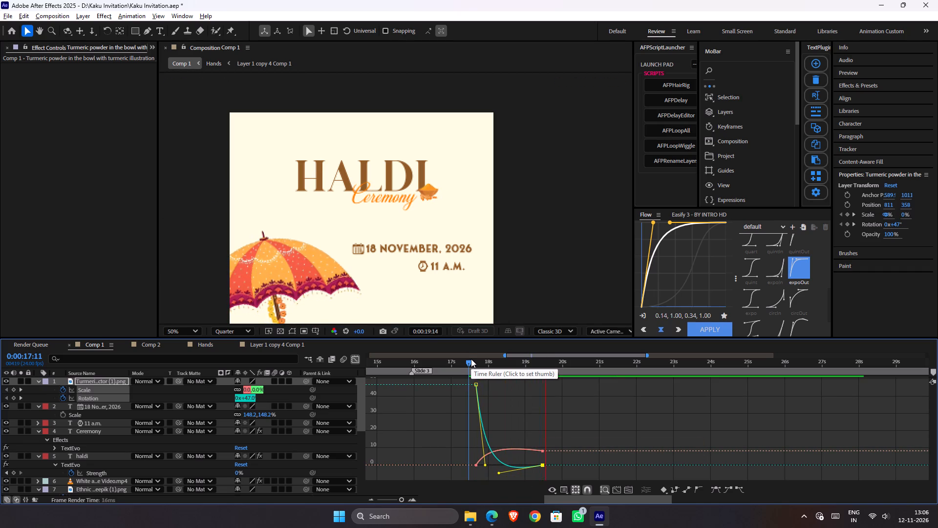
pyautogui.click(471, 358)
pyautogui.press('space')
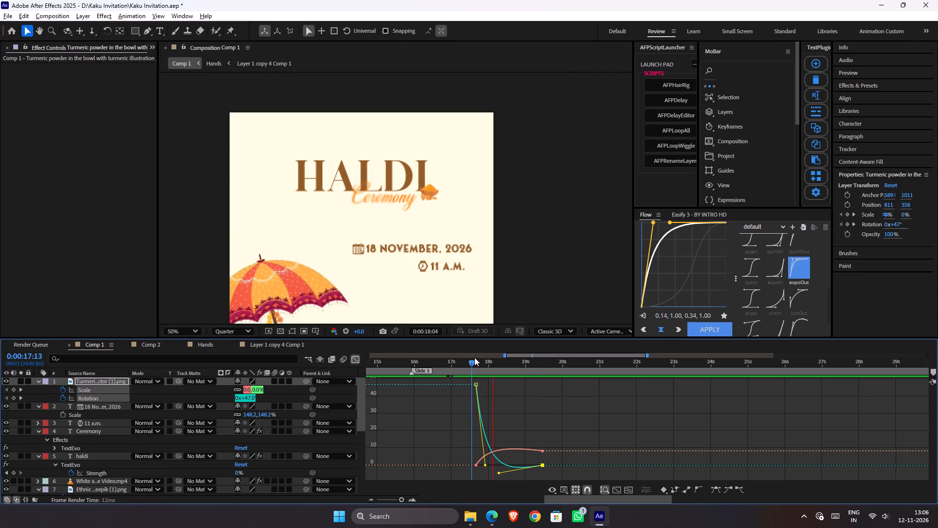
pyautogui.press('space')
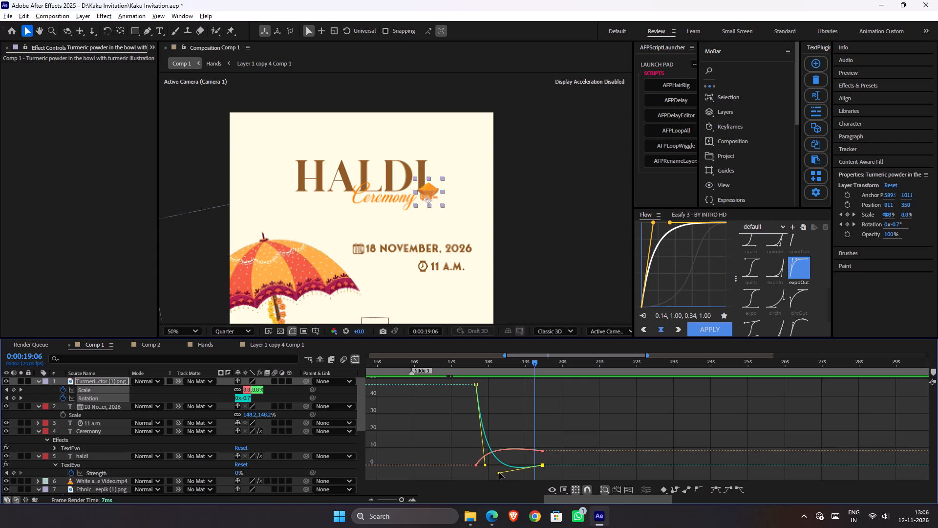
# Shorten and raise the last Scale keyframe's ease handle so the bowl overshoots to about 9.6% at 0:00:19:06, and preview it.
pyautogui.click(499, 473)
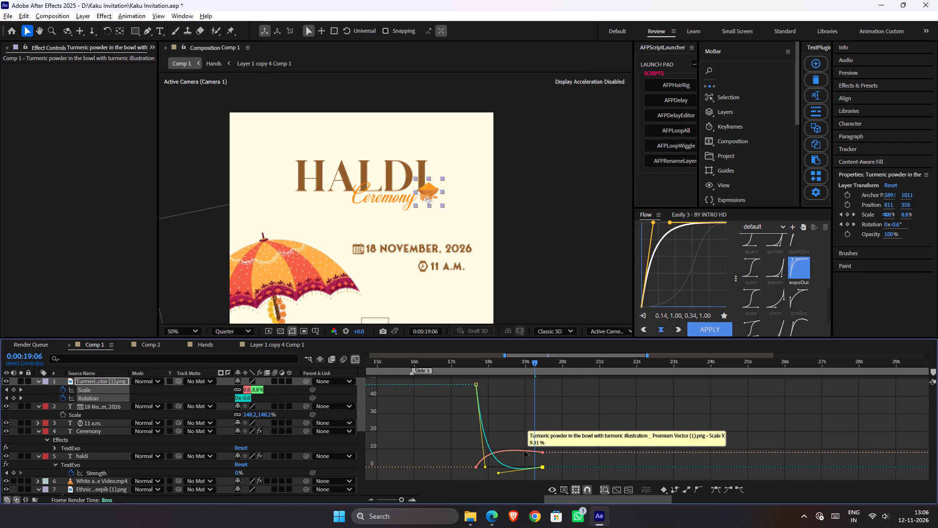
pyautogui.moveTo(528, 446); pyautogui.dragTo(564, 464)
pyautogui.click(498, 449)
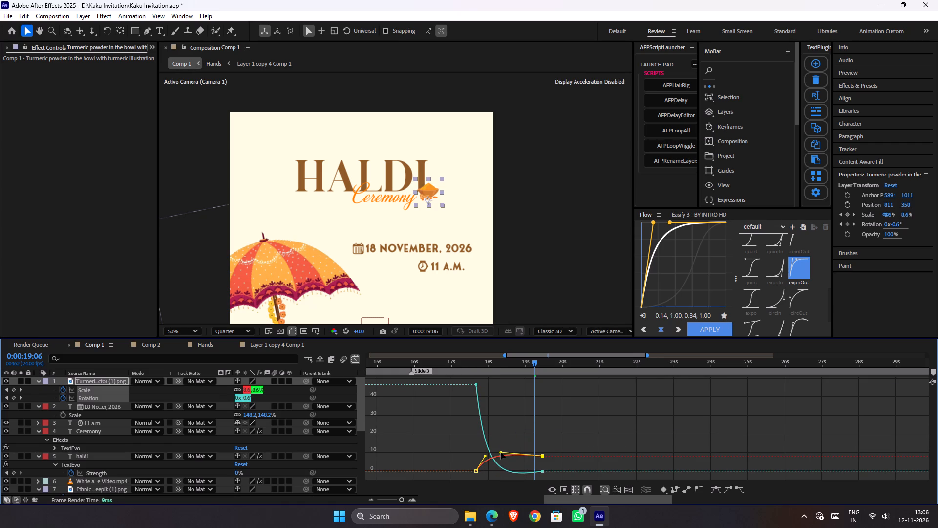
pyautogui.moveTo(501, 452); pyautogui.dragTo(533, 449)
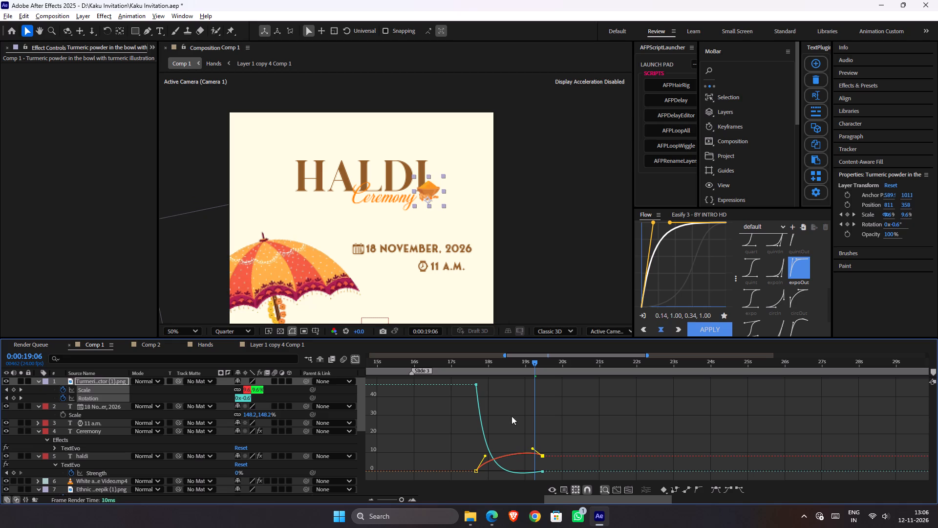
pyautogui.moveTo(475, 364); pyautogui.dragTo(467, 367)
pyautogui.press('space')
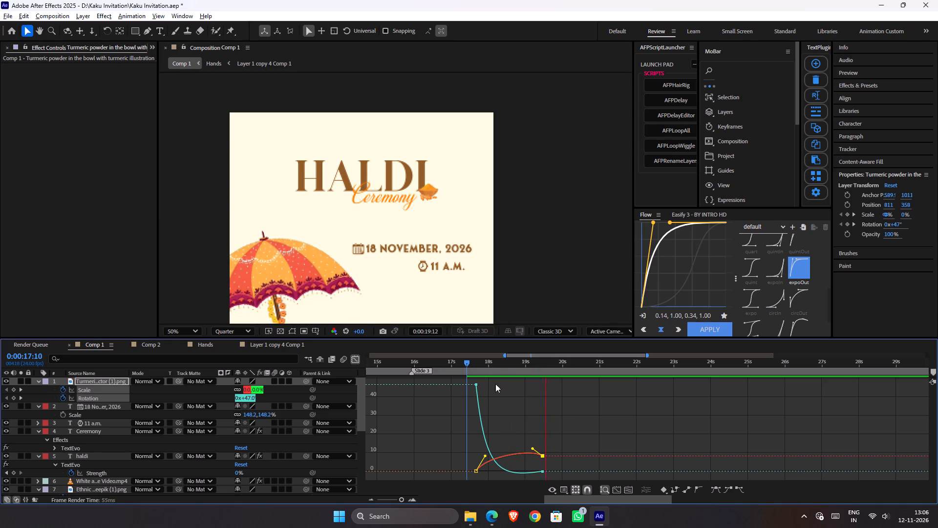
pyautogui.press('space')
# Lengthen the last Scale keyframe's ease handle slightly and lower it to soften the bowl's overshoot, and preview the entrance again.
pyautogui.moveTo(533, 448); pyautogui.dragTo(523, 450)
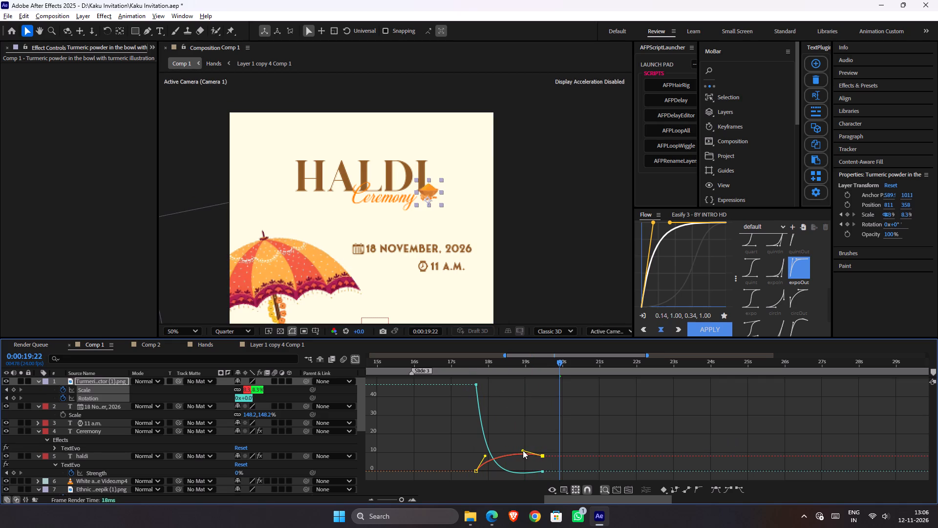
pyautogui.moveTo(523, 450); pyautogui.dragTo(522, 451)
pyautogui.moveTo(469, 363); pyautogui.dragTo(463, 365)
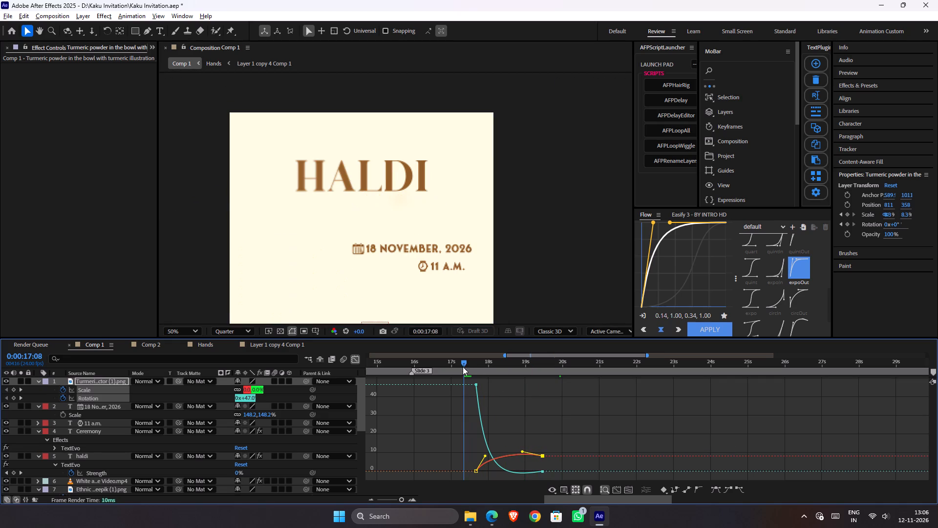
pyautogui.press('space')
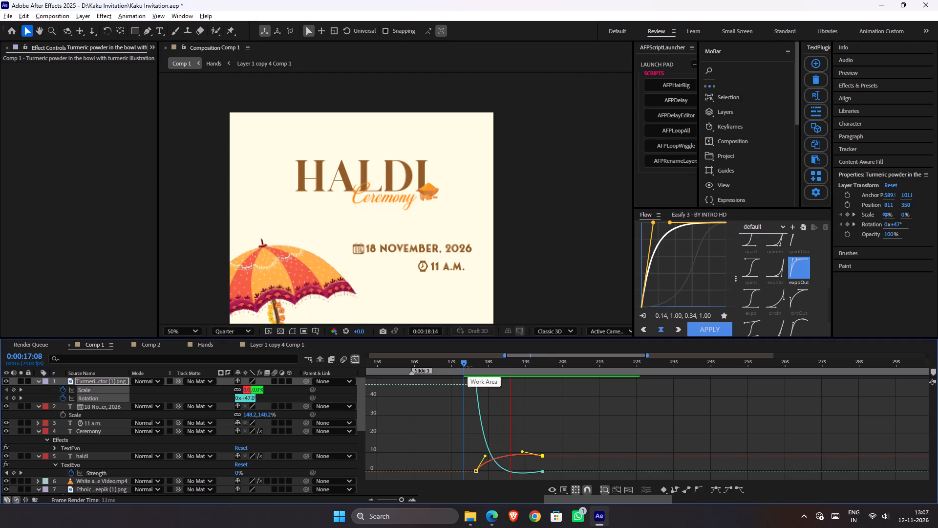
pyautogui.press('space')
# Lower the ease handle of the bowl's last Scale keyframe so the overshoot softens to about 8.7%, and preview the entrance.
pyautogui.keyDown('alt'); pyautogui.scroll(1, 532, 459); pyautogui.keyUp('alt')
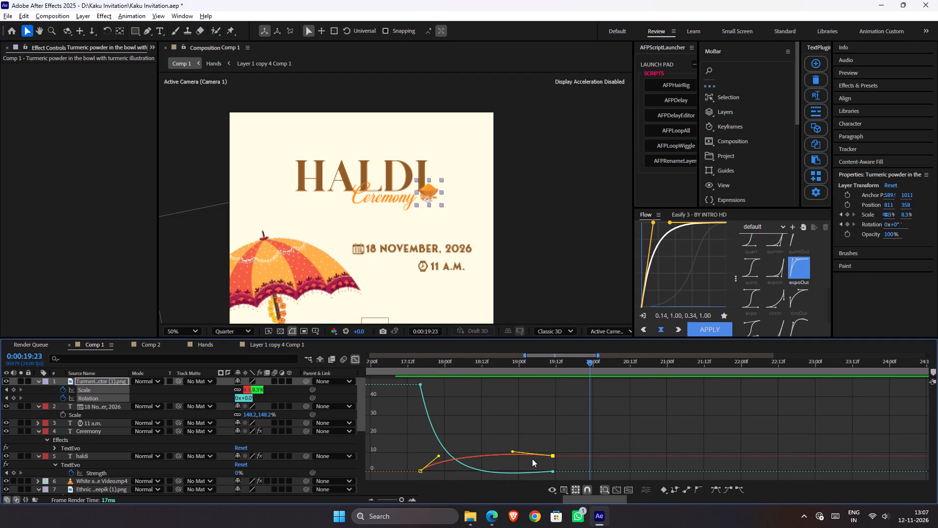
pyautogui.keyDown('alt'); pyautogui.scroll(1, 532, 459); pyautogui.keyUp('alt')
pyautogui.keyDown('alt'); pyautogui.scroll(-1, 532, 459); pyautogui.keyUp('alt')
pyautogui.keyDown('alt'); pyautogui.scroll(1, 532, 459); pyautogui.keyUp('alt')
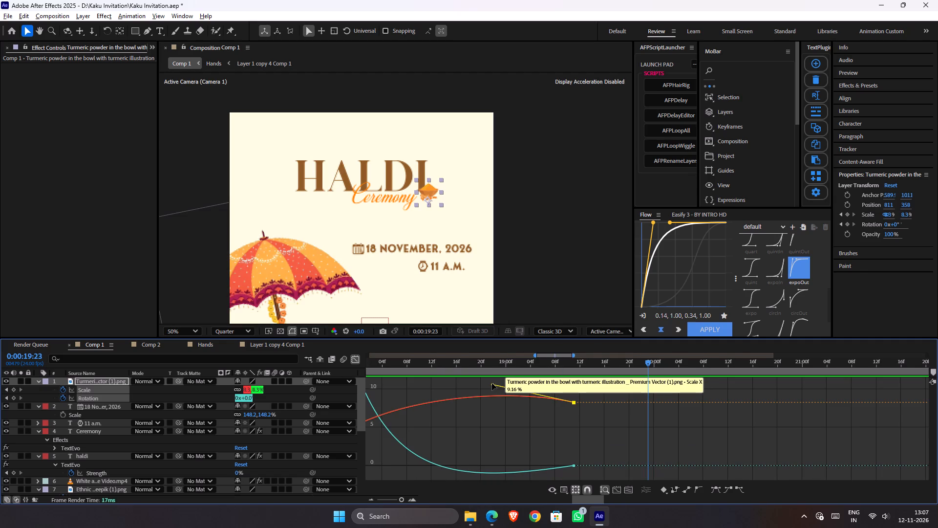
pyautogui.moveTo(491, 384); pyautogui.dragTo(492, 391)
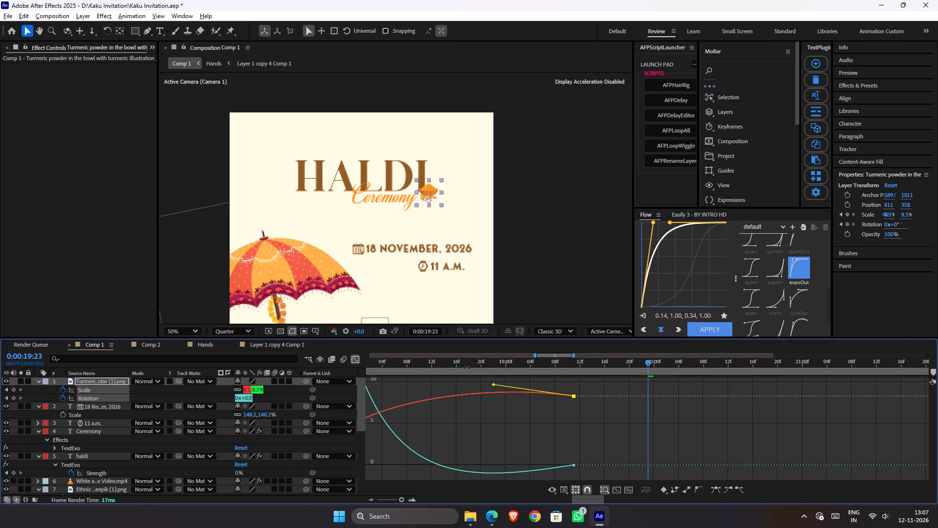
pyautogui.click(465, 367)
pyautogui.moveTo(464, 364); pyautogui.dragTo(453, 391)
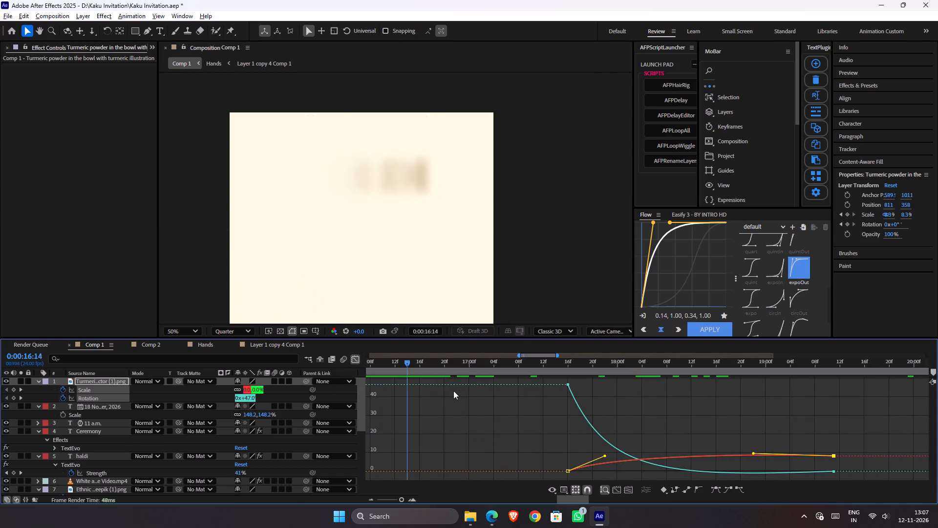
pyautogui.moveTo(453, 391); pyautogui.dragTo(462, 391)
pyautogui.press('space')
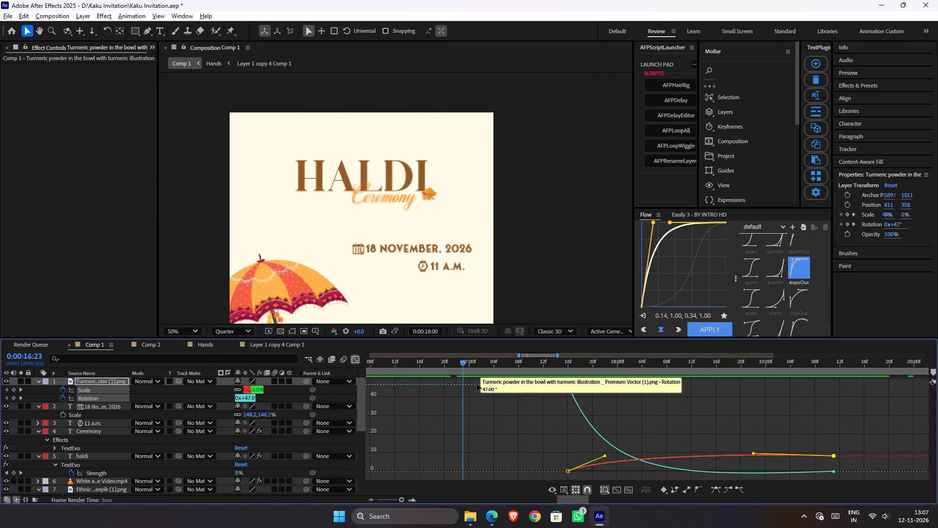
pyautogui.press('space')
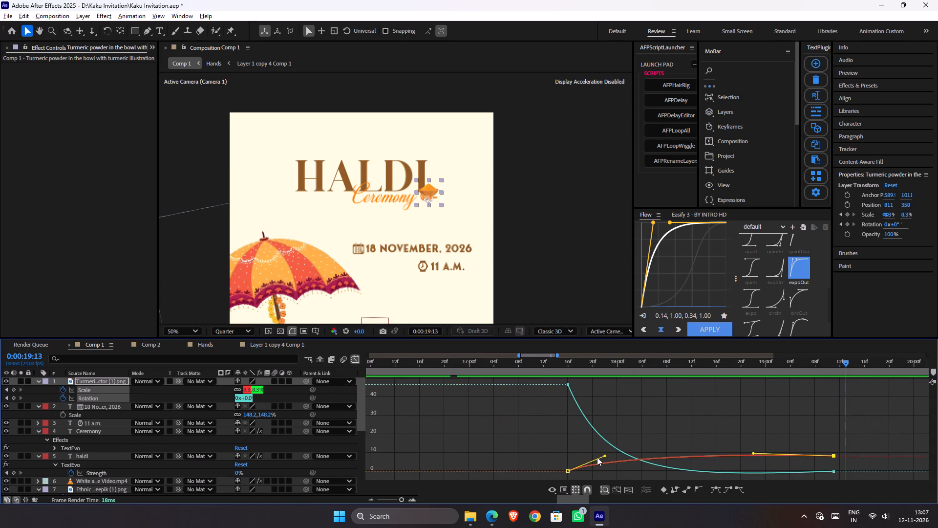
# Shorten and steepen the ease handle of the bowl's first Scale keyframe so it grows faster at the start, and preview it.
pyautogui.moveTo(602, 454); pyautogui.dragTo(588, 451)
pyautogui.moveTo(594, 472); pyautogui.dragTo(550, 457)
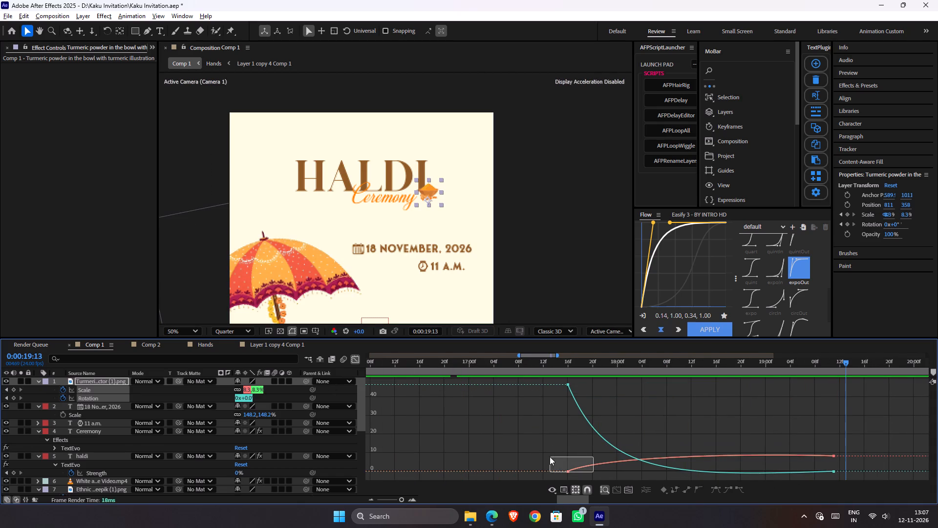
pyautogui.moveTo(550, 457); pyautogui.dragTo(549, 456)
pyautogui.moveTo(604, 454); pyautogui.dragTo(575, 450)
pyautogui.click(562, 358)
pyautogui.press('space')
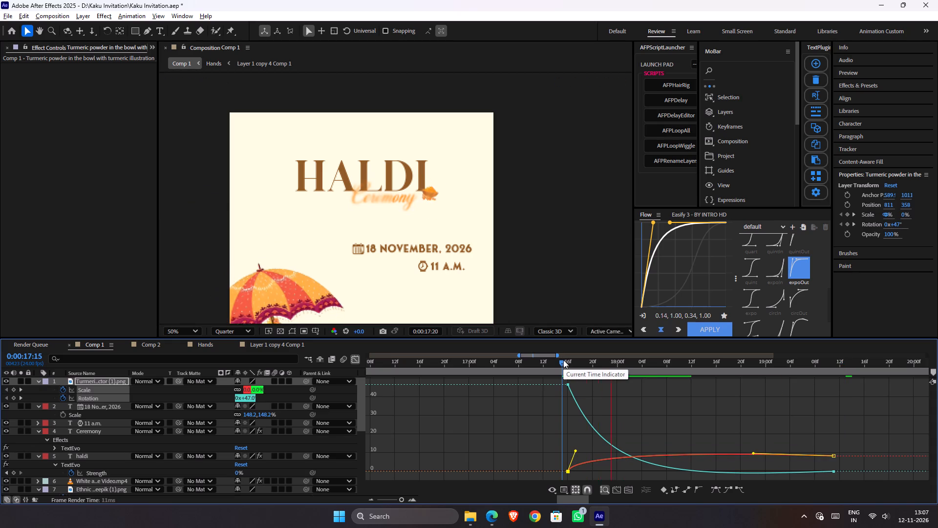
pyautogui.press('space')
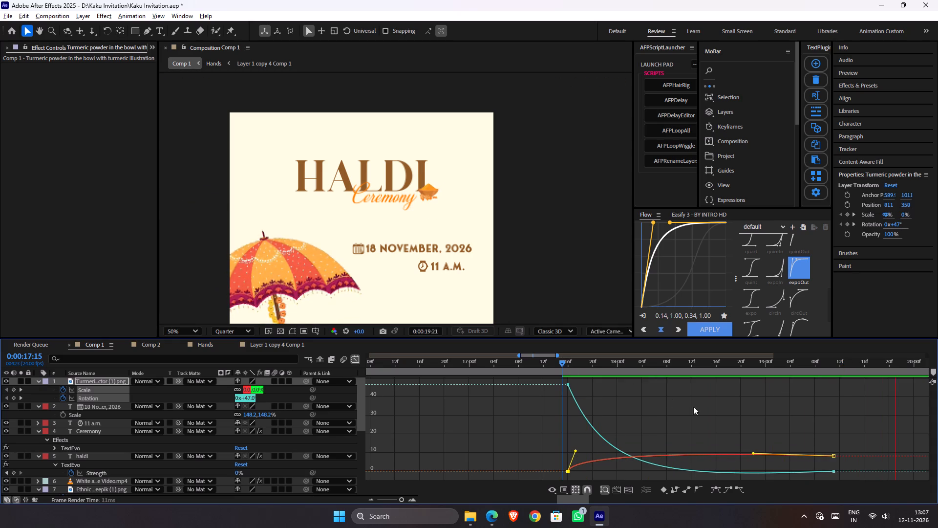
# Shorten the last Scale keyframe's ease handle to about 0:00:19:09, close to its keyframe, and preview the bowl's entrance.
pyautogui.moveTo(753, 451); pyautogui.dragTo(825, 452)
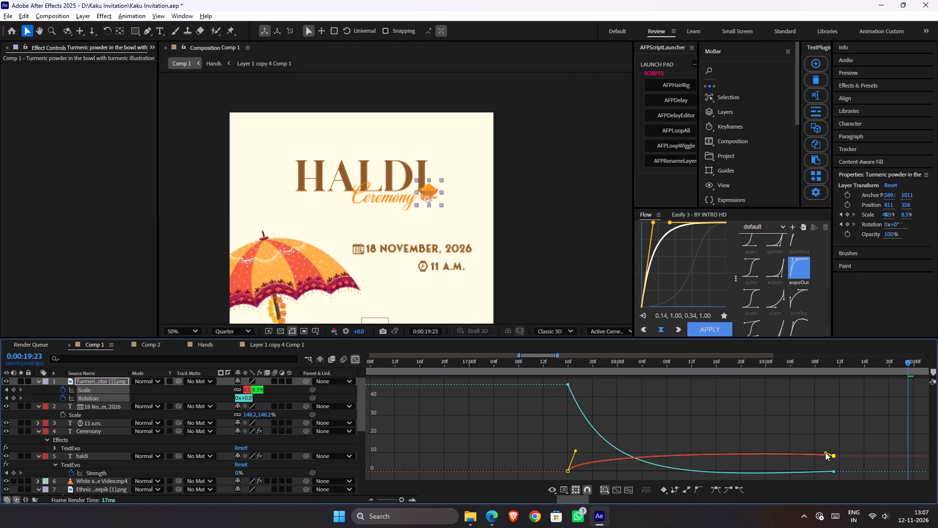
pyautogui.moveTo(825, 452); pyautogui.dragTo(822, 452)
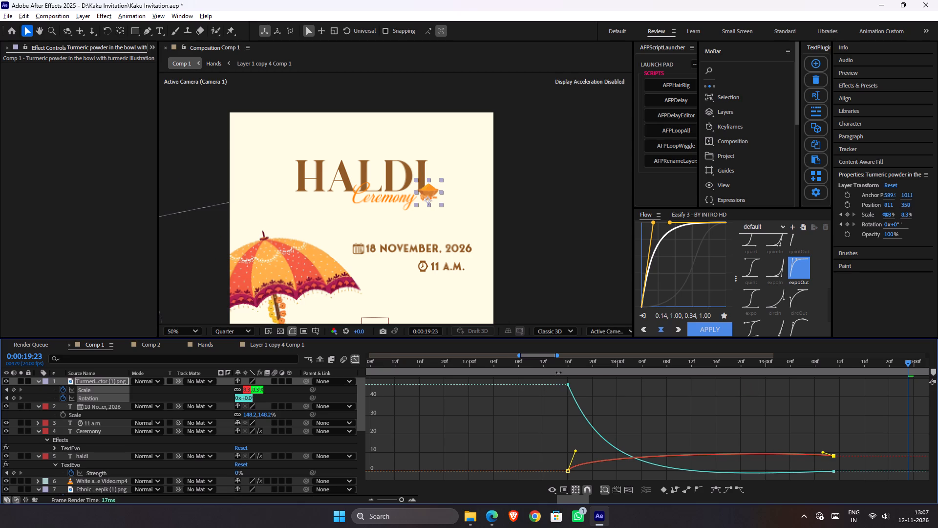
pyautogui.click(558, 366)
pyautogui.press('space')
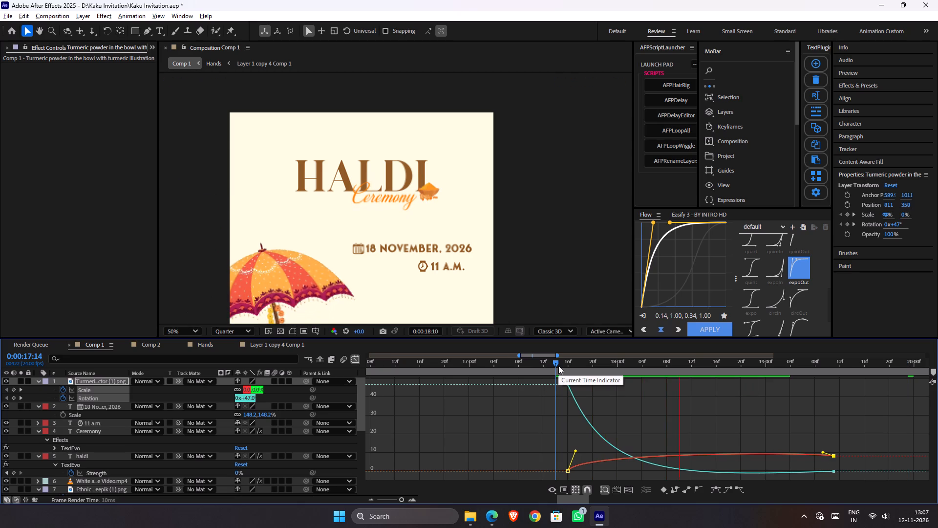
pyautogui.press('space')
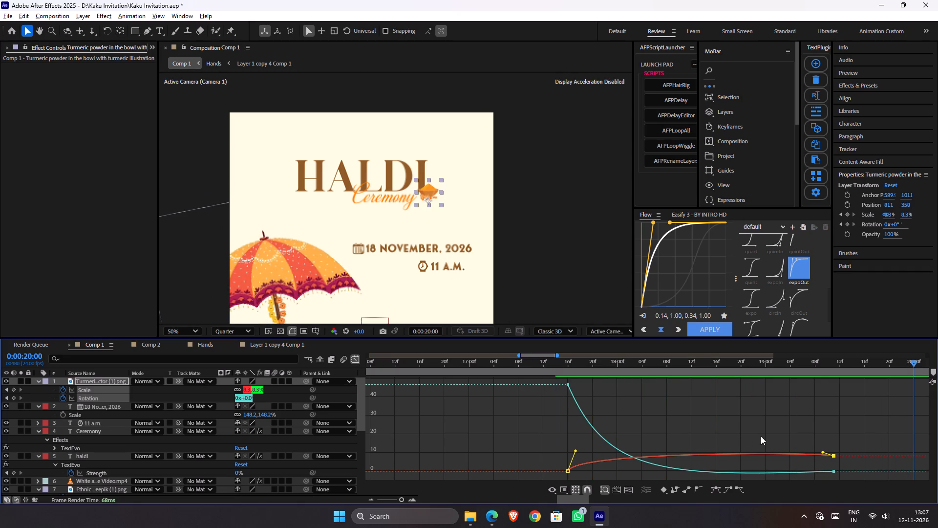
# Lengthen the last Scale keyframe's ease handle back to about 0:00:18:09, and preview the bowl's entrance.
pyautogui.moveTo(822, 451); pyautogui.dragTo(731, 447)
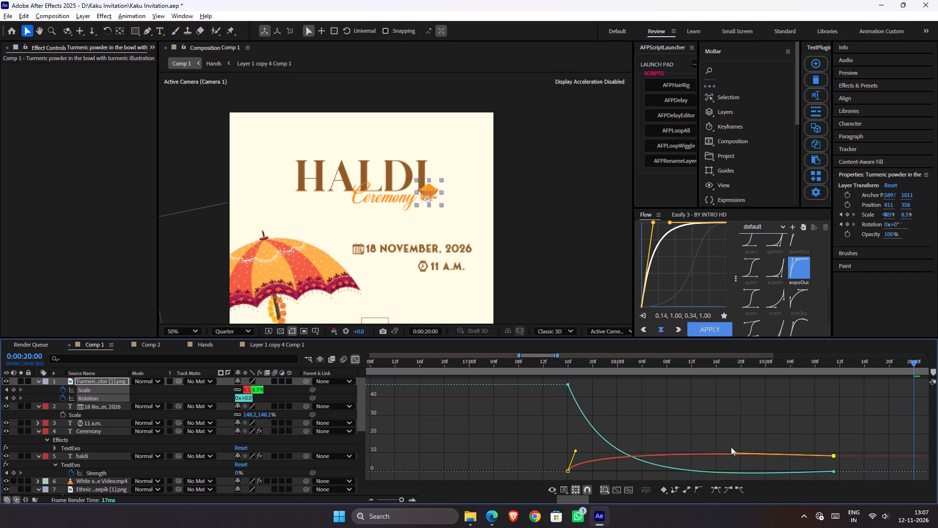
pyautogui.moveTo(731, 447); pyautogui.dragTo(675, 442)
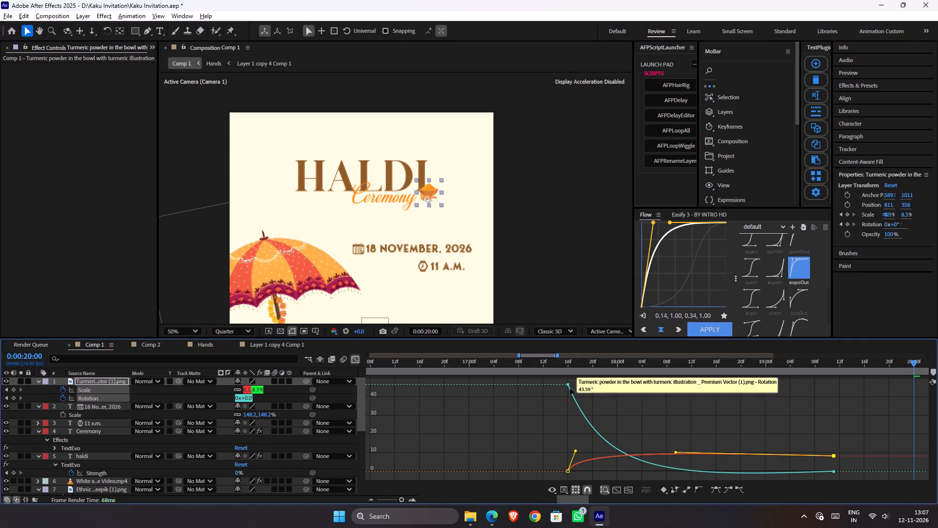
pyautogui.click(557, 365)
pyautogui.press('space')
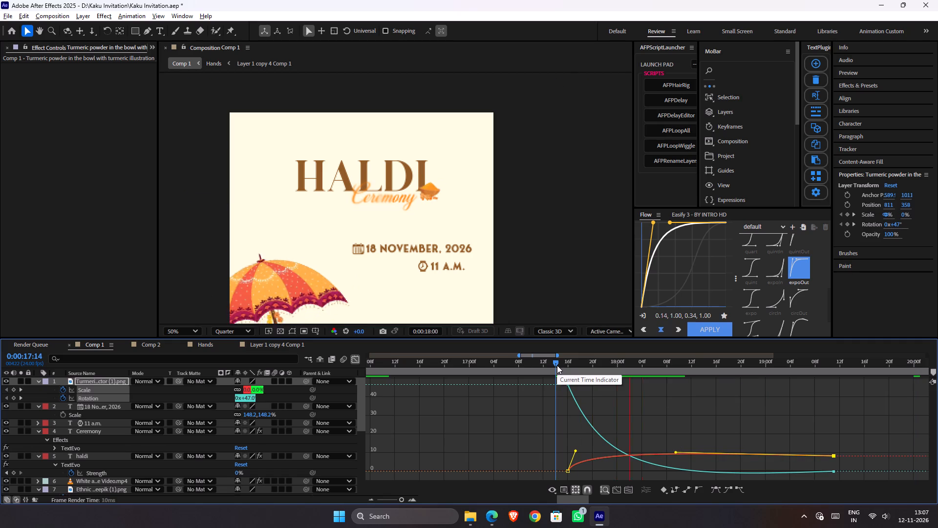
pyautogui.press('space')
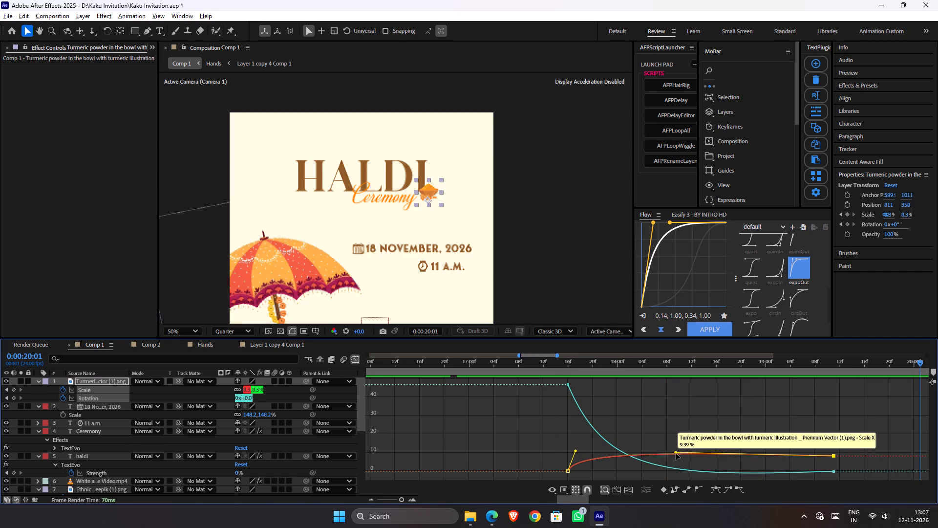
# Lengthen the last Scale keyframe's ease handle almost back to the first keyframe for an early overshoot, and preview the entrance.
pyautogui.moveTo(676, 452); pyautogui.dragTo(586, 449)
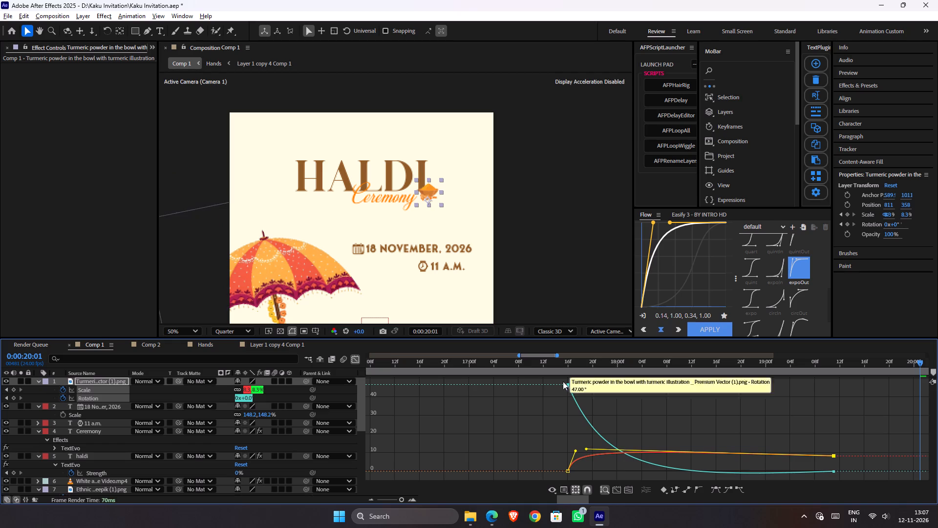
pyautogui.click(560, 369)
pyautogui.click(559, 365)
pyautogui.press('space')
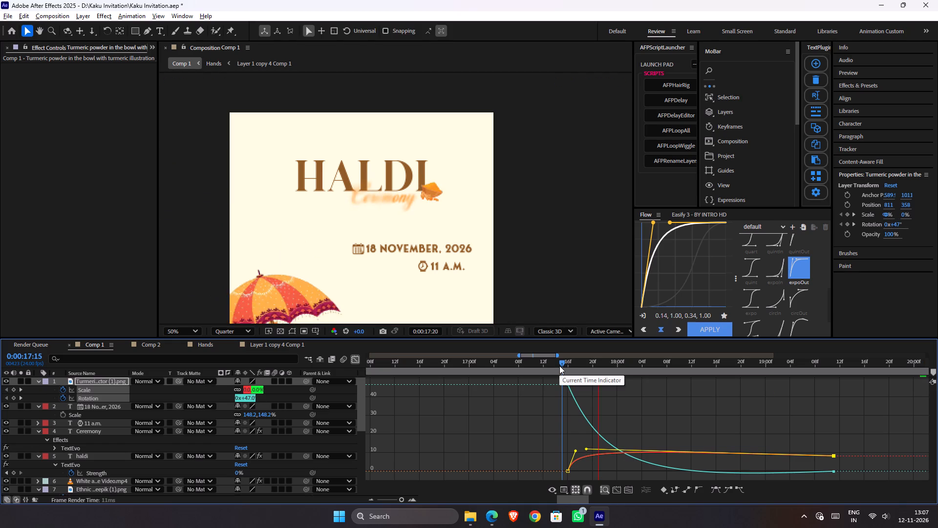
pyautogui.press('space')
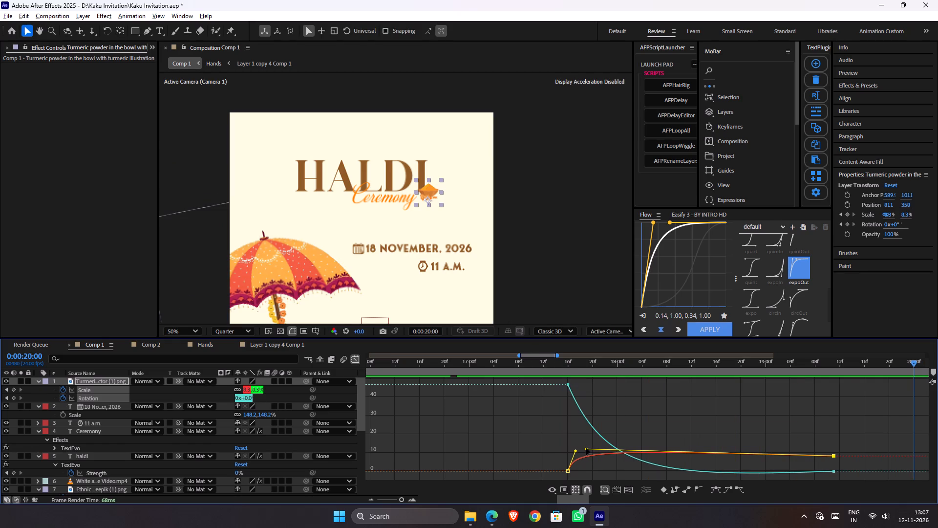
pyautogui.moveTo(585, 448); pyautogui.dragTo(571, 448)
pyautogui.moveTo(556, 361); pyautogui.dragTo(549, 363)
pyautogui.press('space')
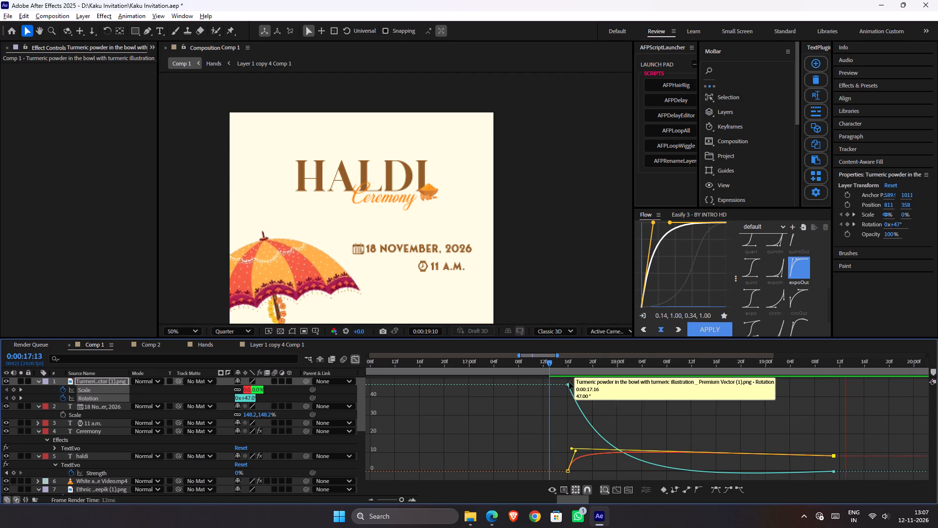
pyautogui.press('space')
pyautogui.click(555, 364)
pyautogui.press('space')
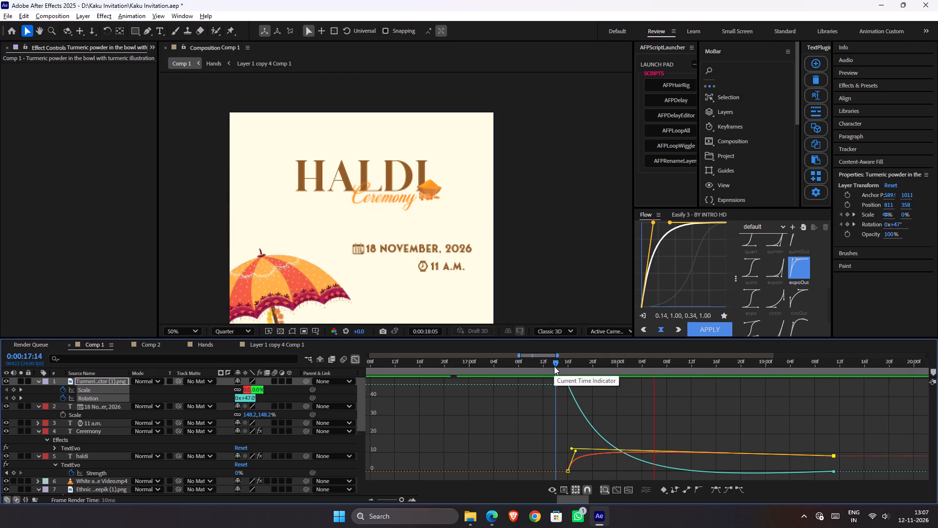
pyautogui.press('space')
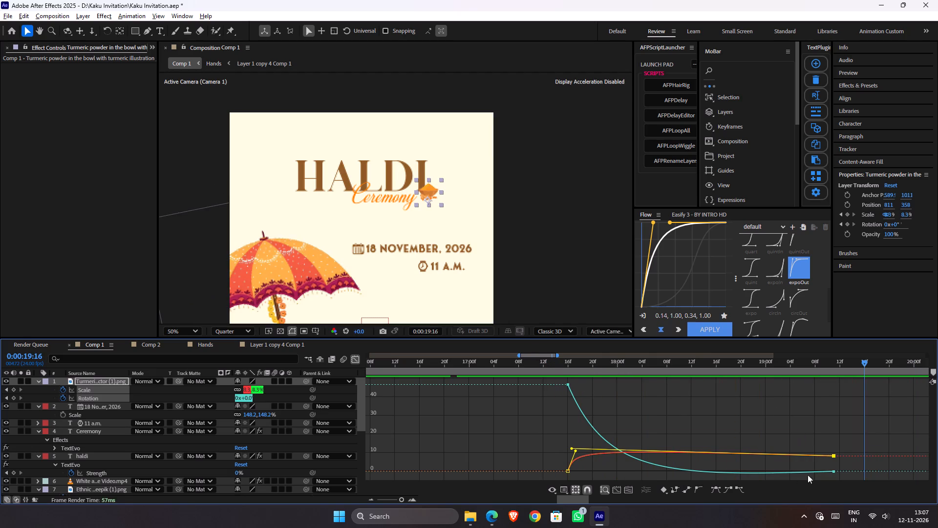
# On the bowl's Rotation curve, make the first keyframe's ease handle vertical, stretch the last keyframe's handle back to 0:00:17:16, and preview.
pyautogui.moveTo(843, 466); pyautogui.dragTo(811, 481)
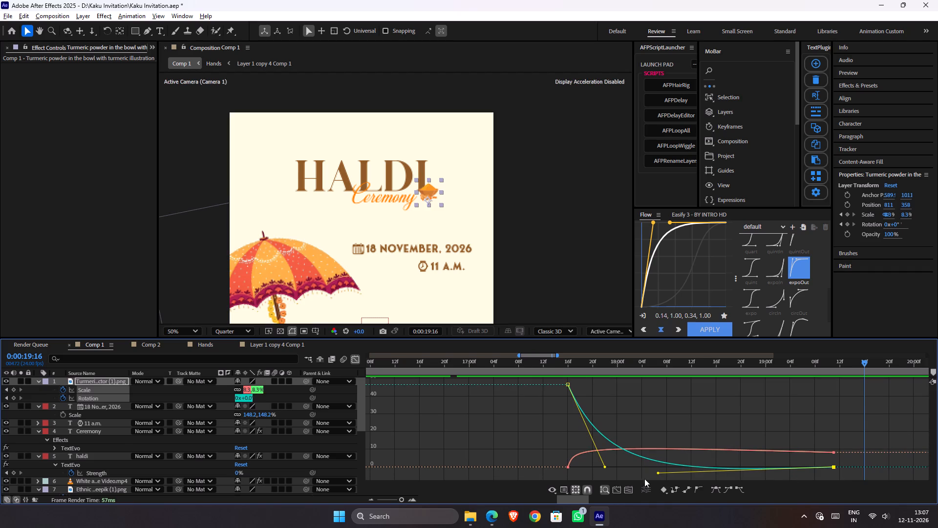
pyautogui.moveTo(605, 467); pyautogui.dragTo(593, 467)
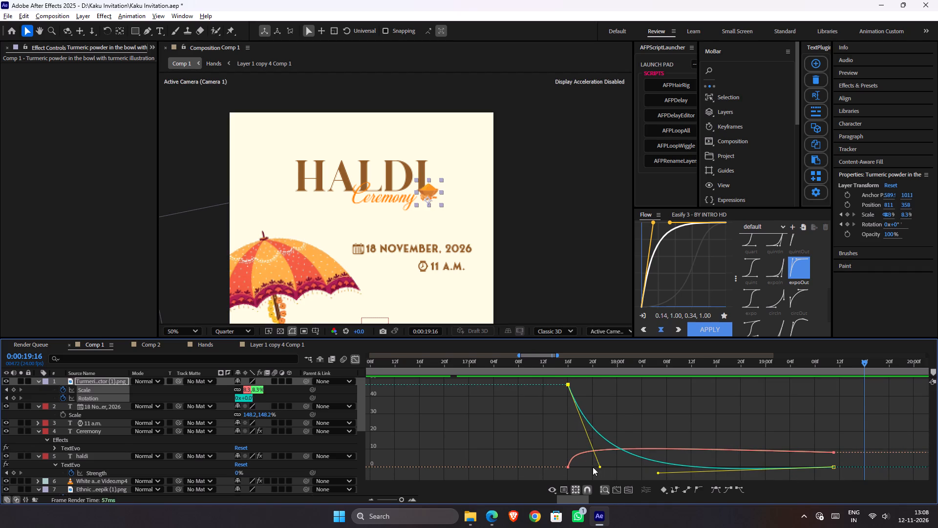
pyautogui.moveTo(593, 467); pyautogui.dragTo(568, 468)
pyautogui.moveTo(658, 473); pyautogui.dragTo(635, 473)
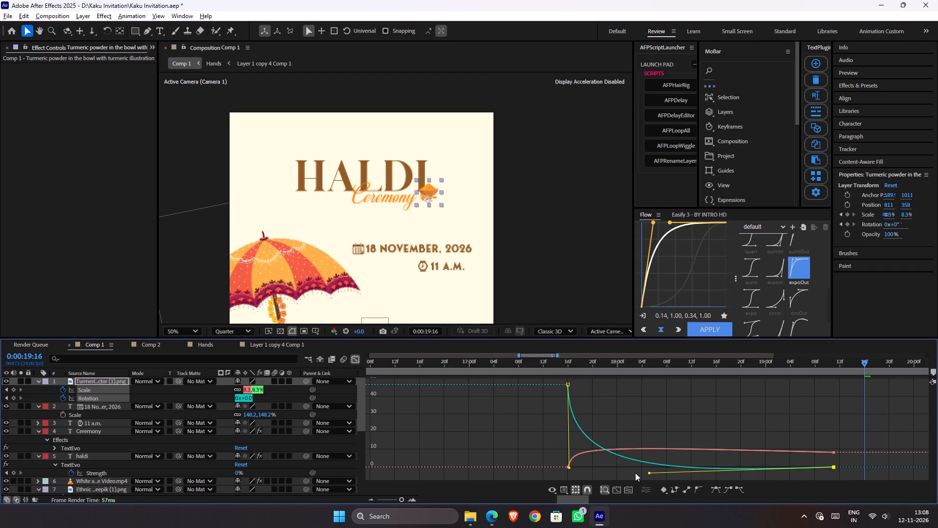
pyautogui.moveTo(635, 473); pyautogui.dragTo(567, 470)
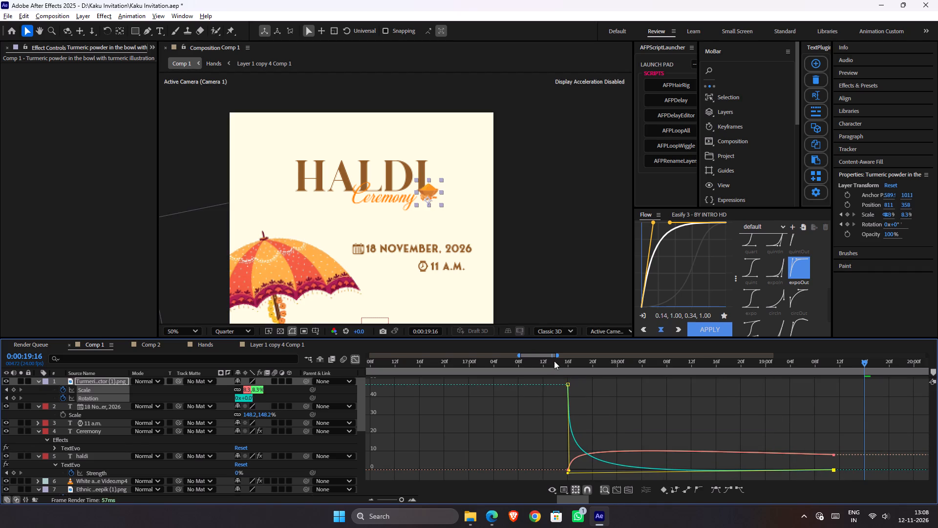
pyautogui.click(554, 361)
pyautogui.press('space')
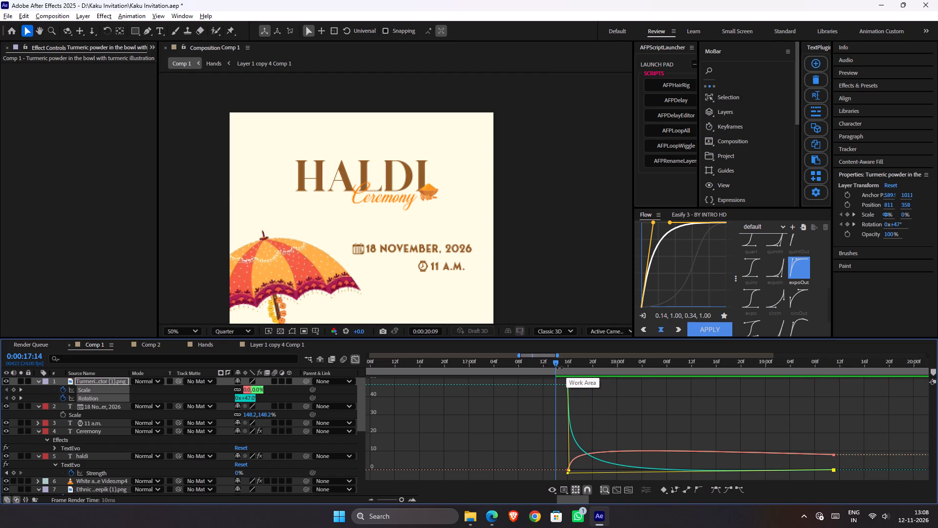
# Lower the ease handles of both Rotation keyframes so the curve dips to about -5°, and preview the bowl's entrance.
pyautogui.click(559, 366)
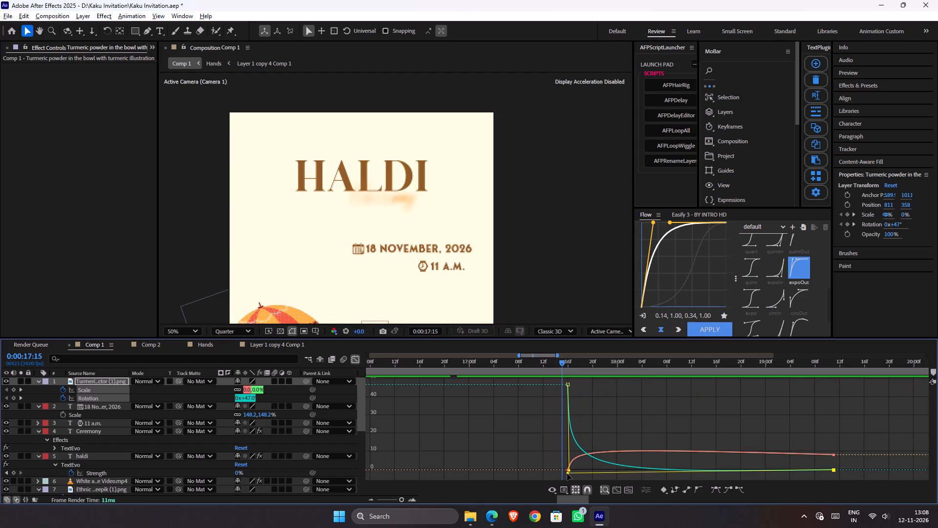
pyautogui.moveTo(567, 474); pyautogui.dragTo(565, 479)
pyautogui.press('space')
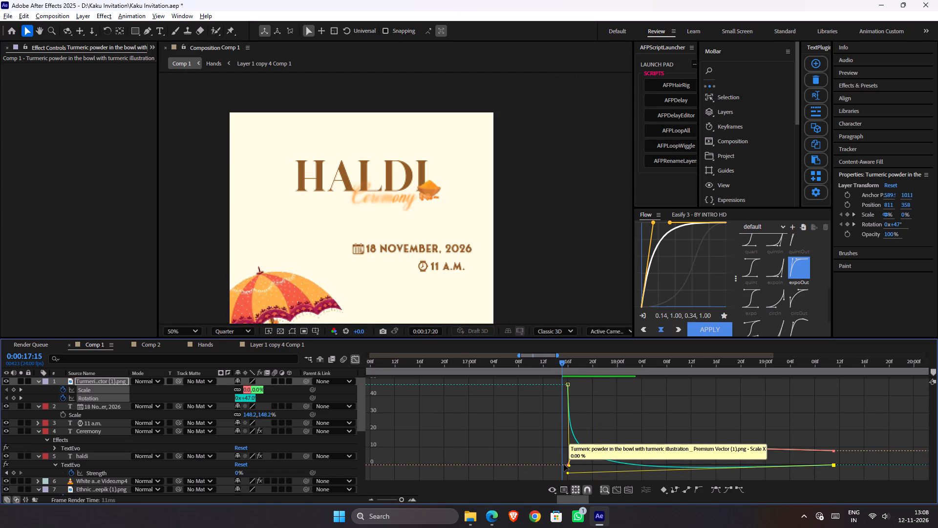
pyautogui.press('space')
pyautogui.moveTo(566, 473); pyautogui.dragTo(566, 474)
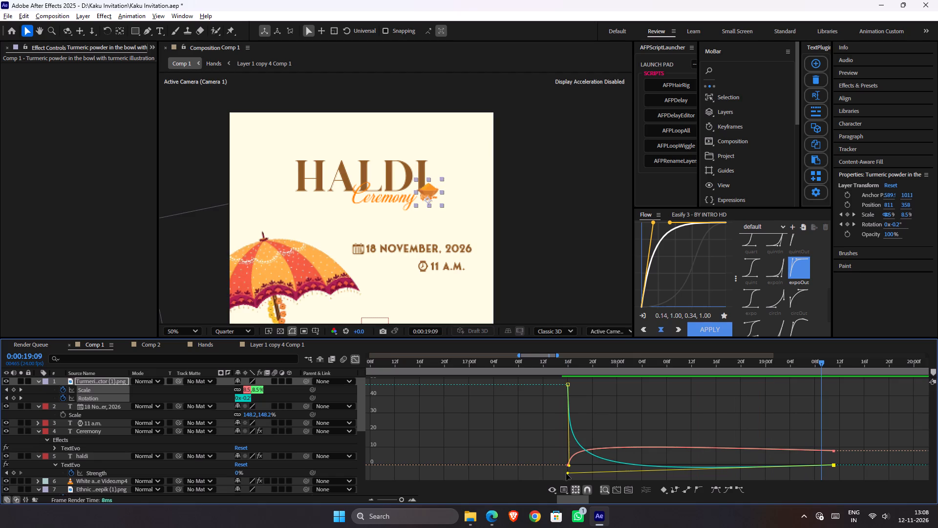
pyautogui.moveTo(566, 474); pyautogui.dragTo(554, 485)
pyautogui.moveTo(568, 362); pyautogui.dragTo(563, 365)
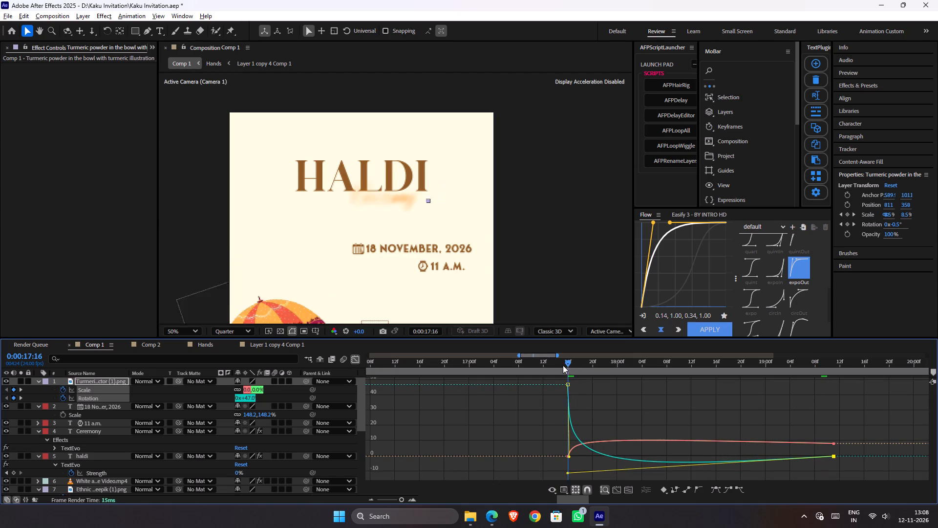
pyautogui.moveTo(563, 365); pyautogui.dragTo(554, 369)
pyautogui.moveTo(569, 456); pyautogui.dragTo(569, 464)
pyautogui.press('space')
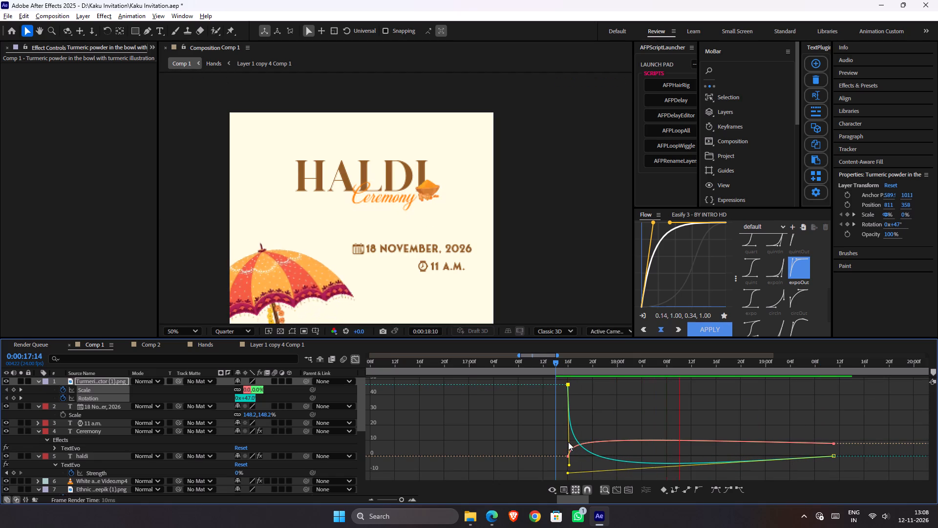
pyautogui.press('space')
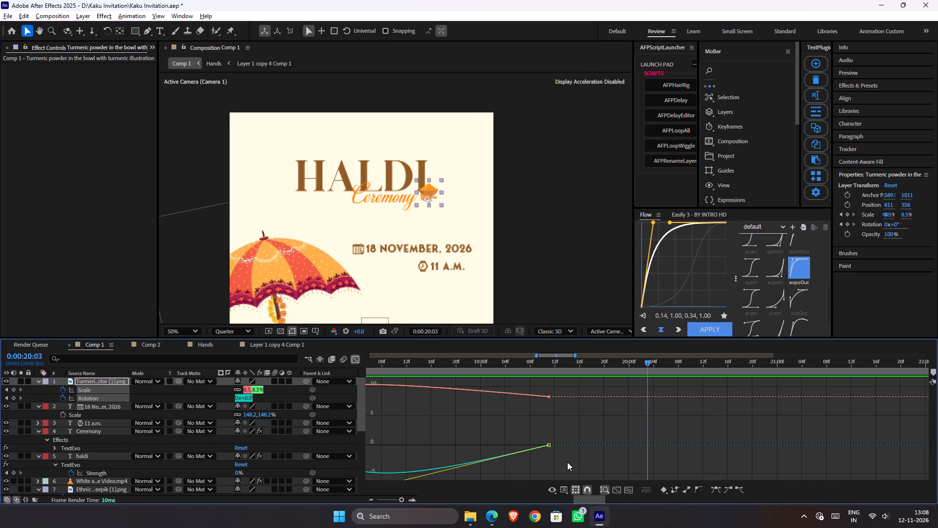
pyautogui.keyDown('alt'); pyautogui.scroll(-4, 554, 427); pyautogui.keyUp('alt')
pyautogui.keyDown('alt'); pyautogui.scroll(1, 557, 431); pyautogui.keyUp('alt')
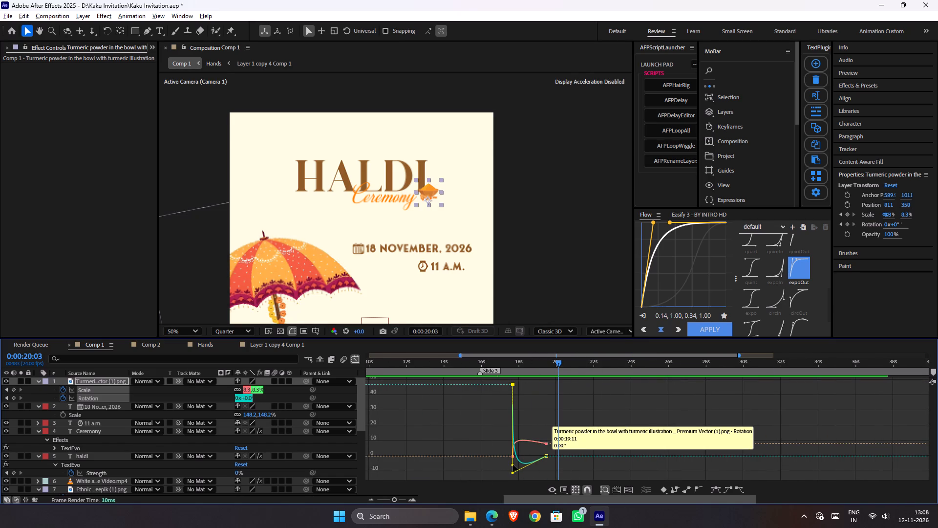
# Pull the bowl's first Rotation ease handle further down for a deeper dip below 0°, preview the entrance, and close the Graph Editor.
pyautogui.moveTo(512, 465); pyautogui.dragTo(512, 477)
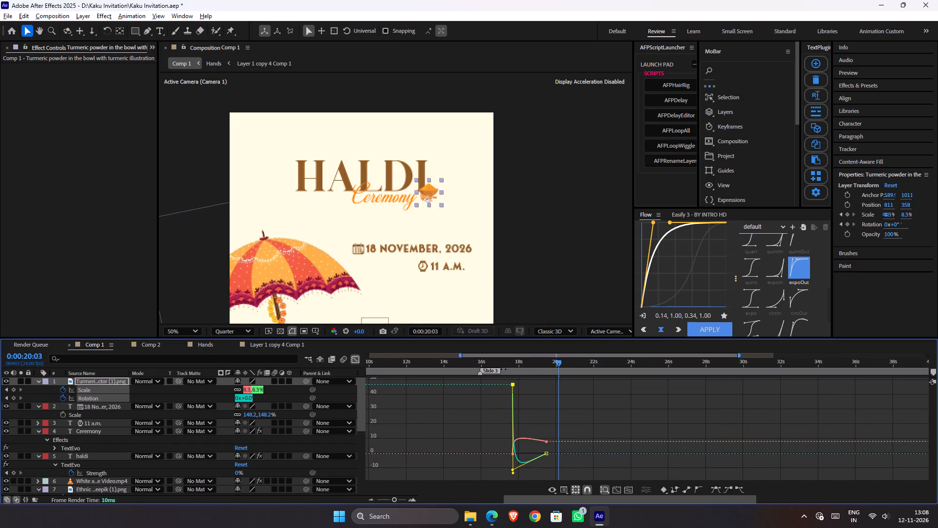
pyautogui.moveTo(503, 359); pyautogui.dragTo(497, 361)
pyautogui.press('space')
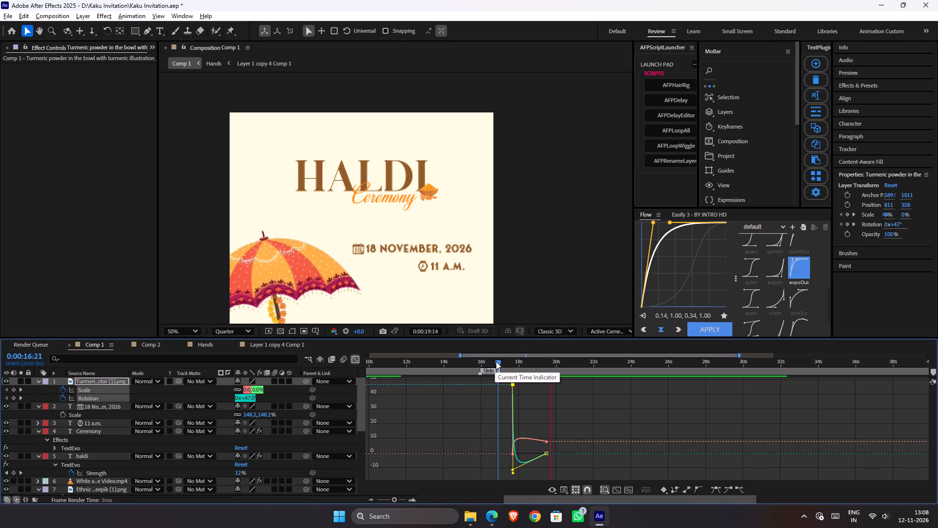
pyautogui.press('space')
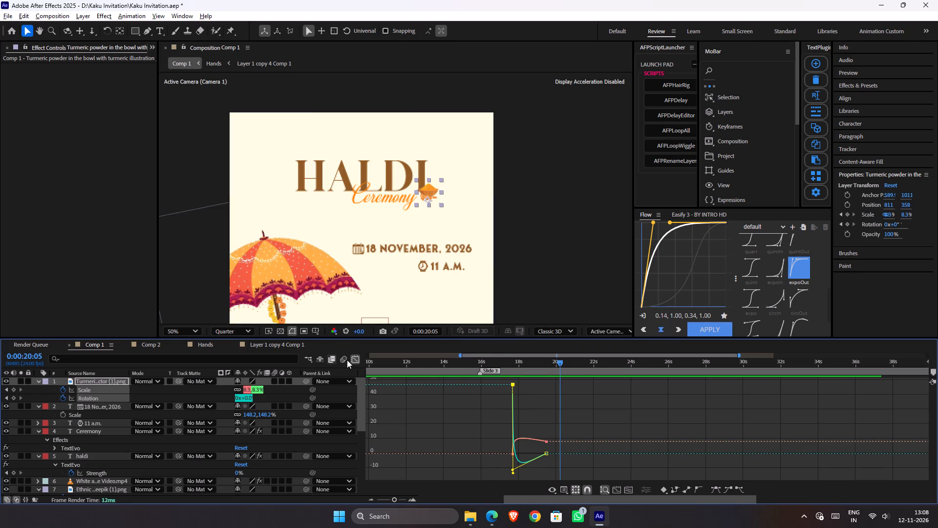
pyautogui.click(353, 358)
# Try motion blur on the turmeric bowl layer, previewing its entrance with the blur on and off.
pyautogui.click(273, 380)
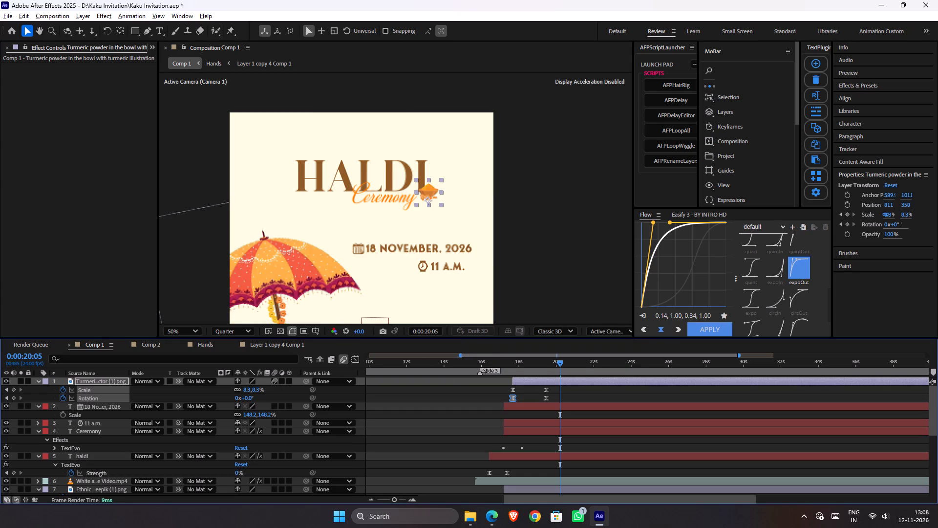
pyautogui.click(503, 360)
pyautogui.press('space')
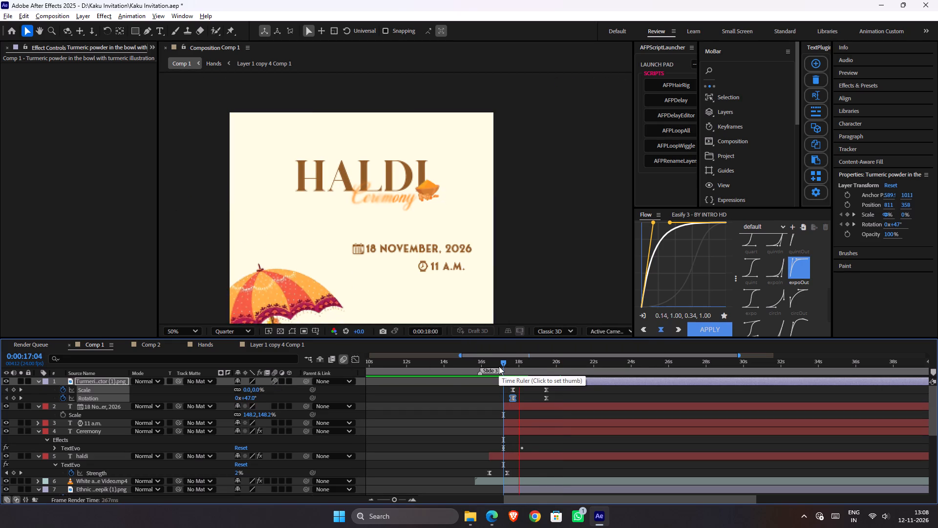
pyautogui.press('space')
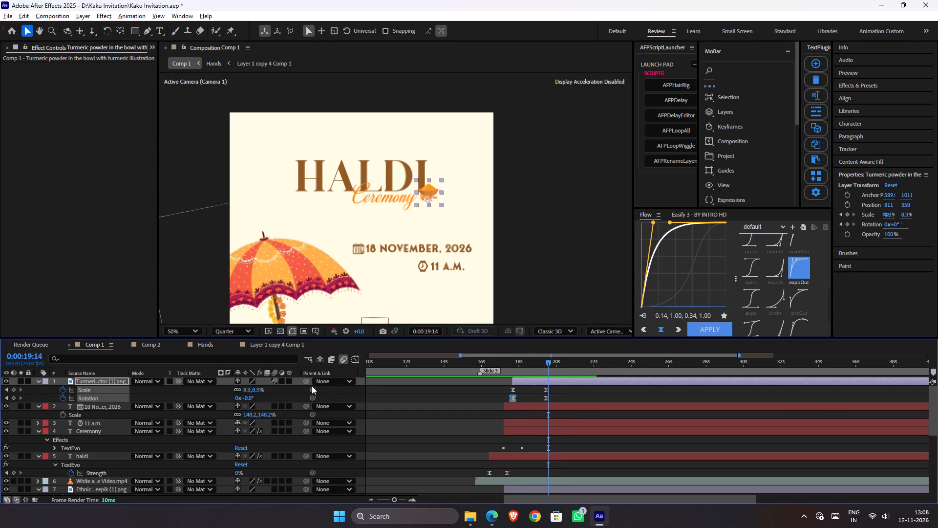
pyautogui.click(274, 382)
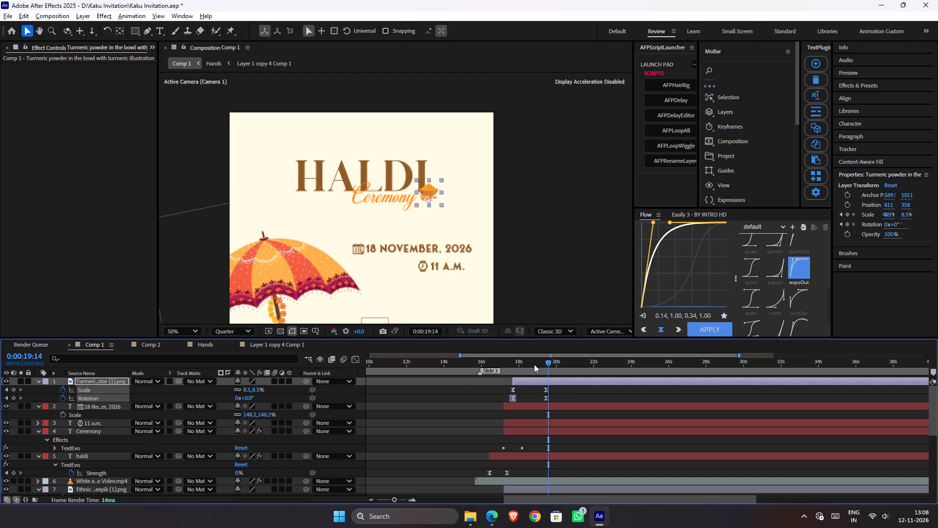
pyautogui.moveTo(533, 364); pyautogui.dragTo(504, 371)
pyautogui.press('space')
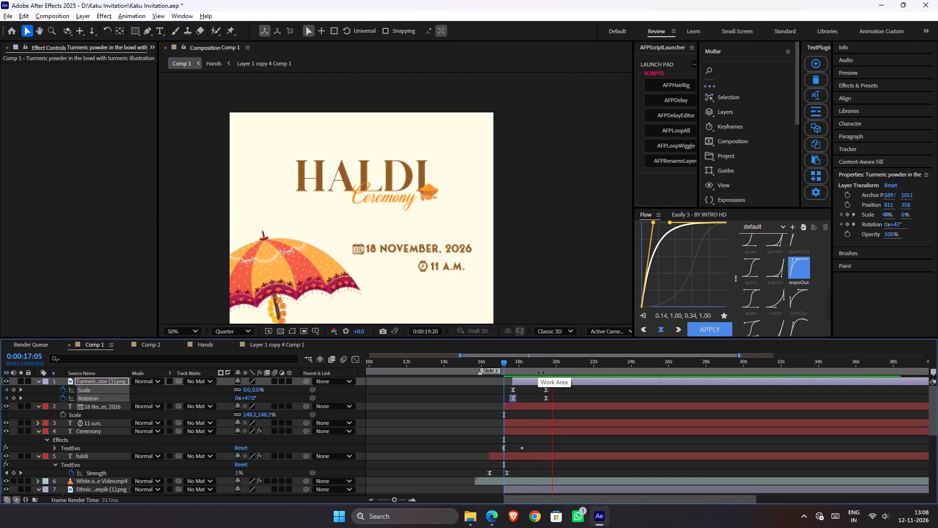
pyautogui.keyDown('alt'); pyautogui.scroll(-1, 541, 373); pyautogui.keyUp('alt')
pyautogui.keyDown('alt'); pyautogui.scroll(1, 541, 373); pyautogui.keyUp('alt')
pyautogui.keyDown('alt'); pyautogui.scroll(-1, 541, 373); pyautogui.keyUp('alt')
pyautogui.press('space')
# Save the project.
pyautogui.scroll(-1, 466, 283)
pyautogui.press('space')
pyautogui.press('space')
pyautogui.press('space')
pyautogui.press('space')
pyautogui.press('space')
pyautogui.moveTo(438, 275); pyautogui.dragTo(457, 267)
pyautogui.hotkey('ctrl', 's')
# Split the White and Yellow Traditional Haldi video layer at 0:00:20:08.
pyautogui.press('space')
pyautogui.press('space')
pyautogui.press('space')
pyautogui.press('space')
pyautogui.press('space')
pyautogui.press('space')
pyautogui.press('space')
pyautogui.press('space')
pyautogui.press('space')
pyautogui.press('space')
pyautogui.press('space')
pyautogui.press('space')
pyautogui.press('space')
pyautogui.press('space')
pyautogui.press('space')
pyautogui.press('space')
pyautogui.press('space')
pyautogui.press('space')
pyautogui.press('space')
pyautogui.press('space')
pyautogui.moveTo(455, 282); pyautogui.dragTo(489, 225)
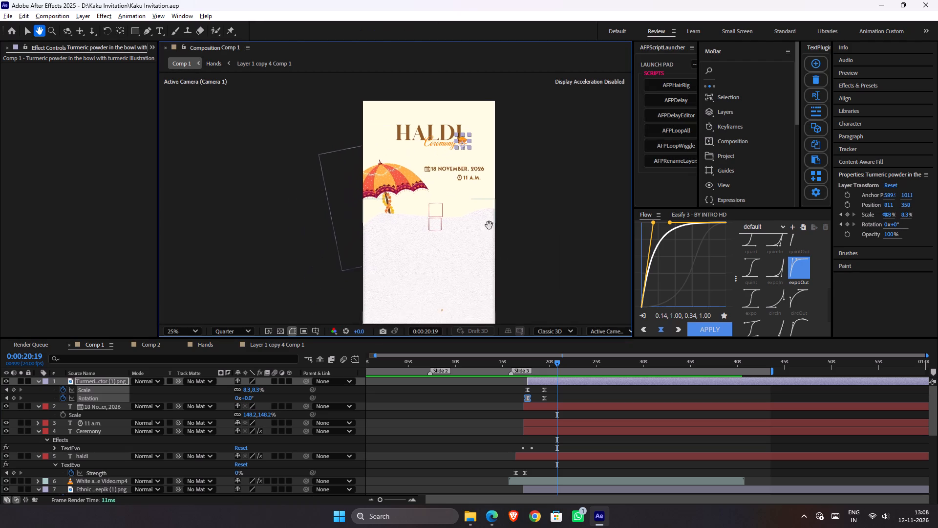
pyautogui.moveTo(489, 225); pyautogui.dragTo(489, 208)
pyautogui.click(499, 430)
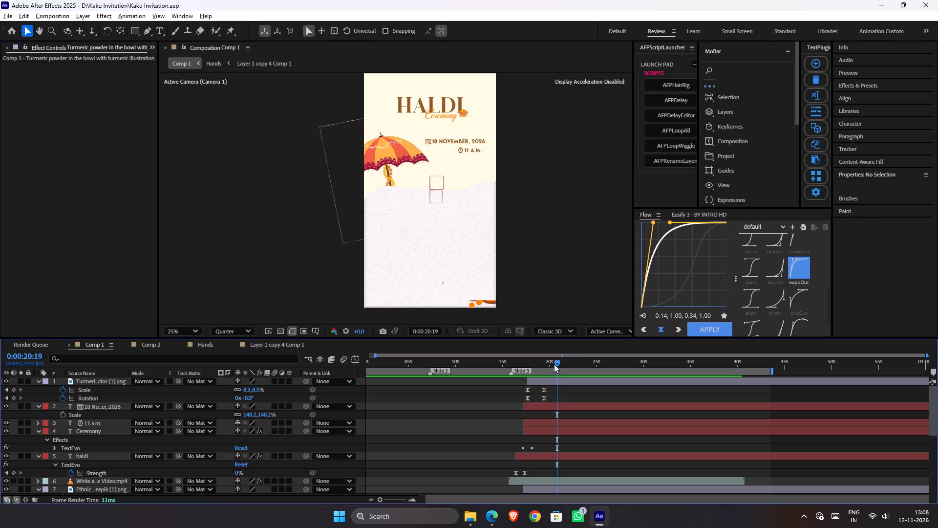
pyautogui.moveTo(554, 364); pyautogui.dragTo(550, 364)
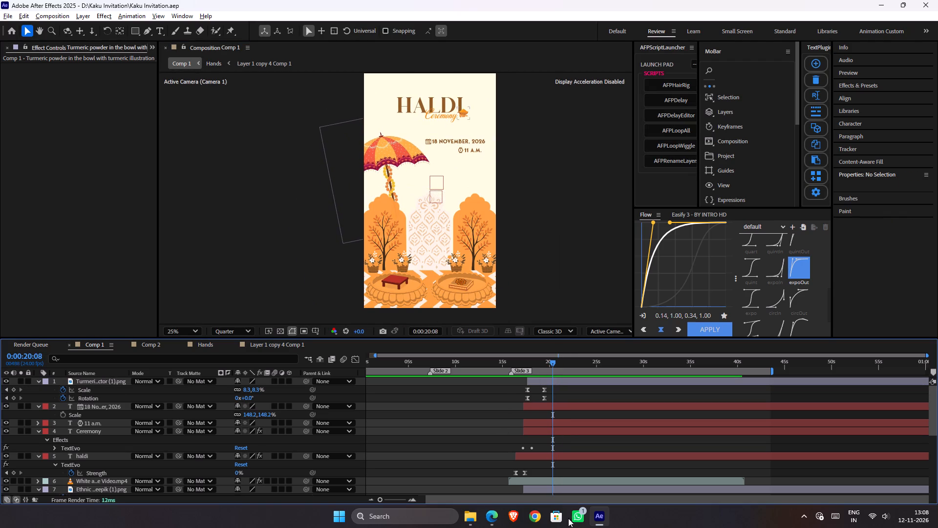
pyautogui.click(110, 491)
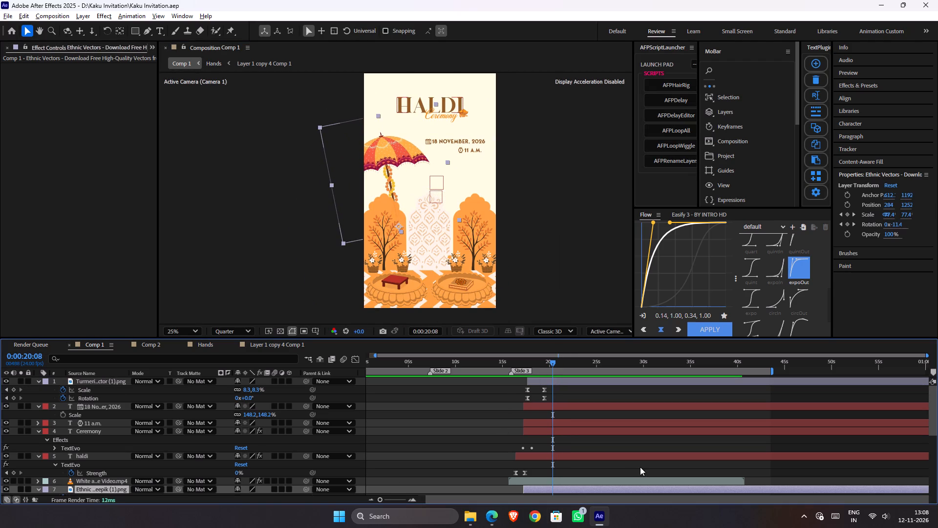
pyautogui.scroll(1, 632, 465)
pyautogui.scroll(-1, 632, 465)
pyautogui.click(584, 395)
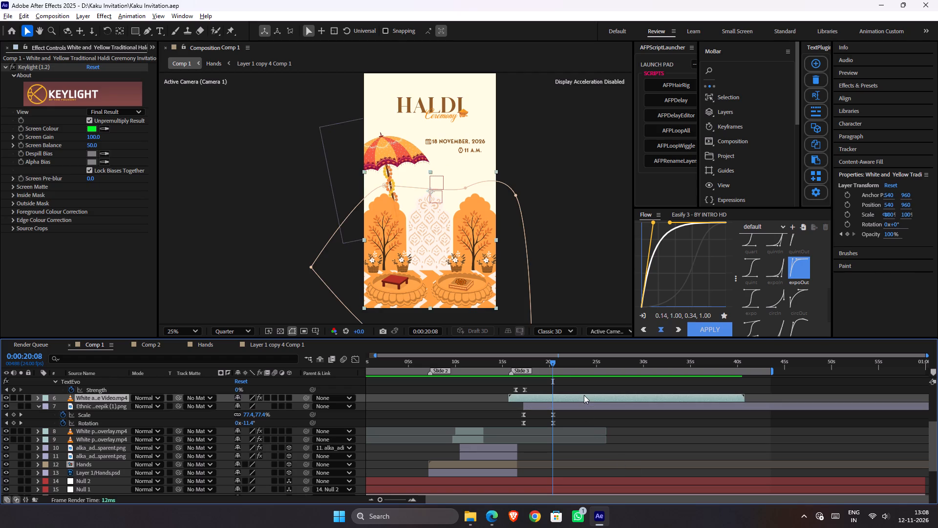
pyautogui.hotkey('ctrl', 'shift', 'd')
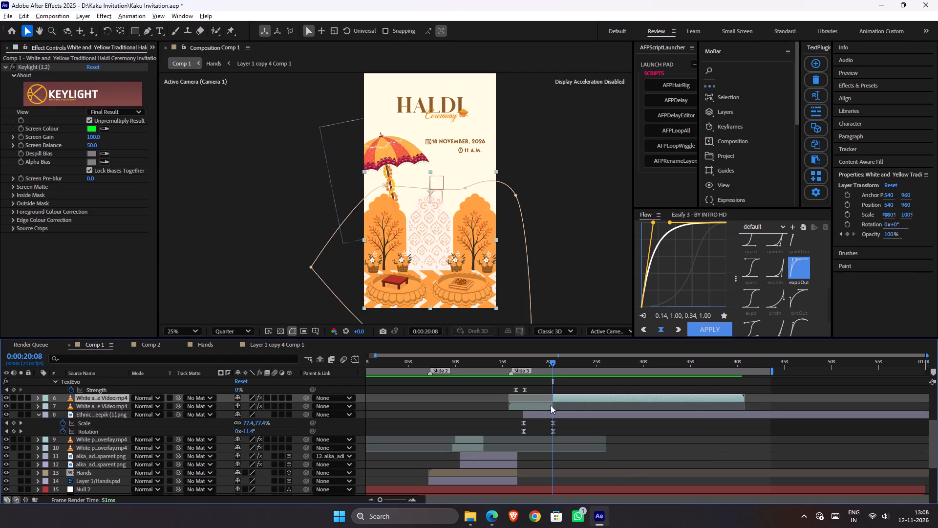
# Freeze the earlier half of the split Haldi video layer on its last frame.
pyautogui.rightClick(551, 405)
pyautogui.click(646, 165)
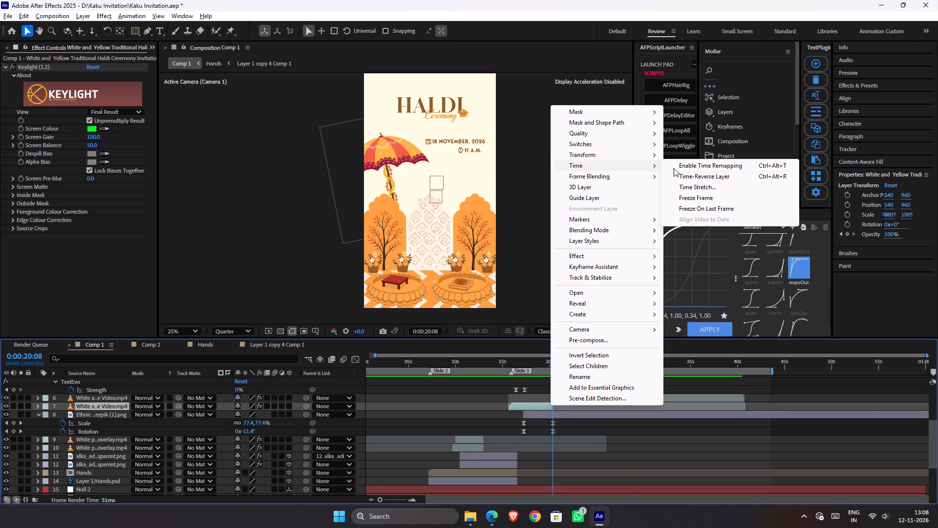
pyautogui.click(692, 207)
# Hide the later half of the split Haldi video, preview the slide from 0:00:18:09, and save the project.
pyautogui.click(570, 401)
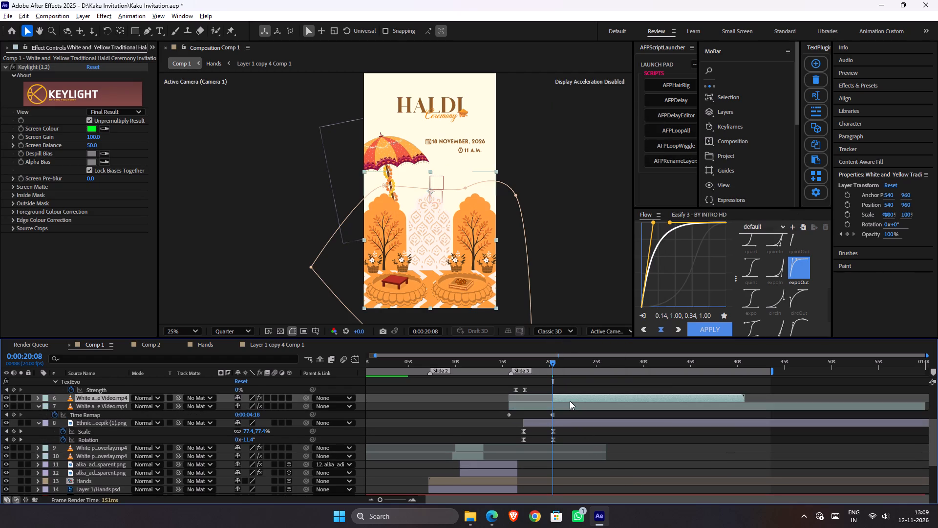
pyautogui.click(6, 396)
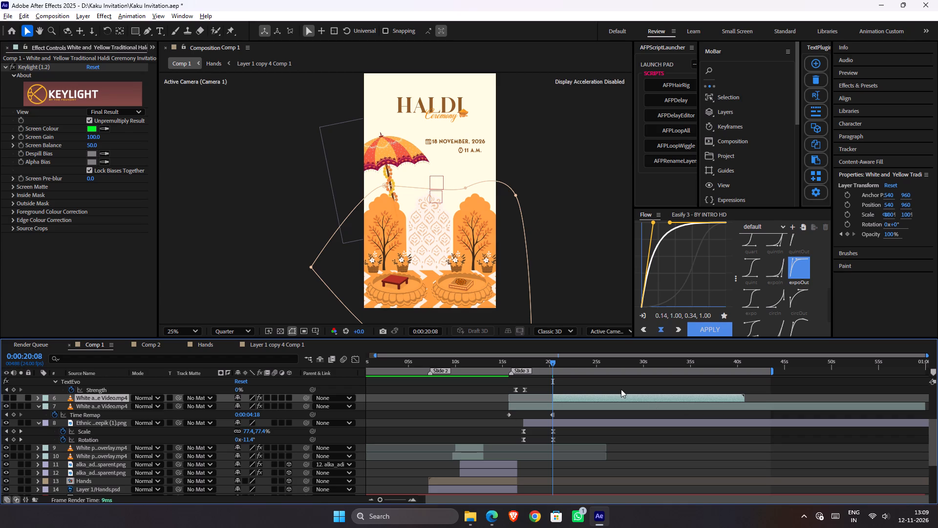
pyautogui.hotkey('ctrl', 's')
pyautogui.moveTo(546, 364); pyautogui.dragTo(533, 368)
pyautogui.press('space')
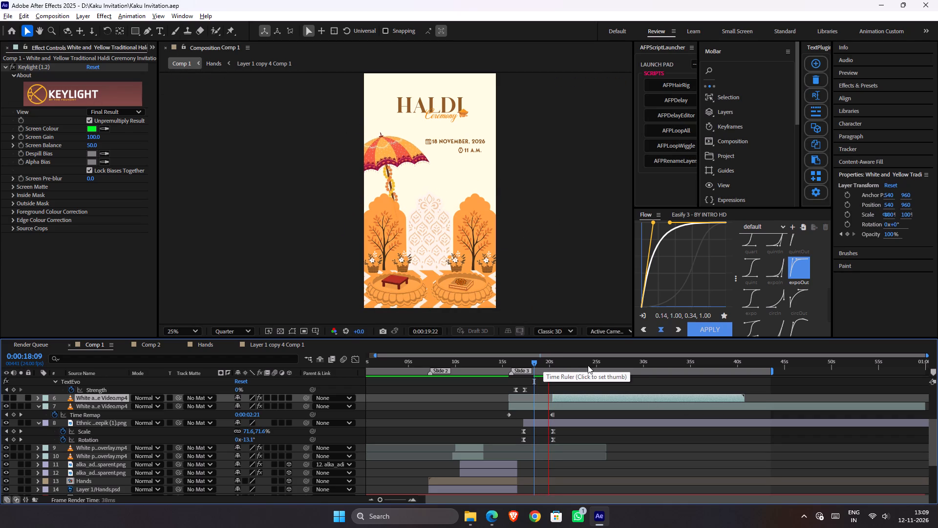
pyautogui.press('space')
pyautogui.scroll(1, 581, 383)
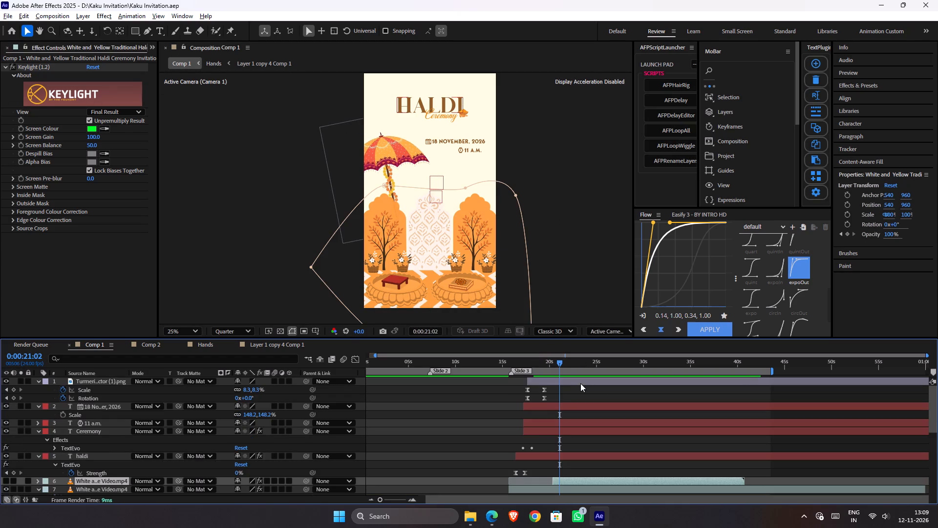
pyautogui.hotkey('ctrl', 's')
# Shift the 18 November, 2026 and 11 a.m. text layers along the timeline to start at 0:00:19:11.
pyautogui.click(106, 408)
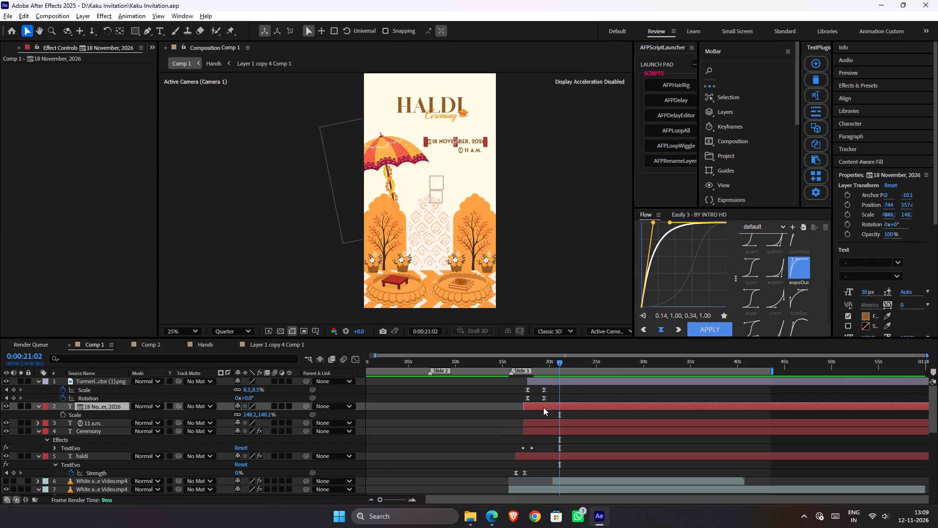
pyautogui.moveTo(540, 406); pyautogui.dragTo(562, 406)
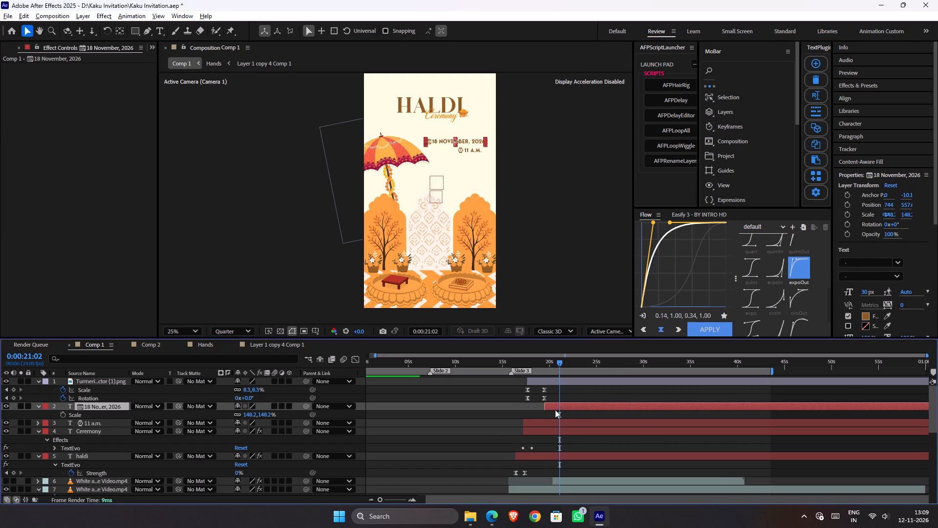
pyautogui.moveTo(542, 424); pyautogui.dragTo(561, 421)
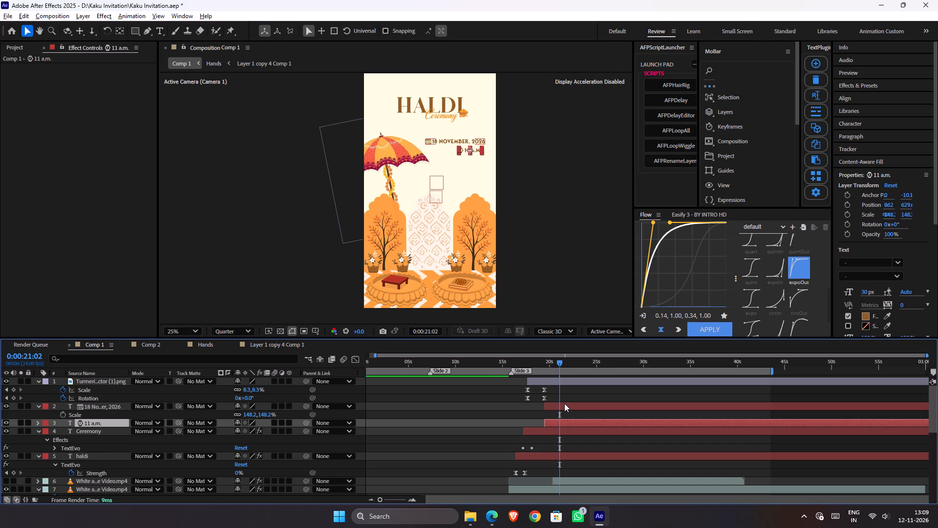
# Add the TextEvo animation to the date and 11 a.m. text layers at their start, 0:00:19:11.
pyautogui.click(563, 404)
pyautogui.press('i')
pyautogui.click(816, 61)
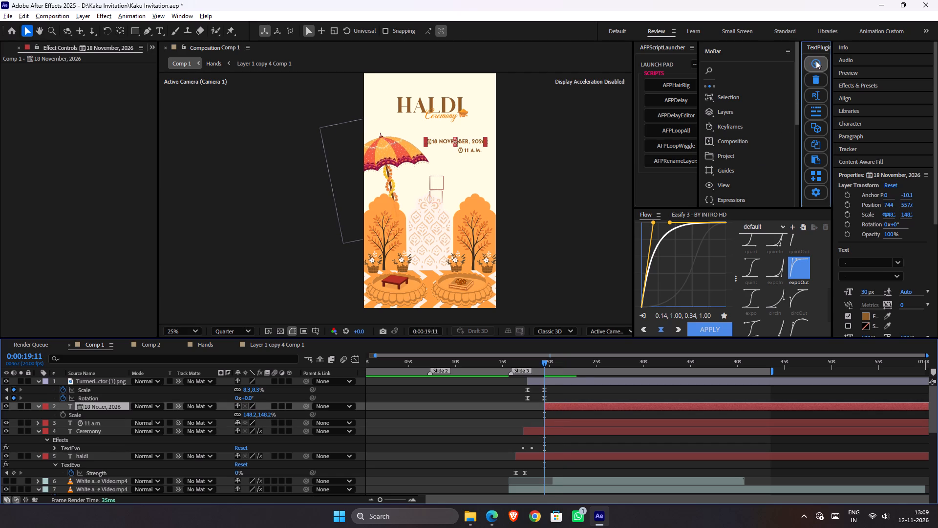
pyautogui.click(555, 404)
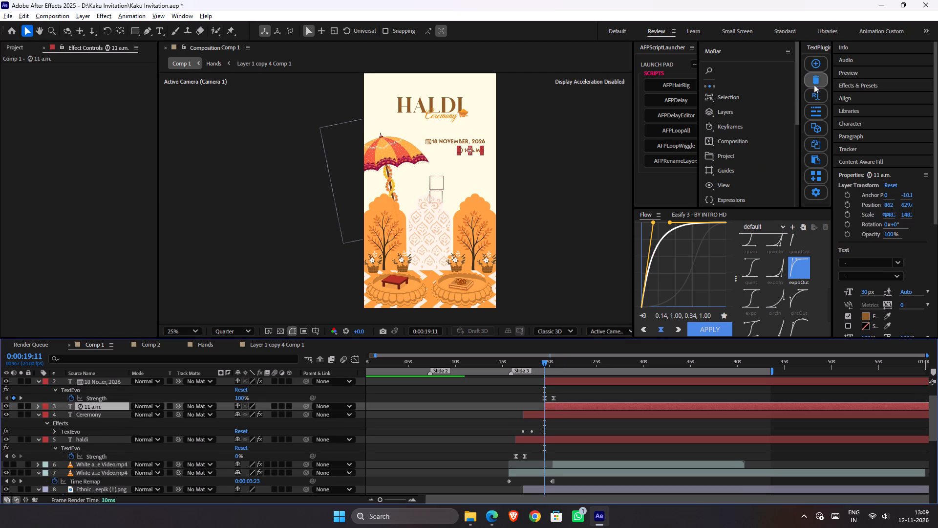
pyautogui.click(817, 68)
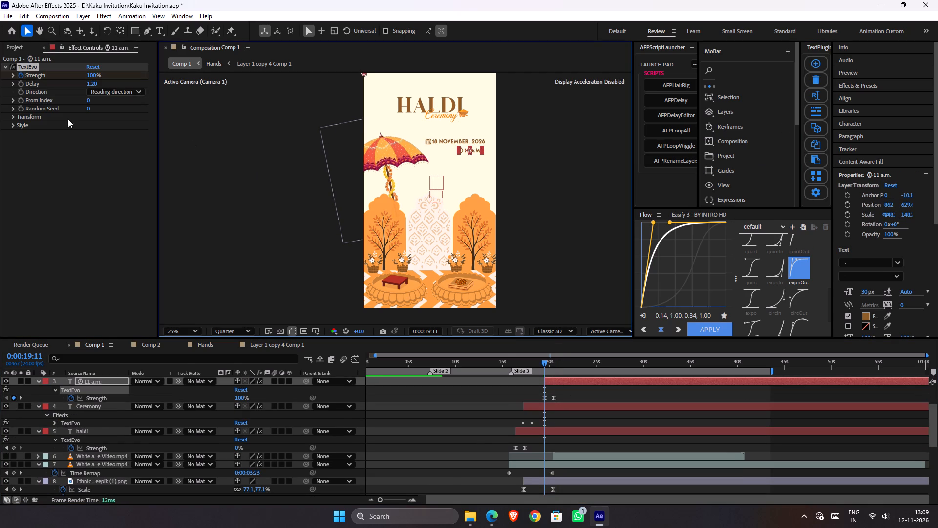
# In the 11 a.m. layer's TextEvo effect, set Transform Opacity to 0% and Style Character Offset to 5.
pyautogui.click(12, 119)
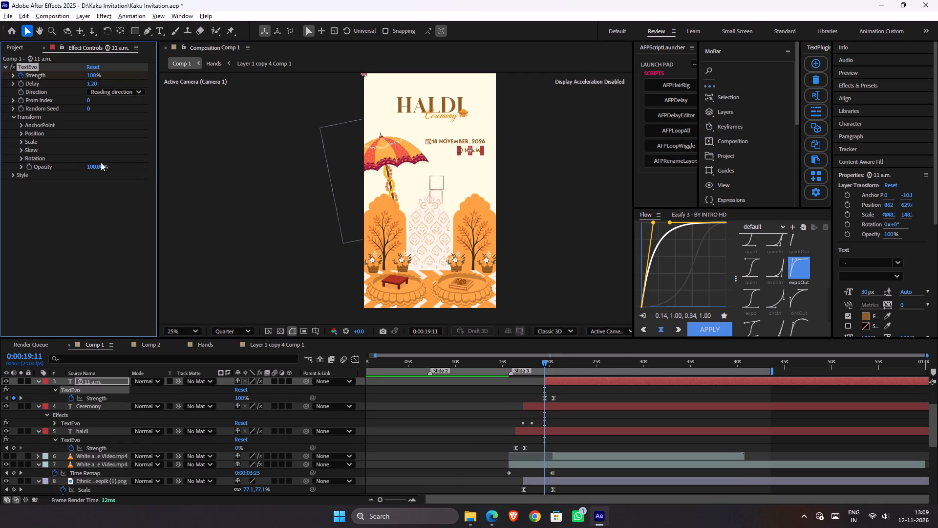
pyautogui.moveTo(98, 166); pyautogui.dragTo(34, 178)
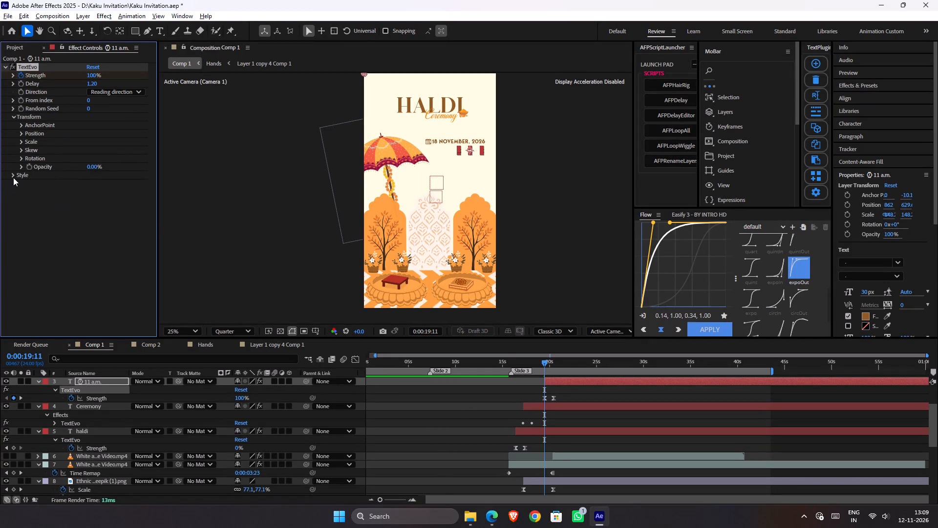
pyautogui.click(13, 177)
pyautogui.click(91, 217)
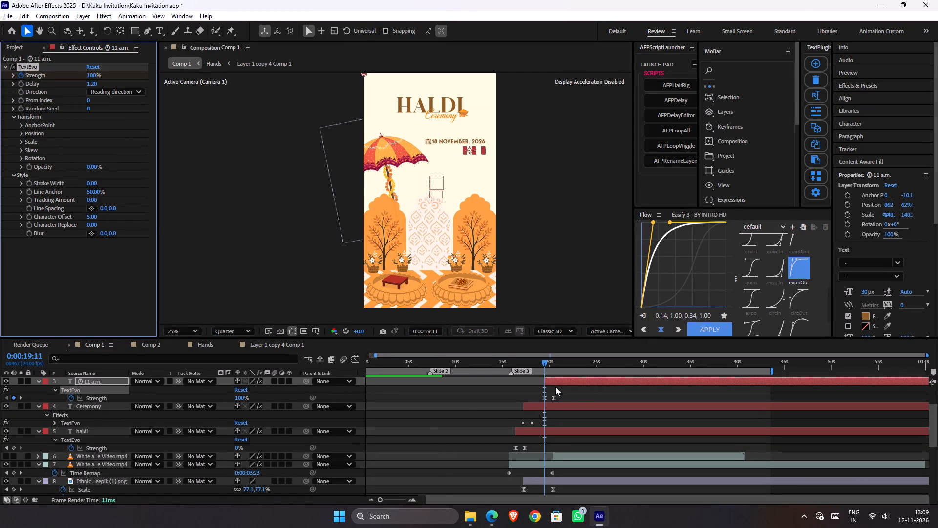
pyautogui.scroll(1, 560, 397)
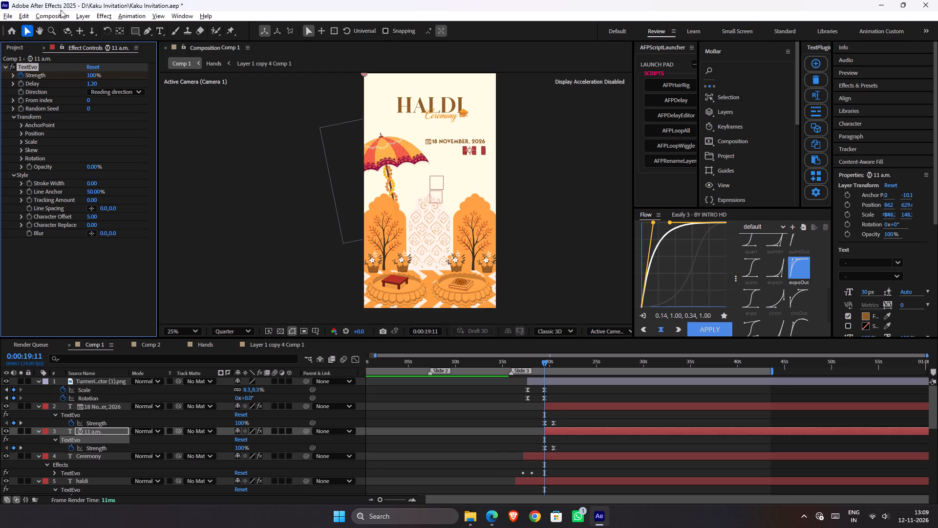
# Copy the 11 a.m. layer's TextEvo effect onto the 18 November, 2026 layer.
pyautogui.click(33, 66)
pyautogui.hotkey('ctrl', 'c')
pyautogui.click(552, 405)
pyautogui.hotkey('ctrl', 'v')
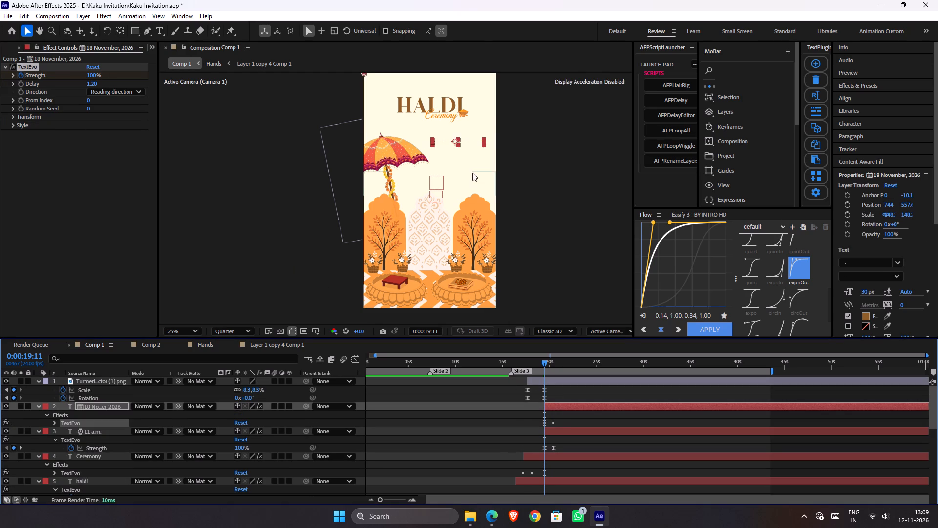
# Preview the date and time text entrances from 0:00:17:07.
pyautogui.scroll(5, 472, 173)
pyautogui.scroll(-2, 481, 182)
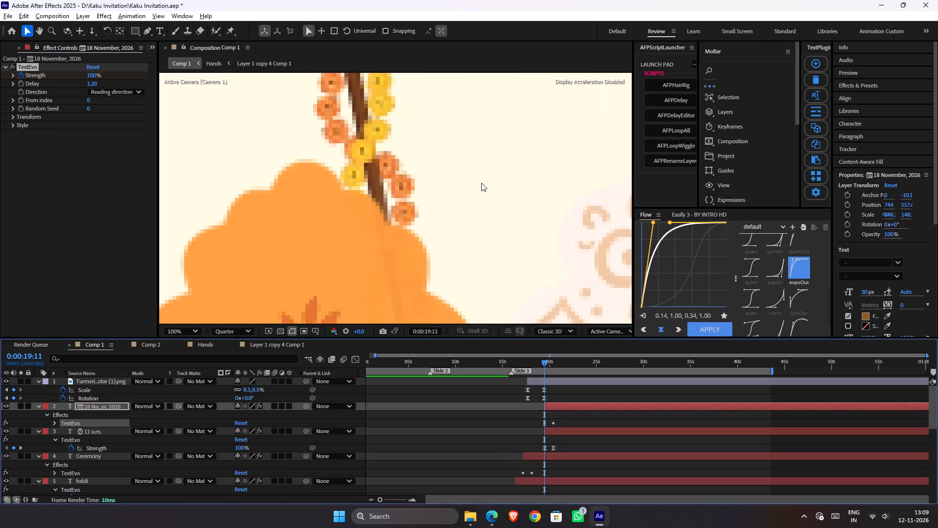
pyautogui.scroll(-1, 481, 183)
pyautogui.scroll(-1, 516, 213)
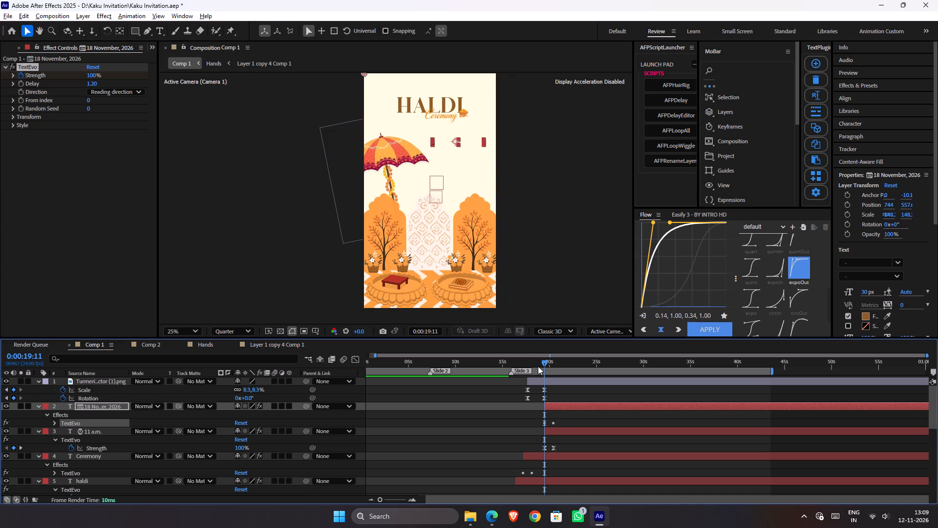
pyautogui.moveTo(538, 366); pyautogui.dragTo(523, 362)
pyautogui.press('space')
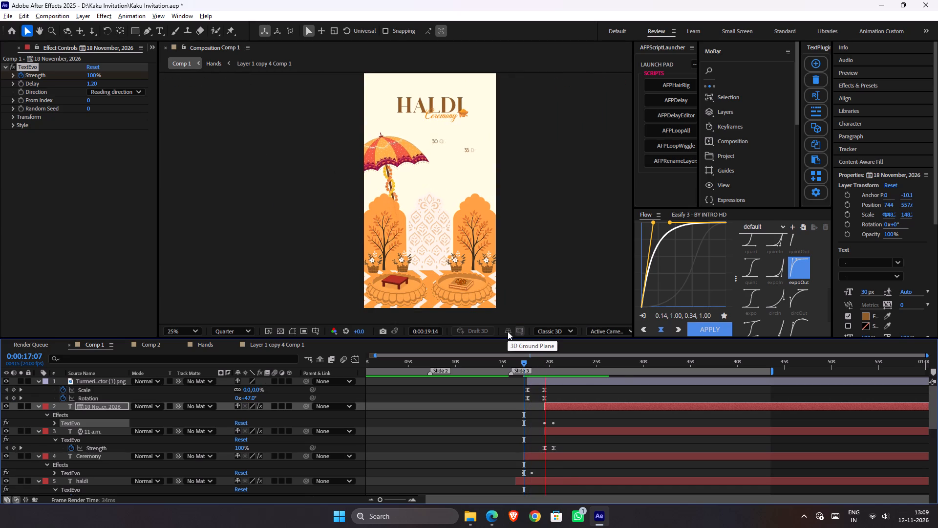
pyautogui.press('space')
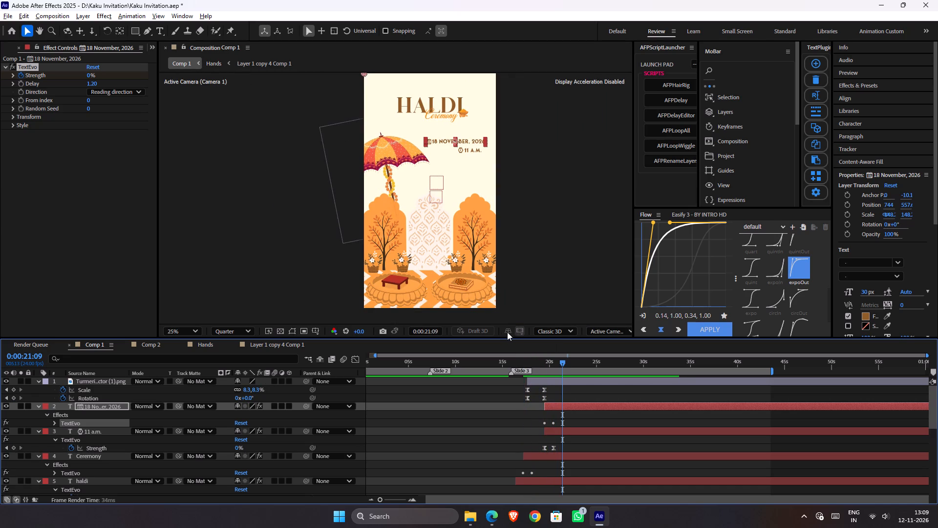
# Preview the slide's text entrances from 0:00:17:09 and save the project.
pyautogui.moveTo(533, 363); pyautogui.dragTo(525, 363)
pyautogui.press('space')
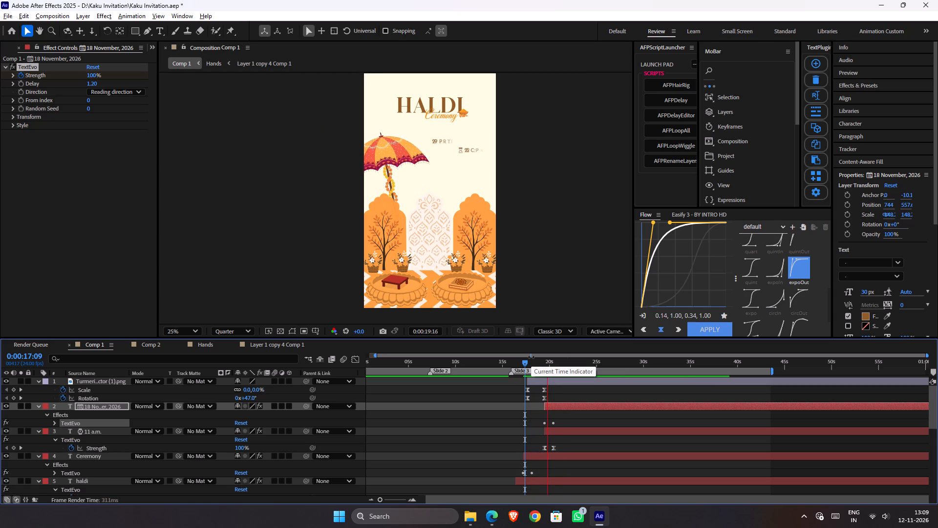
pyautogui.press('space')
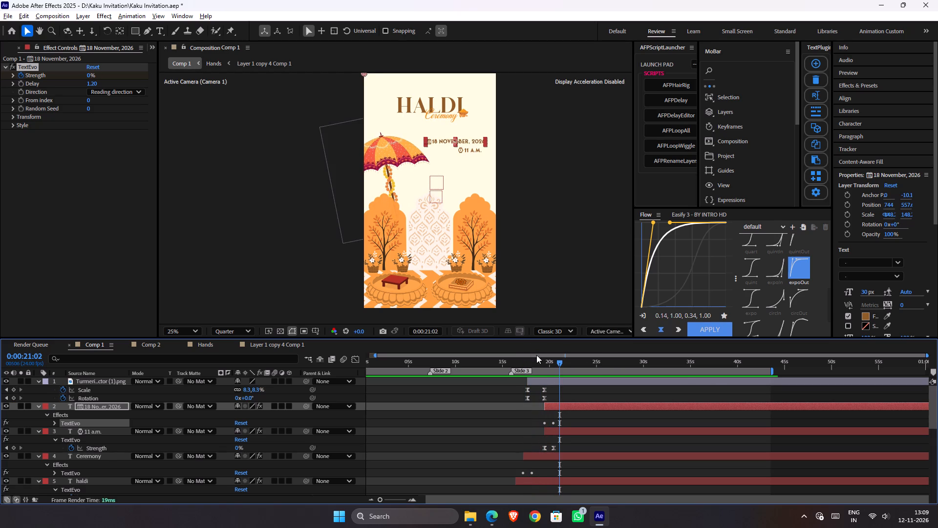
pyautogui.hotkey('ctrl', 's')
# Set the 18 November, 2026 layer's TextEvo Direction to Random and preview it from 0:00:19:04.
pyautogui.click(126, 89)
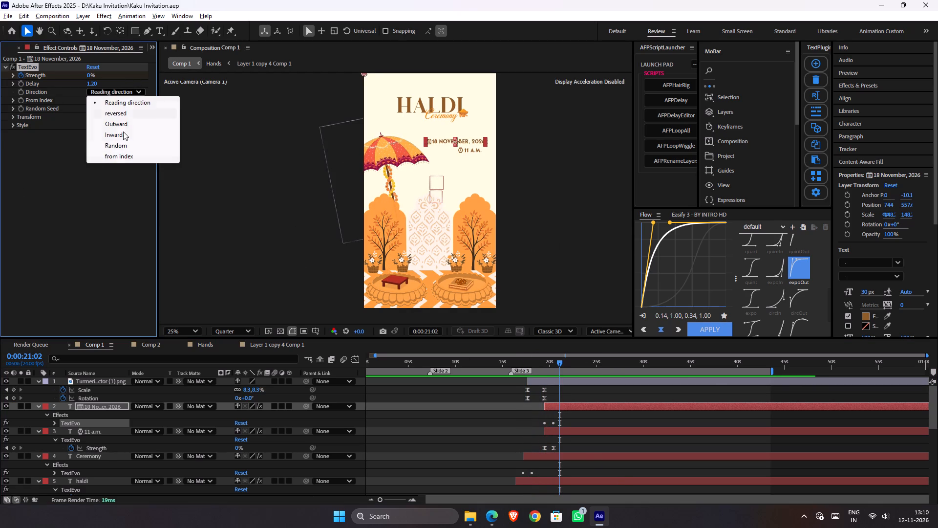
pyautogui.click(119, 143)
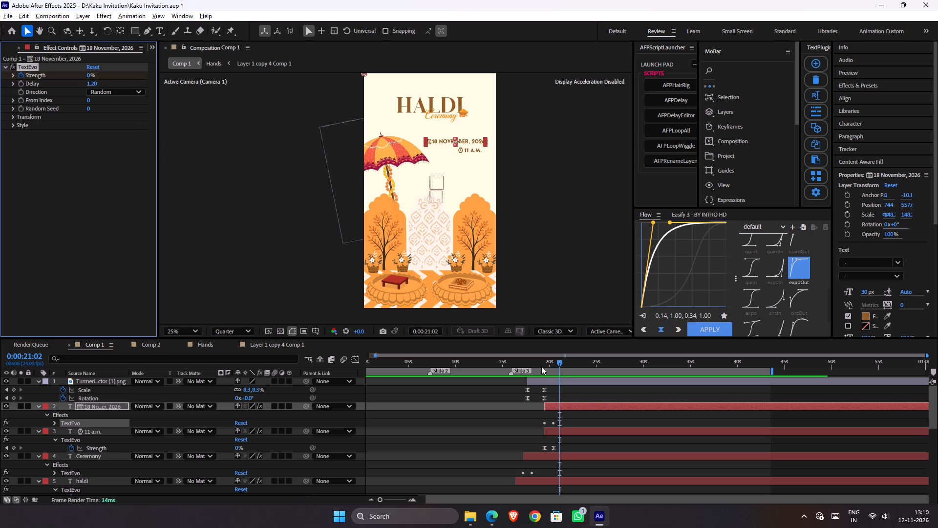
pyautogui.click(541, 366)
pyautogui.press('space')
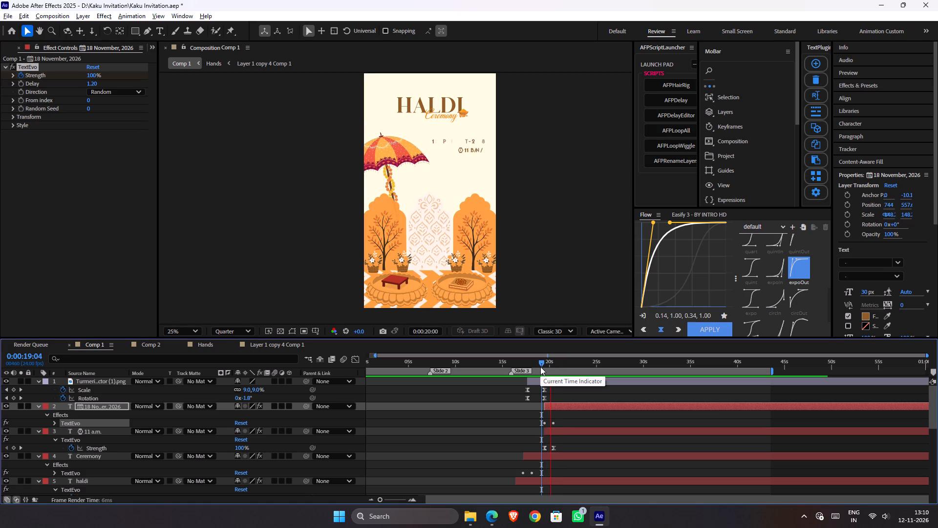
pyautogui.press('space')
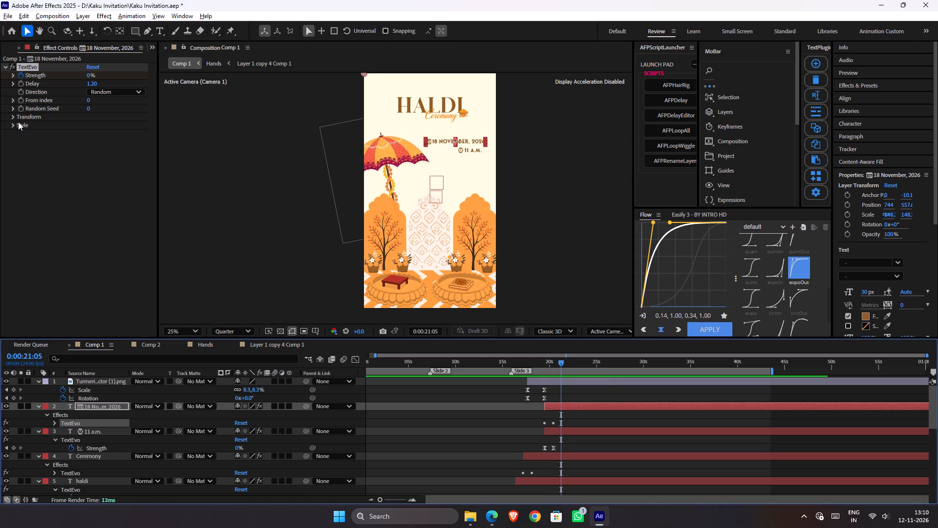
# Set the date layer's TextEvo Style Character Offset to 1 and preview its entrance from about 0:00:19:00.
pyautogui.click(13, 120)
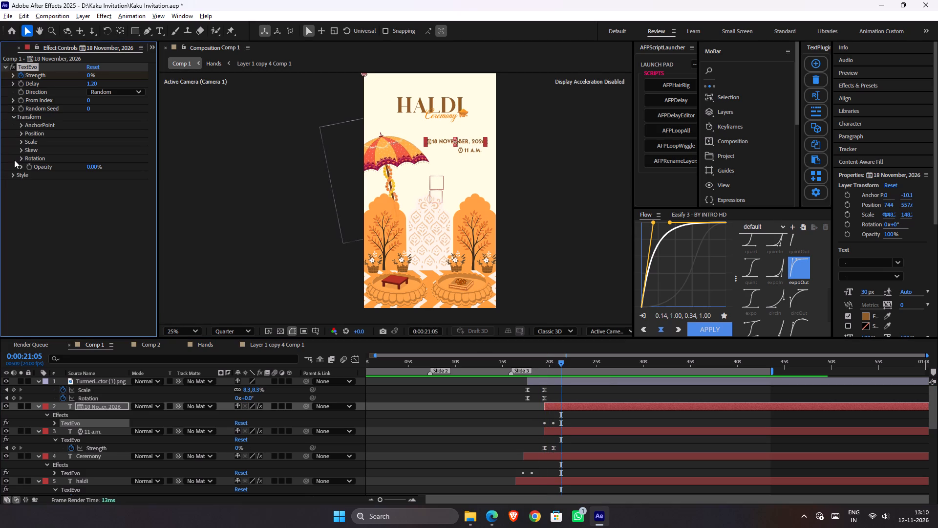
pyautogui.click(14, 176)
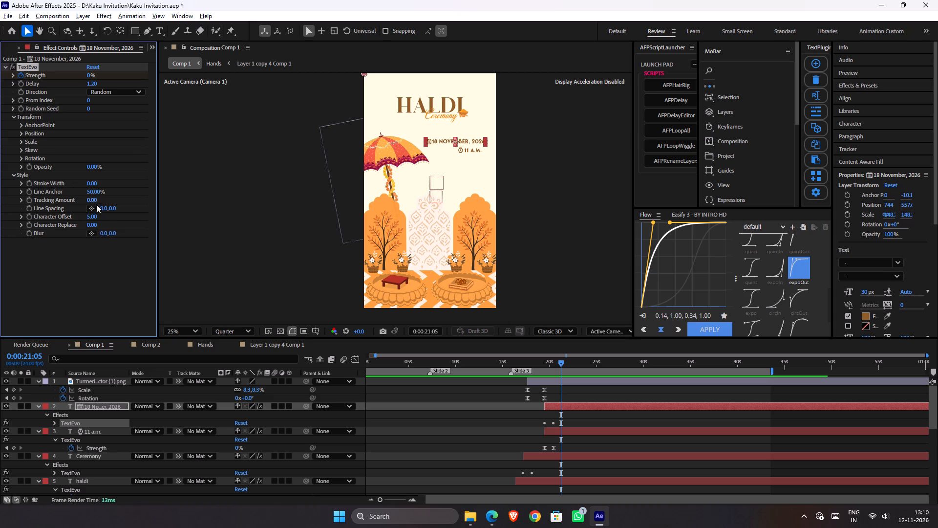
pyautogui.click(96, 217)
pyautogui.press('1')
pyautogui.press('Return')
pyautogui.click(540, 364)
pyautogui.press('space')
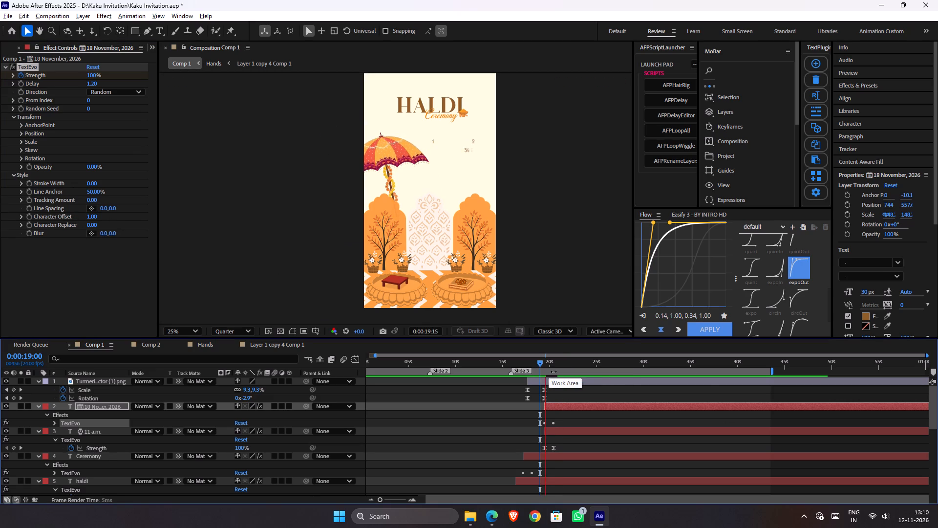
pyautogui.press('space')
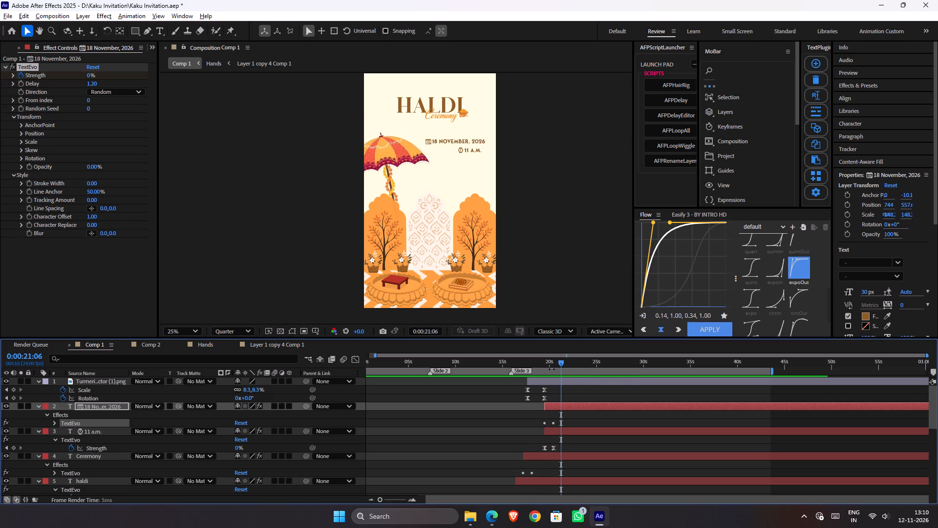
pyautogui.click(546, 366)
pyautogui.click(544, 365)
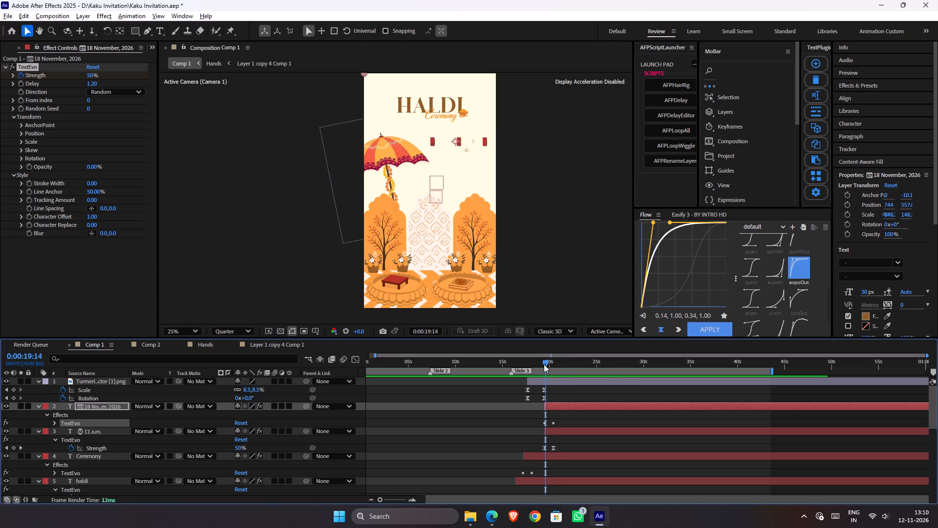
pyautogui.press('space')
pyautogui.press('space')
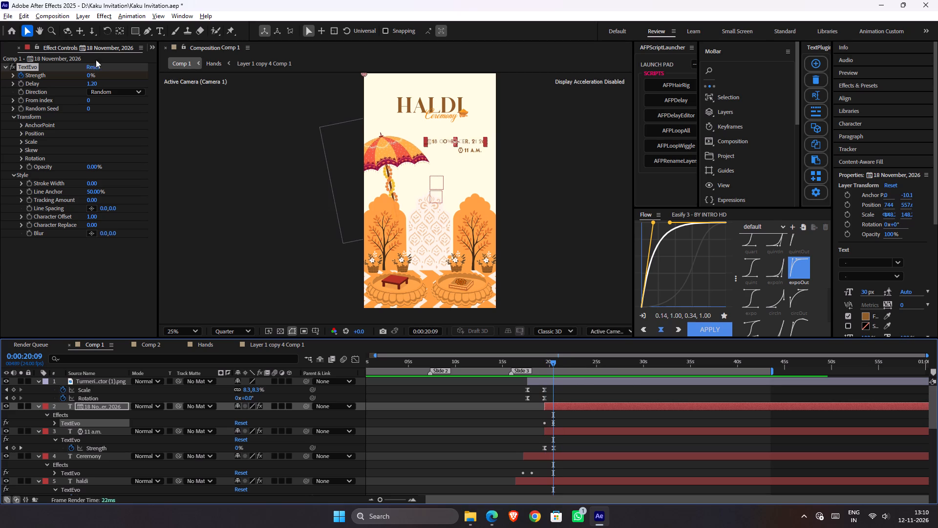
# Set the date layer's TextEvo Delay to 0.5 and preview the entrance from 0:00:19:07.
pyautogui.click(93, 80)
pyautogui.write('.5')
pyautogui.press('Return')
pyautogui.click(544, 364)
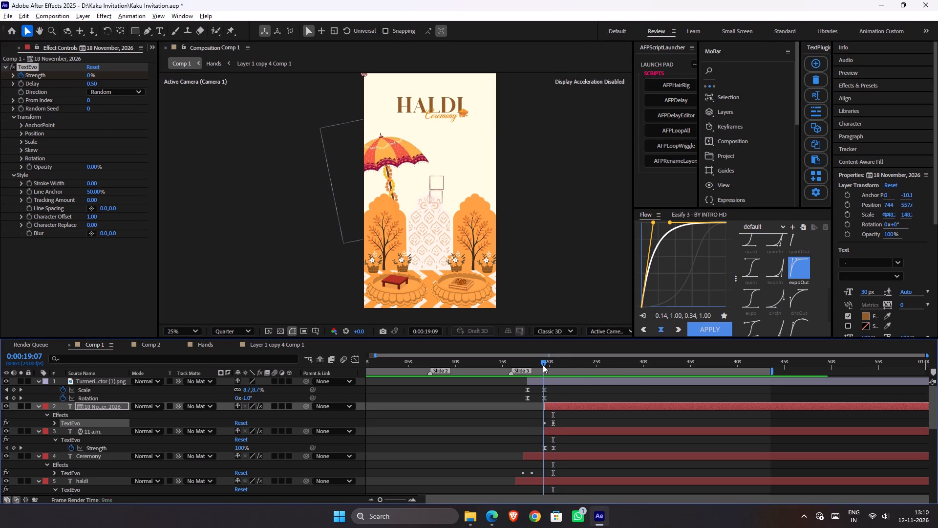
pyautogui.press('space')
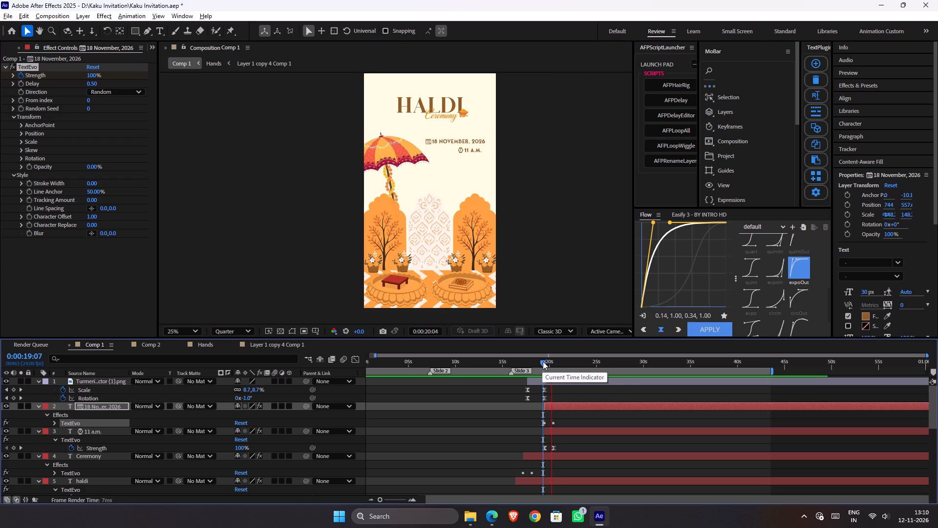
pyautogui.press('space')
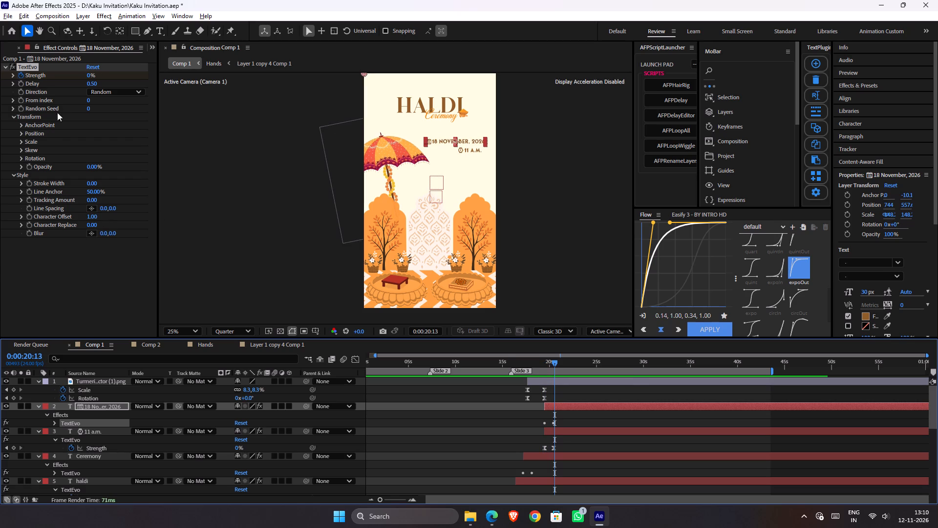
# Move the date layer's end Strength keyframe about halfway toward its start keyframe and preview from 0:00:19:09.
pyautogui.press('u')
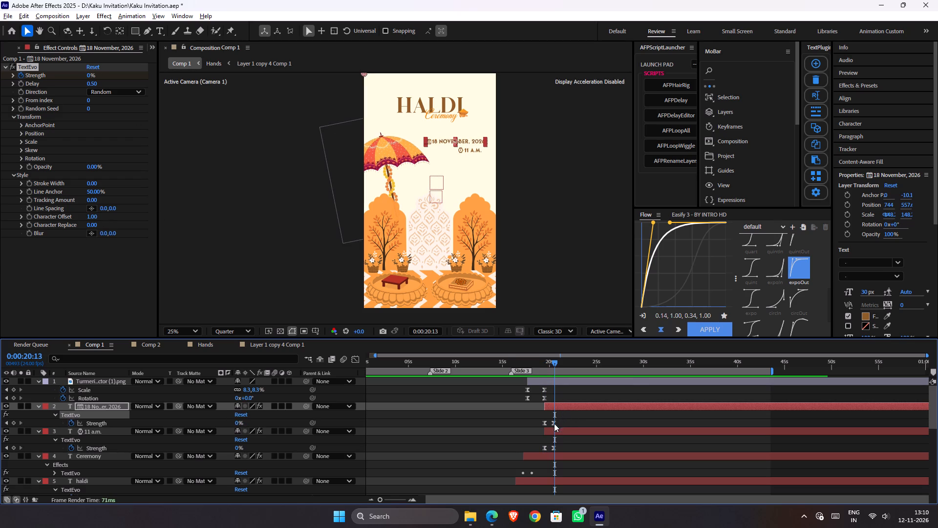
pyautogui.click(552, 425)
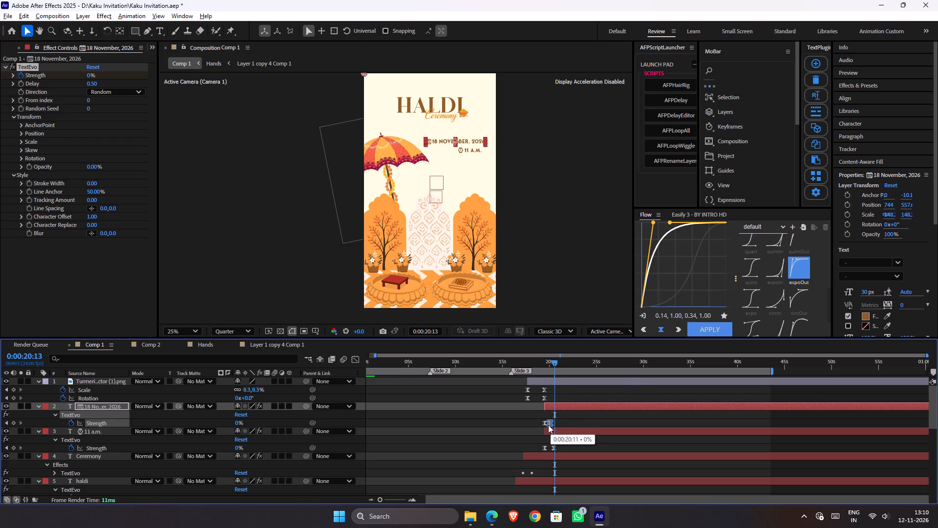
pyautogui.click(543, 363)
pyautogui.press('space')
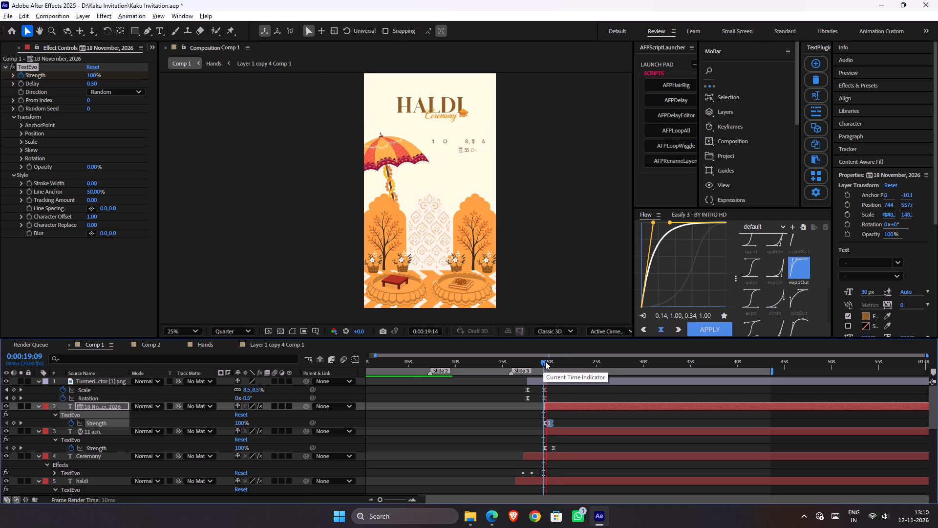
pyautogui.press('space')
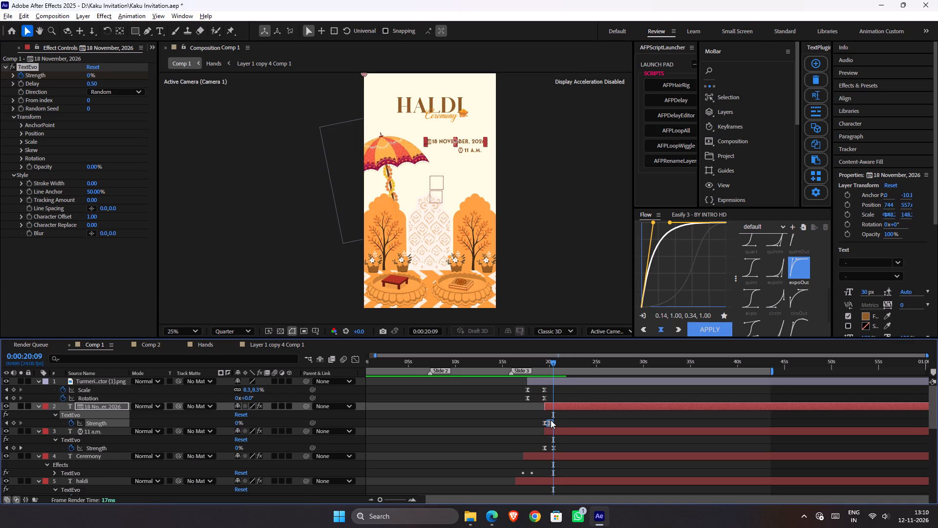
# Set the date layer's TextEvo Style Character Offset to 0.1.
pyautogui.click(90, 216)
pyautogui.press('.')
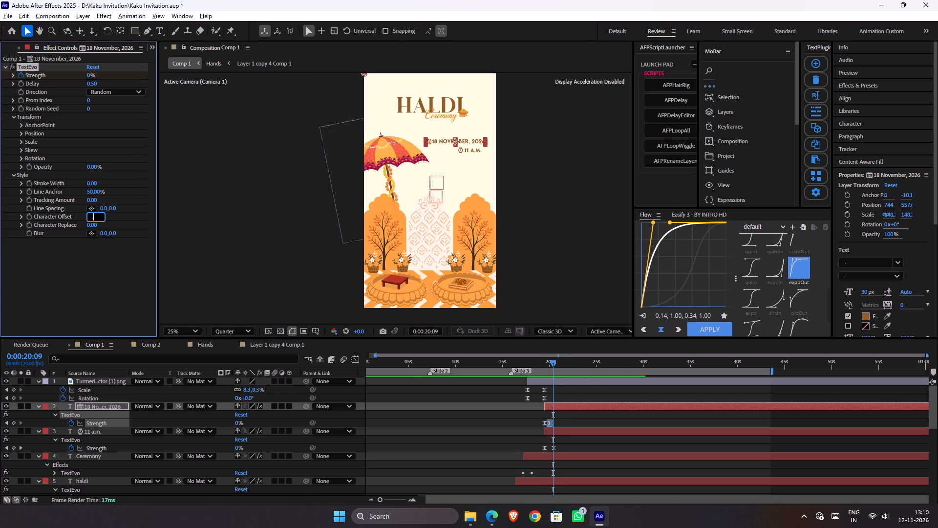
pyautogui.press('1')
pyautogui.press('Return')
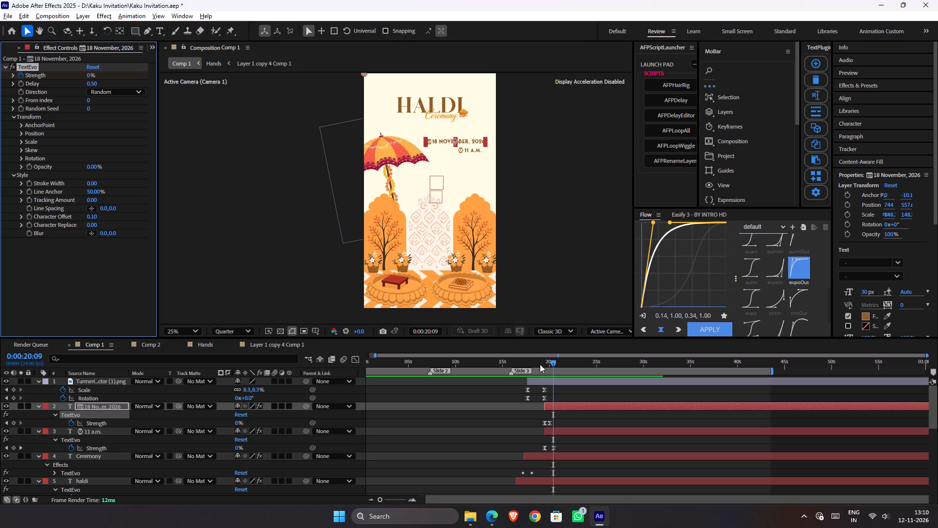
# Preview the date and time text entrances repeatedly from around 0:00:19:00 to compare their timing.
pyautogui.click(542, 363)
pyautogui.press('space')
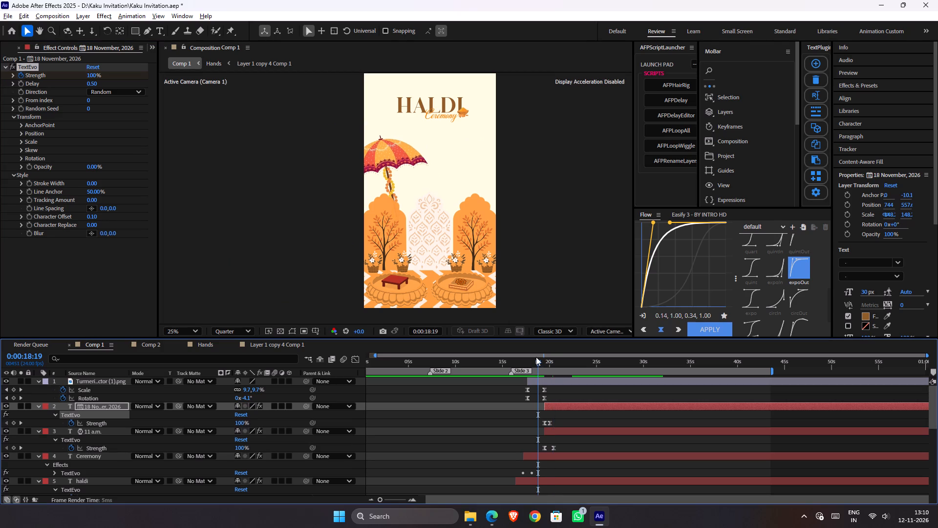
pyautogui.press('space')
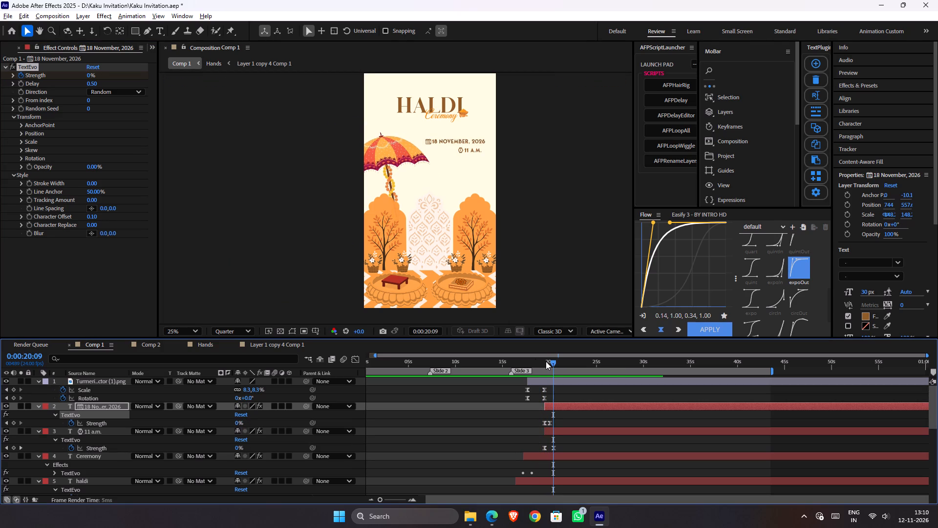
pyautogui.click(546, 362)
pyautogui.press('space')
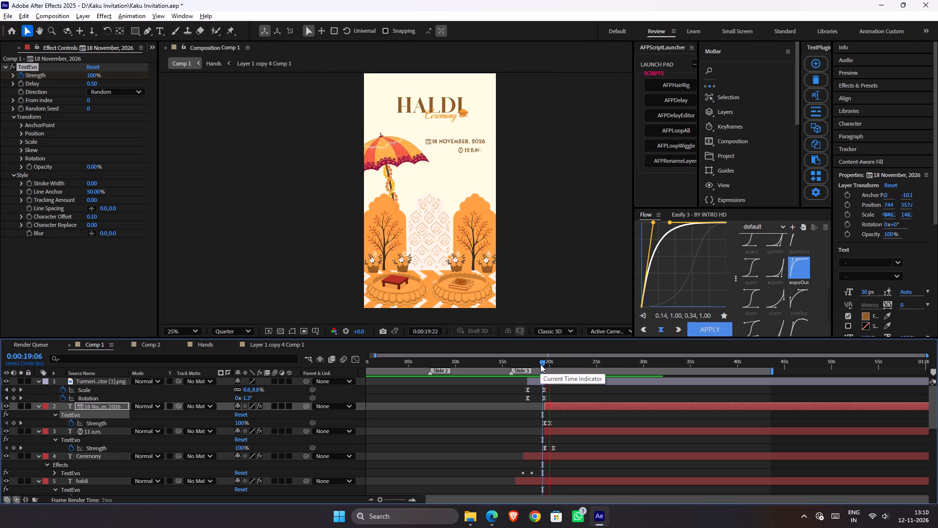
pyautogui.press('space')
pyautogui.click(540, 364)
pyautogui.press('space')
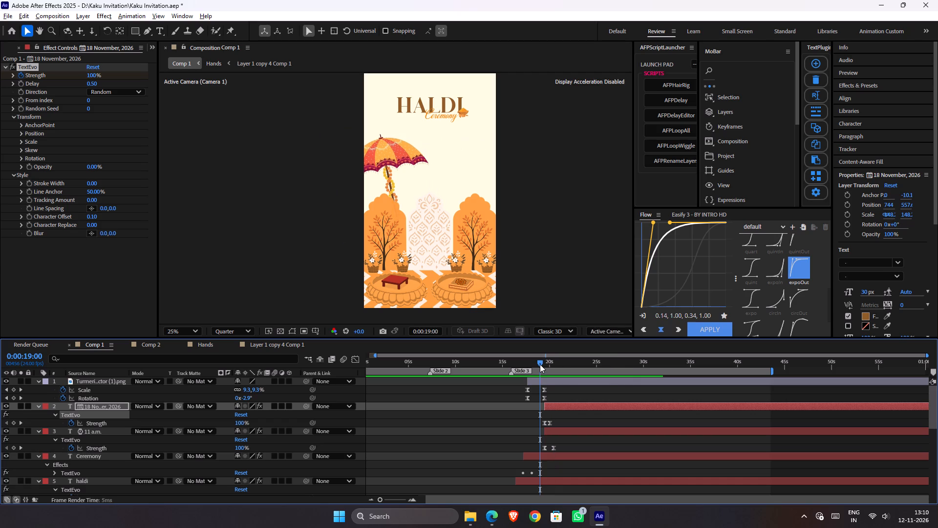
pyautogui.press('space')
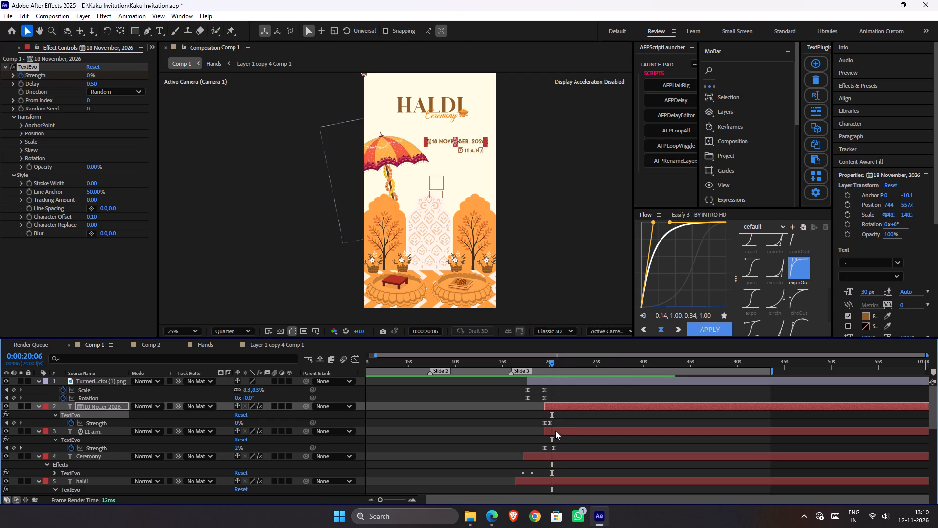
# Replace the 11 a.m. layer's TextEvo settings and Strength keyframes with the date layer's TextEvo effect, pasted at 0:00:19:11.
pyautogui.press('i')
pyautogui.click(31, 66)
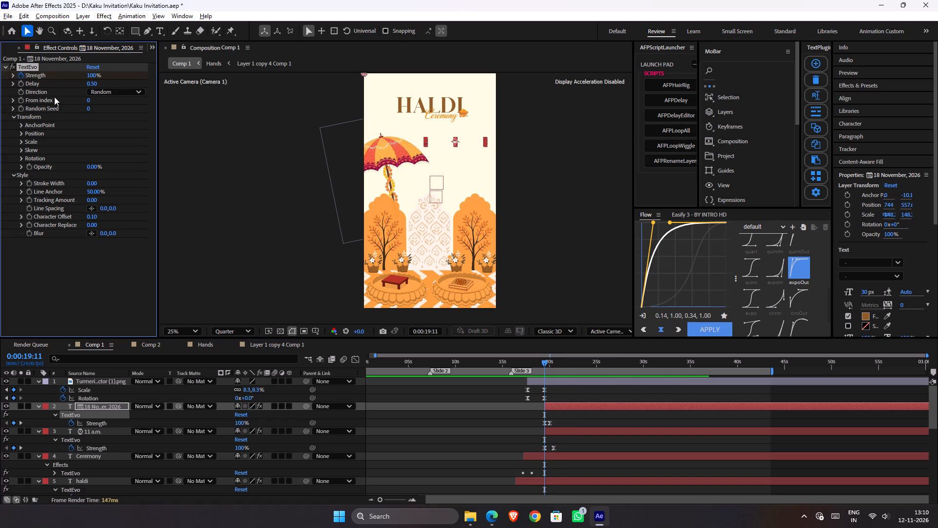
pyautogui.hotkey('ctrl', 'c')
pyautogui.click(553, 433)
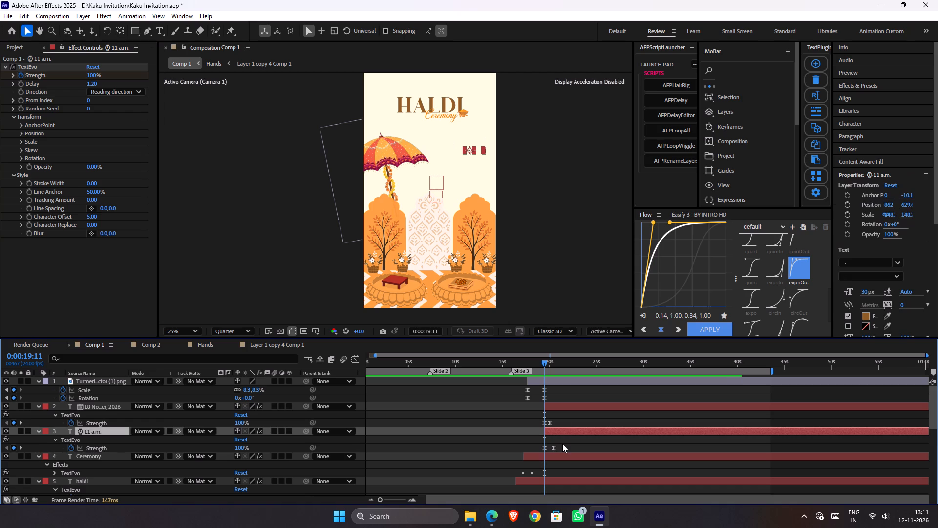
pyautogui.moveTo(562, 444); pyautogui.dragTo(536, 451)
pyautogui.press('Delete')
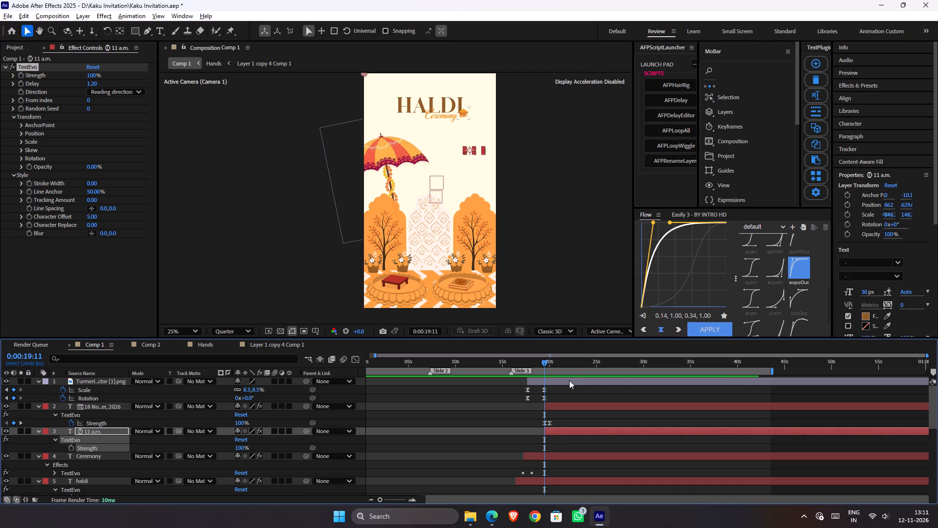
pyautogui.hotkey('ctrl', 'v')
pyautogui.press('u')
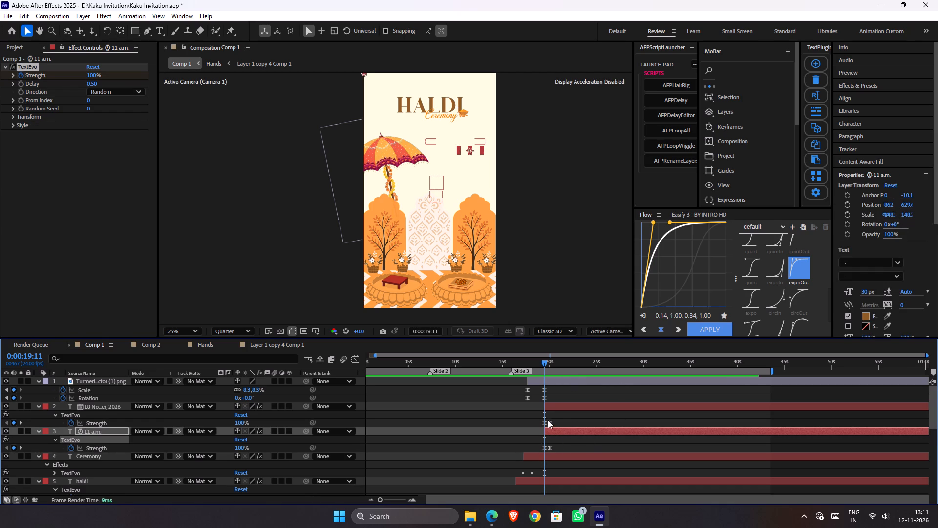
# After previewing, shift the 11 a.m. layer later to start at the date's end Strength keyframe, and save the project.
pyautogui.press('space')
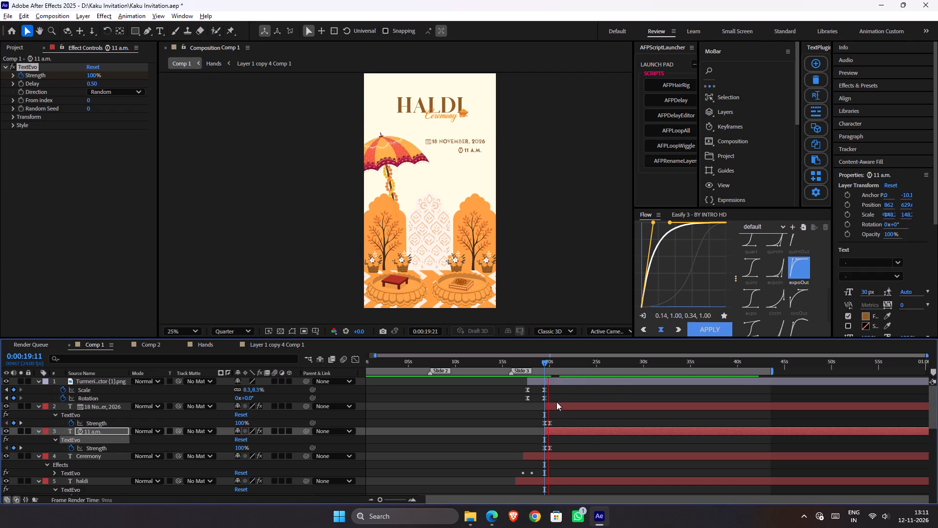
pyautogui.press('space')
pyautogui.moveTo(551, 430); pyautogui.dragTo(555, 431)
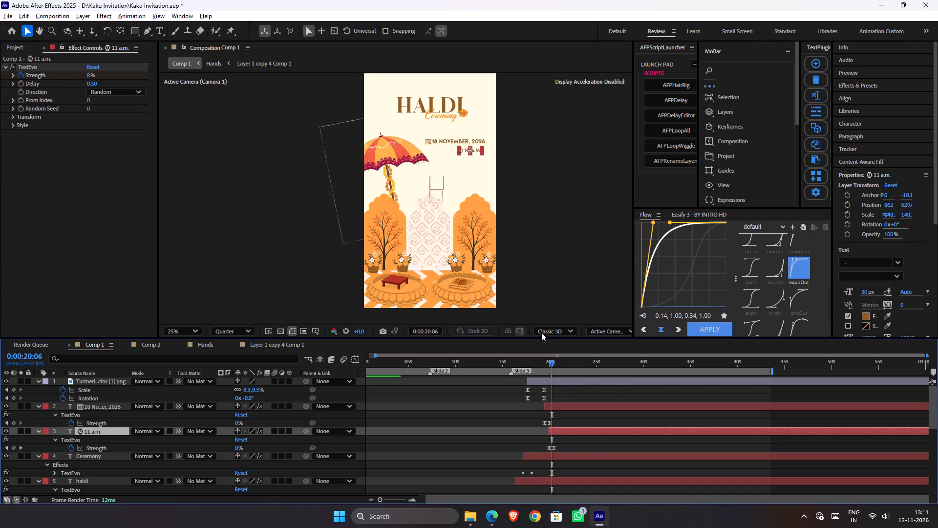
pyautogui.moveTo(540, 362); pyautogui.dragTo(513, 362)
pyautogui.hotkey('ctrl', 's')
pyautogui.press('v')
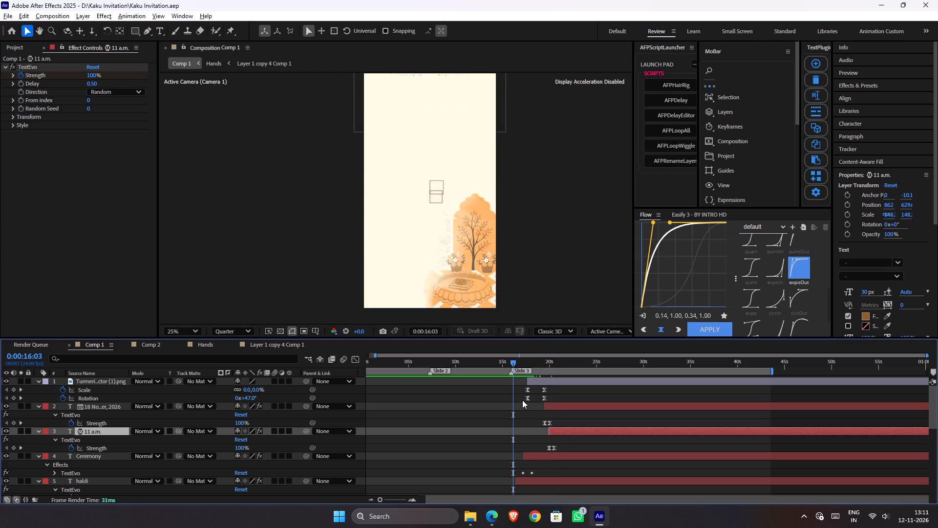
# Save the project and preview the Haldi Ceremony slide repeatedly, checking the timing of the title, bowl, date and time entrances.
pyautogui.click(522, 400)
pyautogui.moveTo(502, 366); pyautogui.dragTo(455, 369)
pyautogui.press('space')
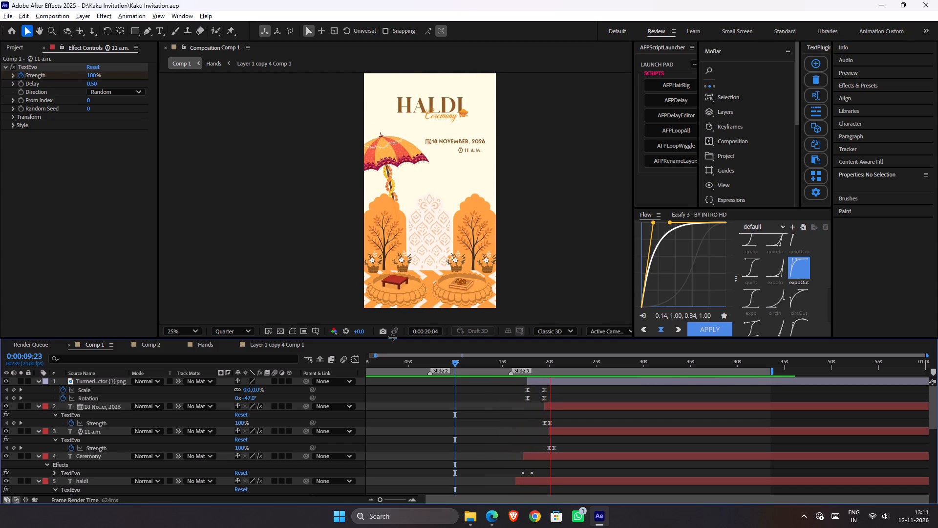
pyautogui.press('space')
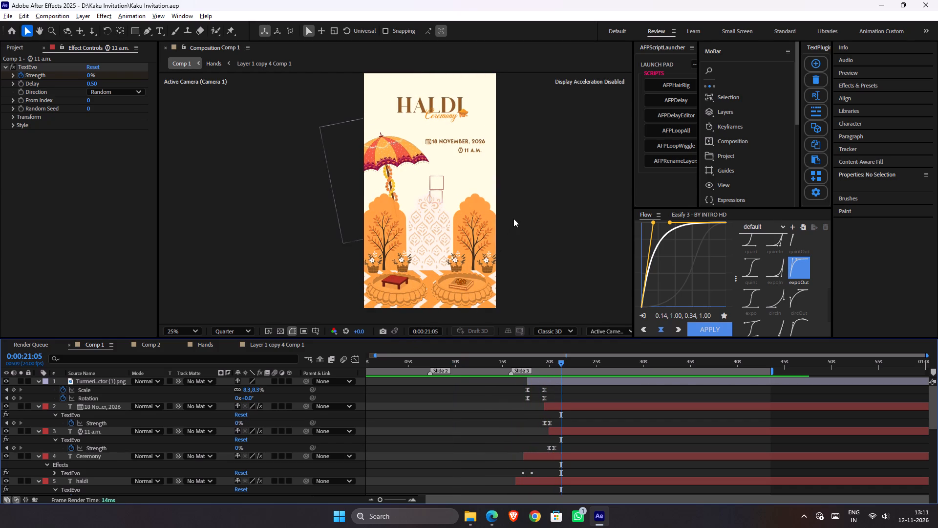
pyautogui.hotkey('ctrl', 's')
pyautogui.click(516, 219)
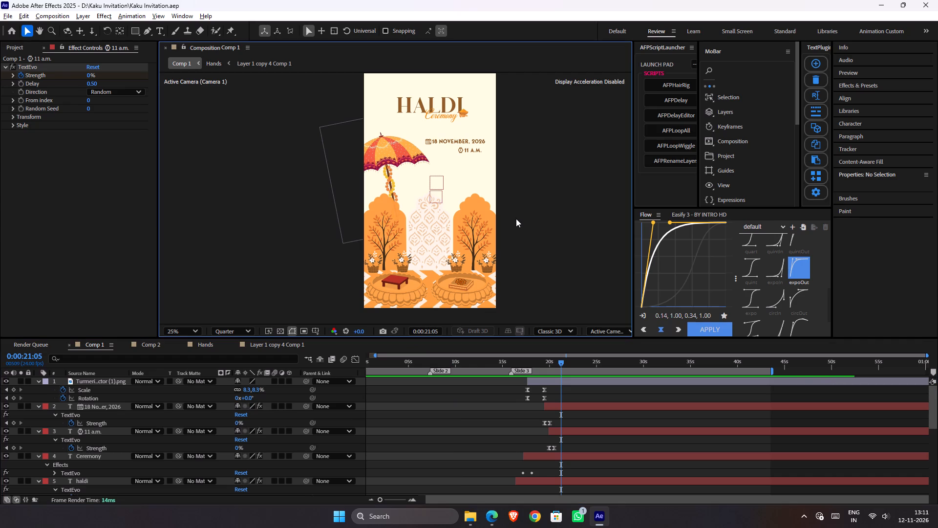
pyautogui.scroll(-1, 487, 214)
pyautogui.scroll(1, 487, 214)
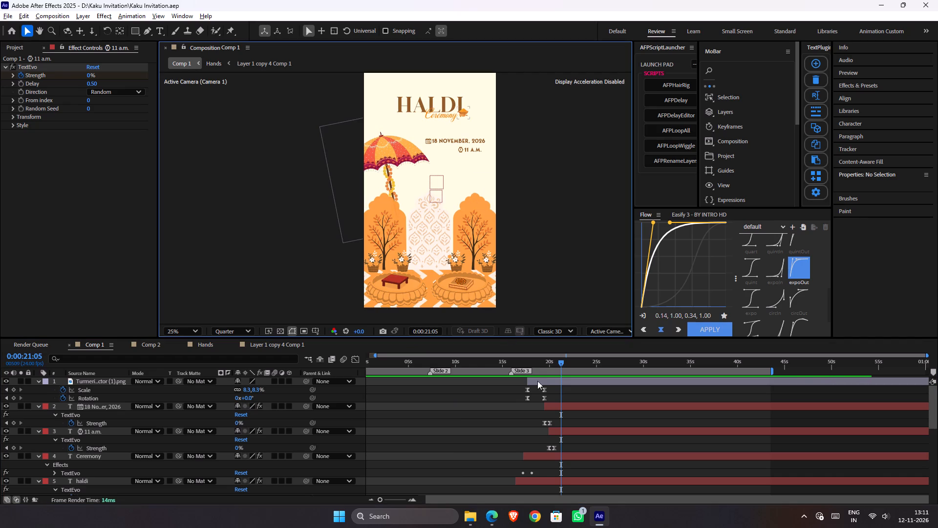
pyautogui.moveTo(525, 361); pyautogui.dragTo(509, 364)
pyautogui.press('space')
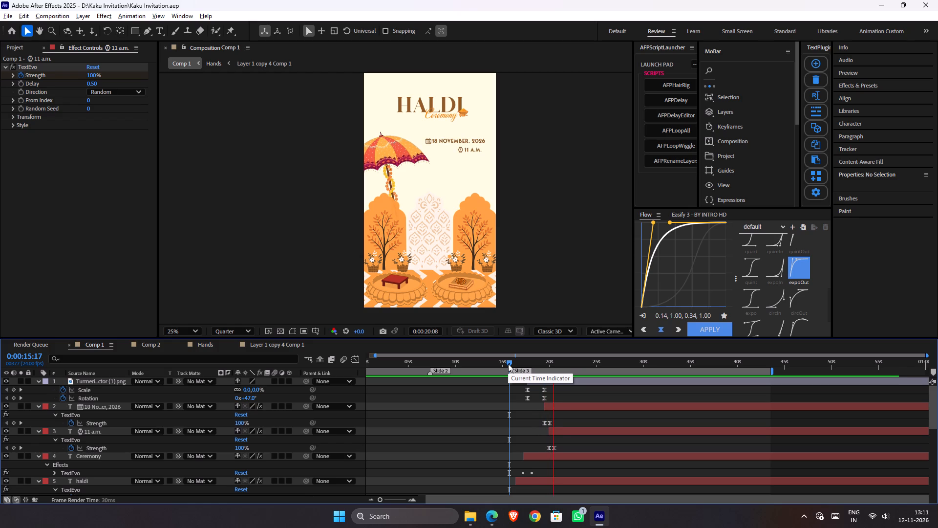
pyautogui.press('space')
pyautogui.click(508, 364)
pyautogui.press('space')
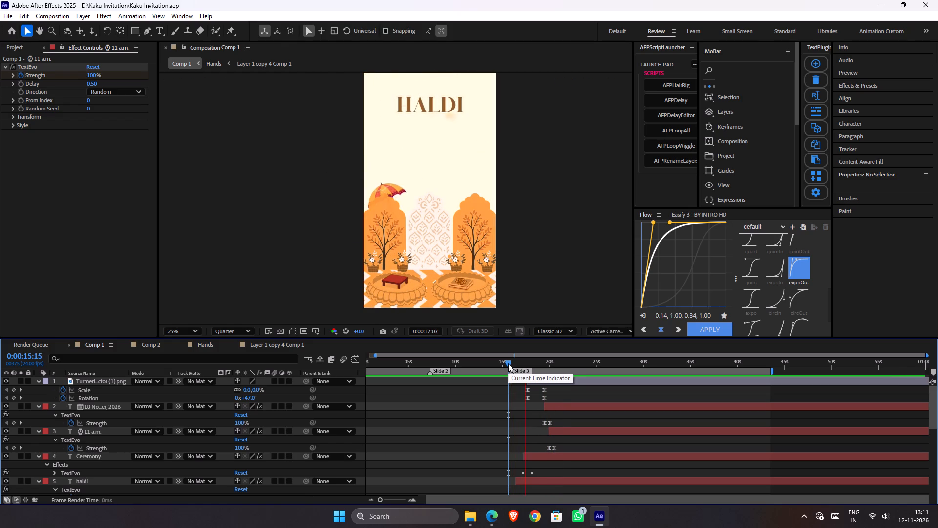
pyautogui.press('space')
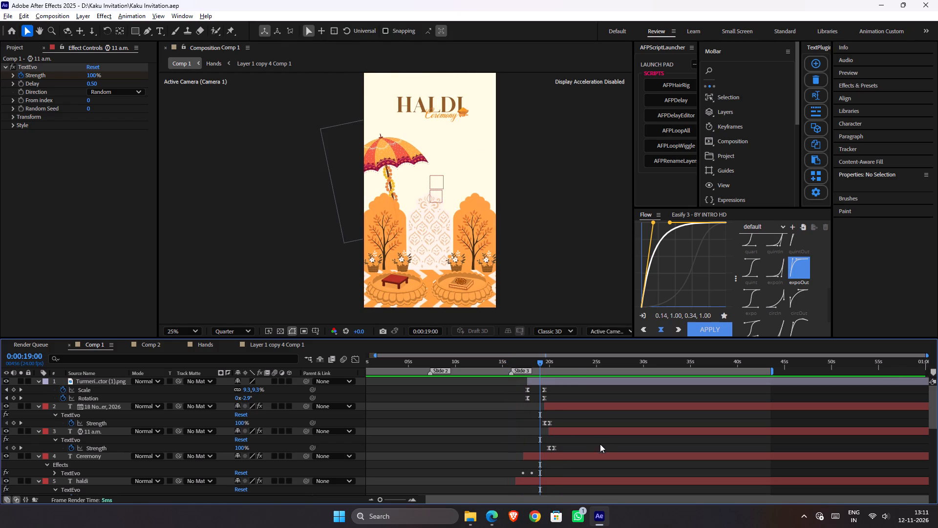
# Shift the Ceremony layer earlier so it starts almost together with the haldi layer, and preview the slide.
pyautogui.moveTo(534, 457); pyautogui.dragTo(527, 458)
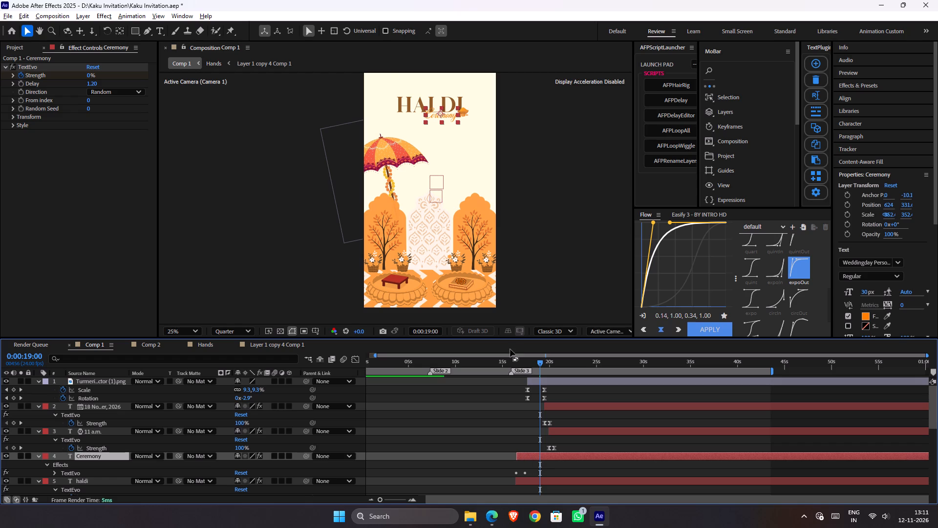
pyautogui.click(510, 358)
pyautogui.press('space')
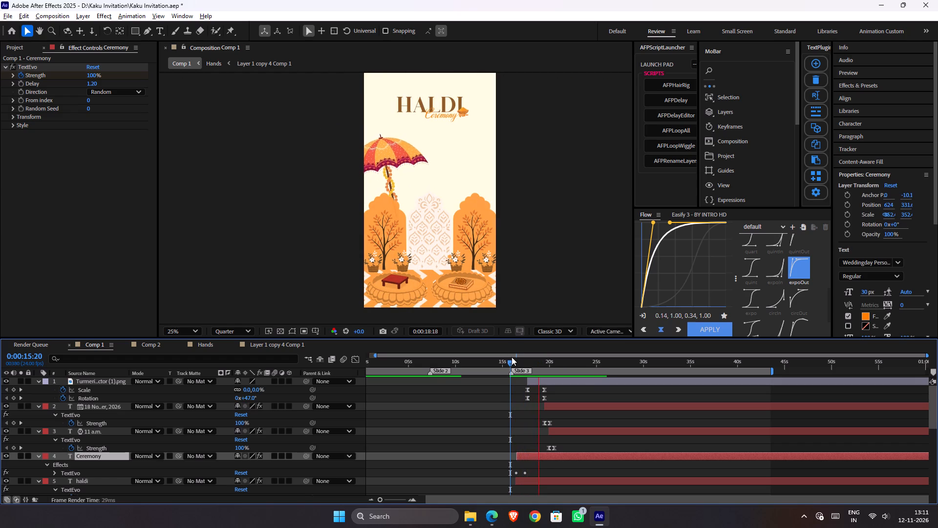
pyautogui.press('space')
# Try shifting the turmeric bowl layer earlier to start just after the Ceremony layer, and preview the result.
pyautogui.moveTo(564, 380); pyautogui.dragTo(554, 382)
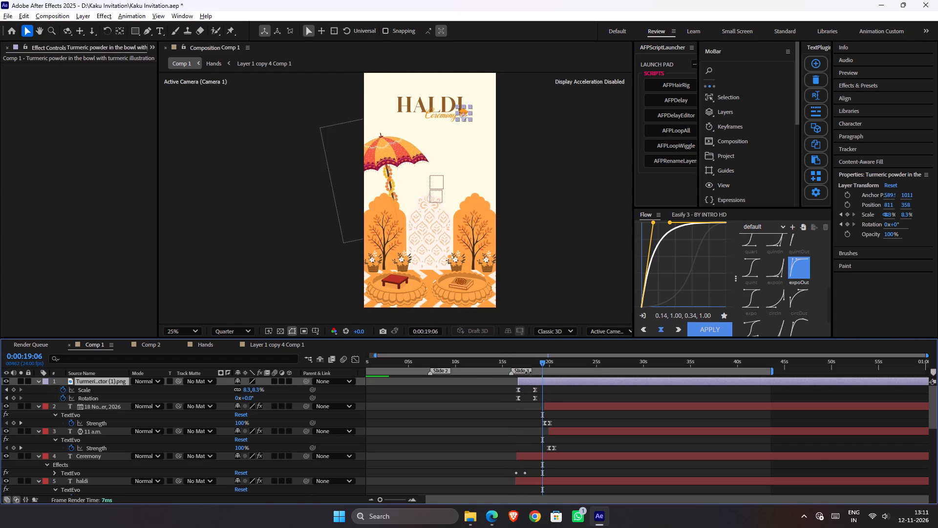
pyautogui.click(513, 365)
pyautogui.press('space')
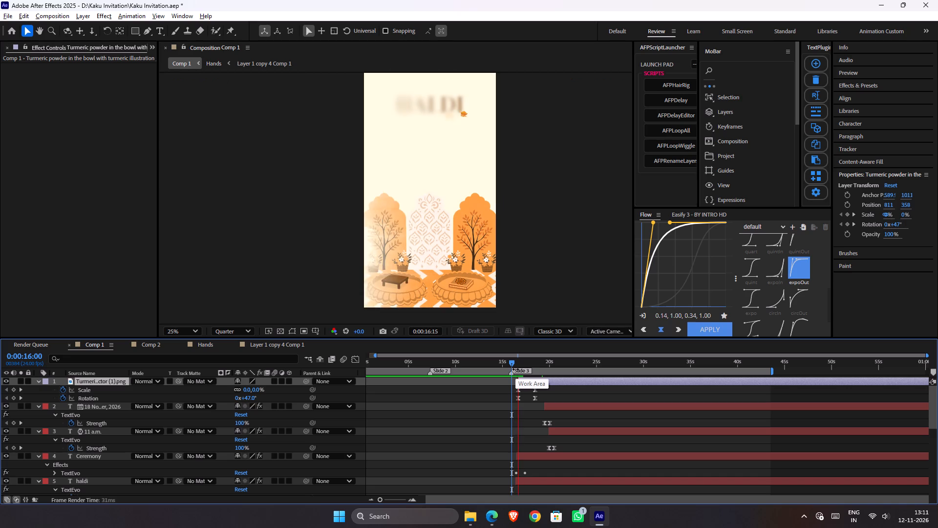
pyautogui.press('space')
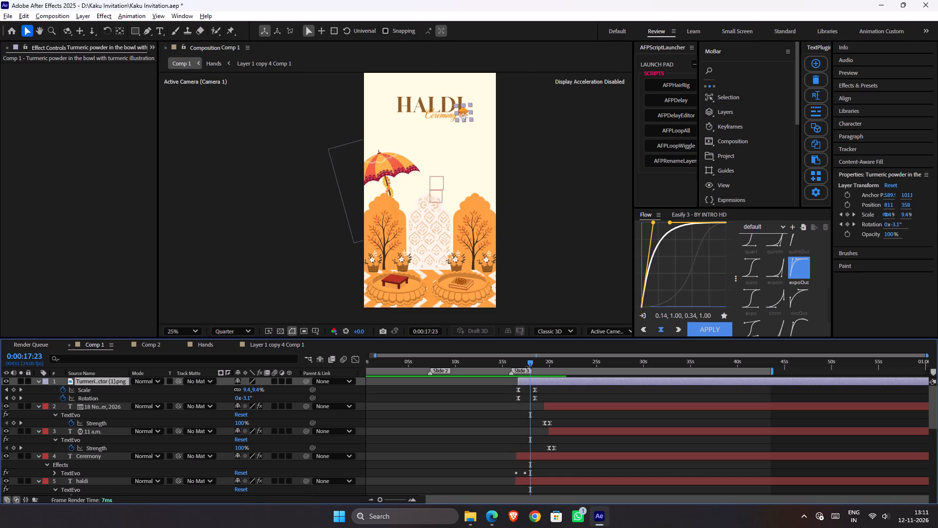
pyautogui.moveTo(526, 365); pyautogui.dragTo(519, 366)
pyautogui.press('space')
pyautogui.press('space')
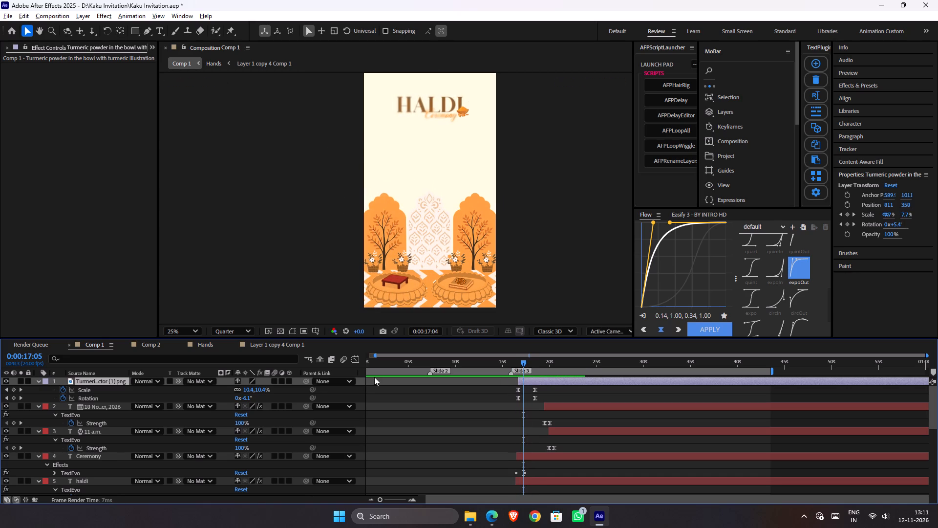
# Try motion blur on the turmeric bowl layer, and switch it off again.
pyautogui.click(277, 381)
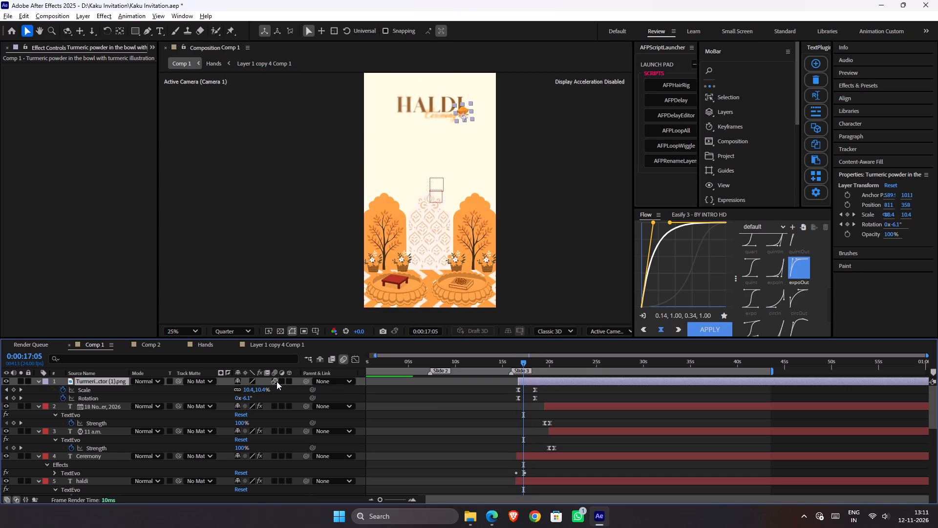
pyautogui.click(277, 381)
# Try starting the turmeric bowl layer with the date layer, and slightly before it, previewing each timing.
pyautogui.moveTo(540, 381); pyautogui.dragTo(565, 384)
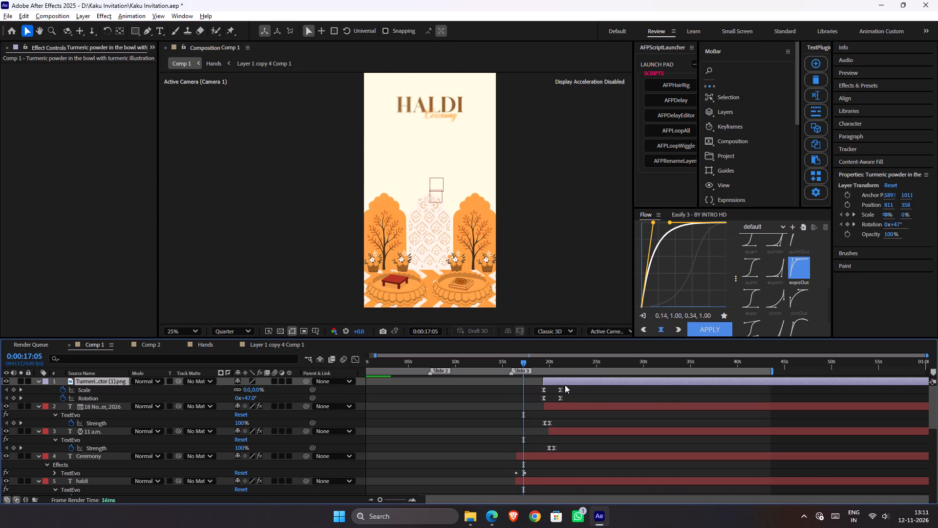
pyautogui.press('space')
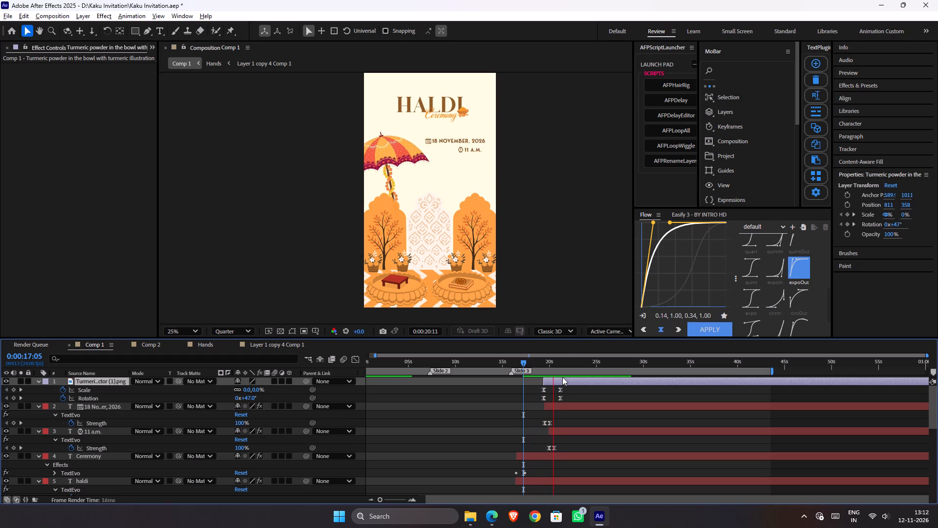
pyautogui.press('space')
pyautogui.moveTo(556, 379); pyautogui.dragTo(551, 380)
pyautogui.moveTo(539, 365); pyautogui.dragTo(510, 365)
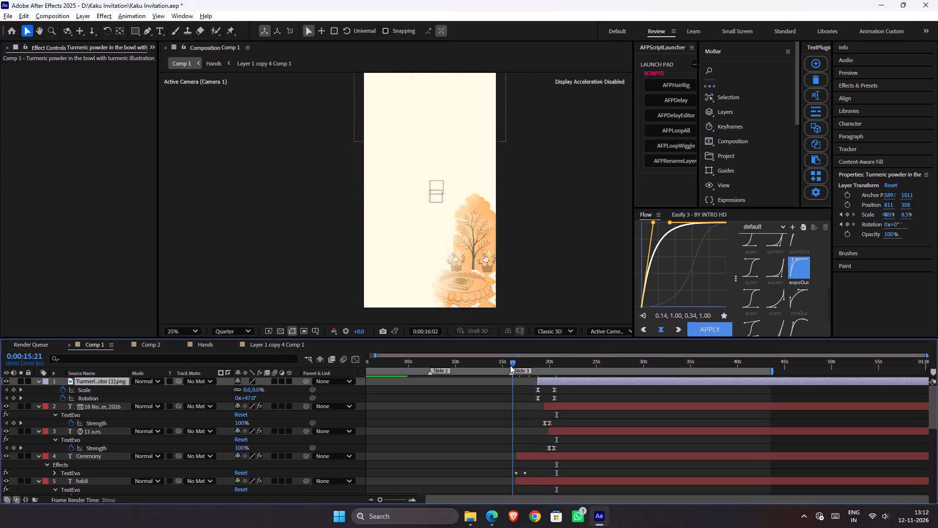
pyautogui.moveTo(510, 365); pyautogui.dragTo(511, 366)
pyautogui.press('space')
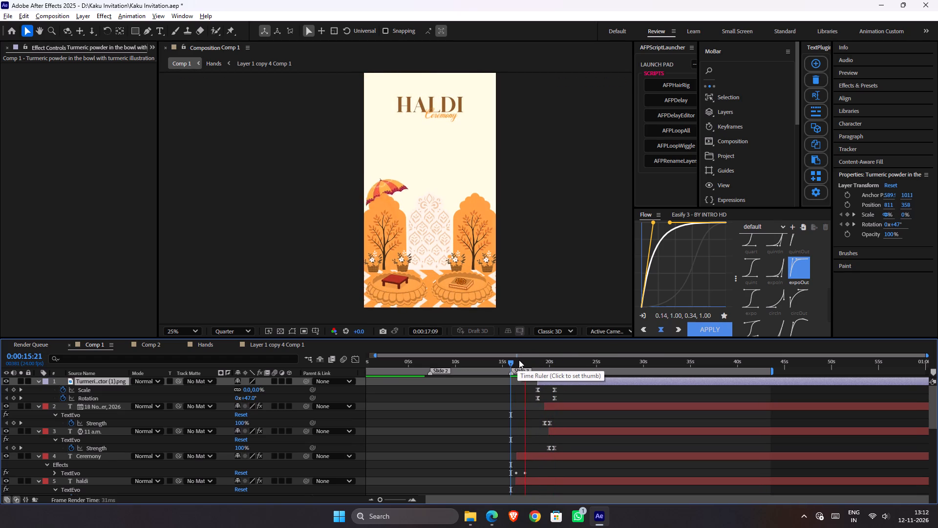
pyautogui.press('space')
# Shift the turmeric bowl layer to start at 0:00:18:07, before the date layer, preview it and save the project.
pyautogui.moveTo(546, 382); pyautogui.dragTo(538, 382)
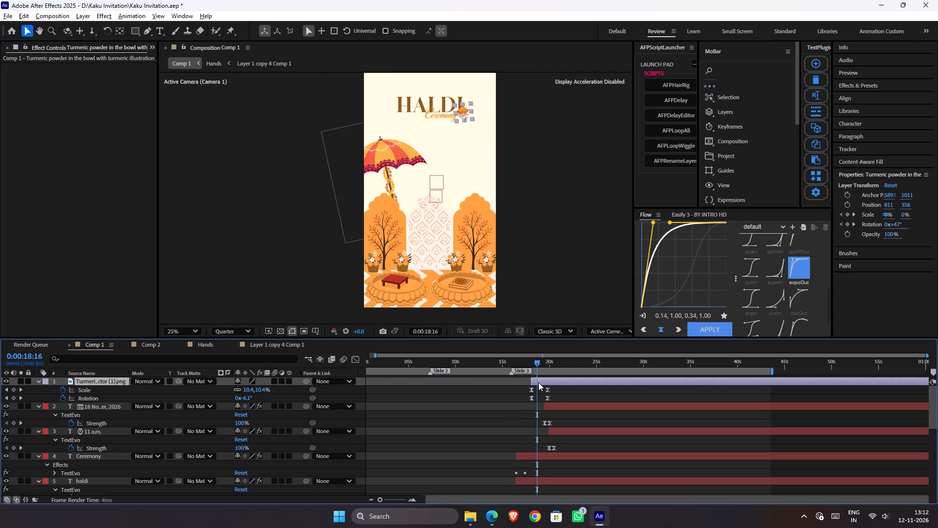
pyautogui.moveTo(538, 382); pyautogui.dragTo(541, 383)
pyautogui.moveTo(532, 363); pyautogui.dragTo(527, 364)
pyautogui.press('space')
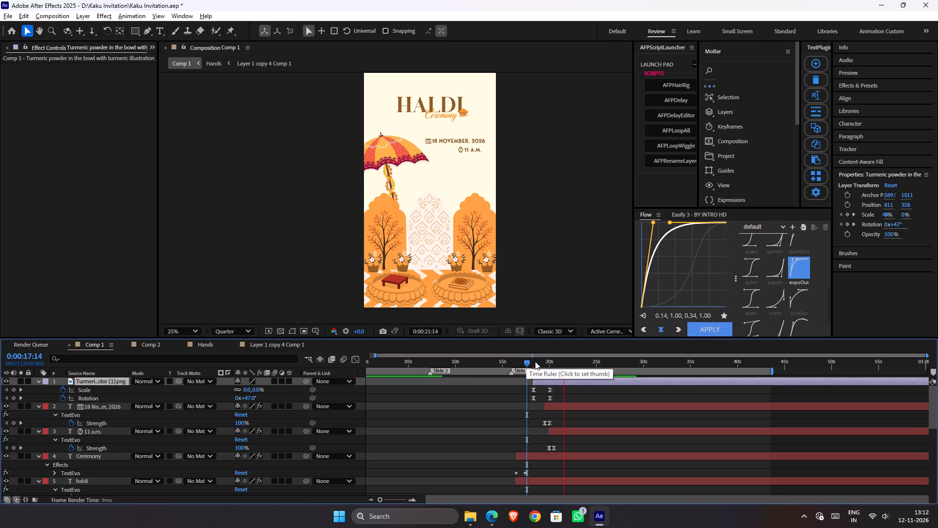
pyautogui.press('space')
pyautogui.hotkey('ctrl', 's')
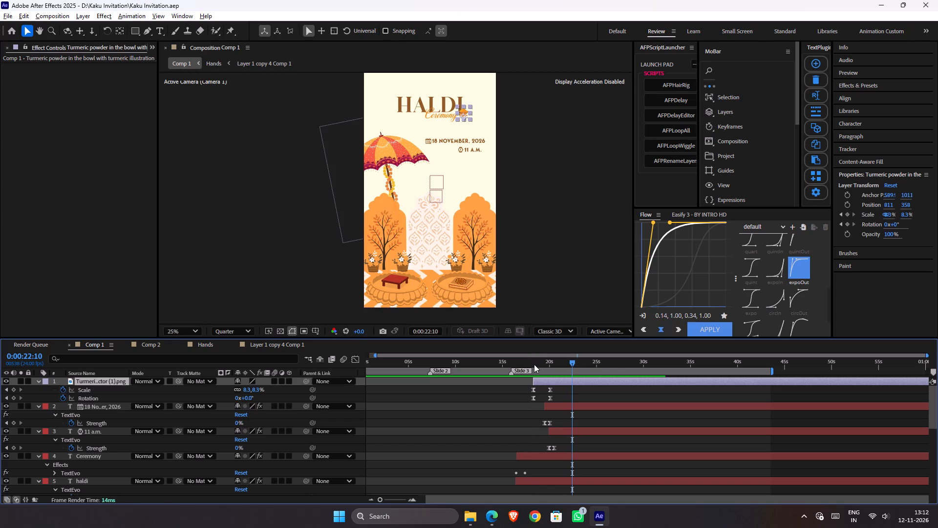
# After previewing from 0:00:16:15, remove all Scale and Rotation keyframes from the turmeric bowl layer near its end keyframes, around 0:00:20:02.
pyautogui.moveTo(532, 365); pyautogui.dragTo(517, 369)
pyautogui.press('space')
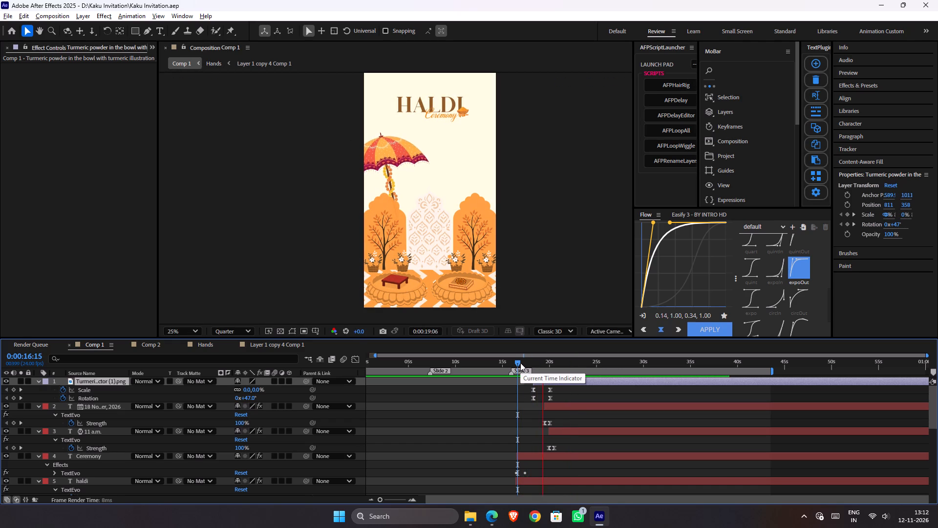
pyautogui.press('space')
pyautogui.press('k')
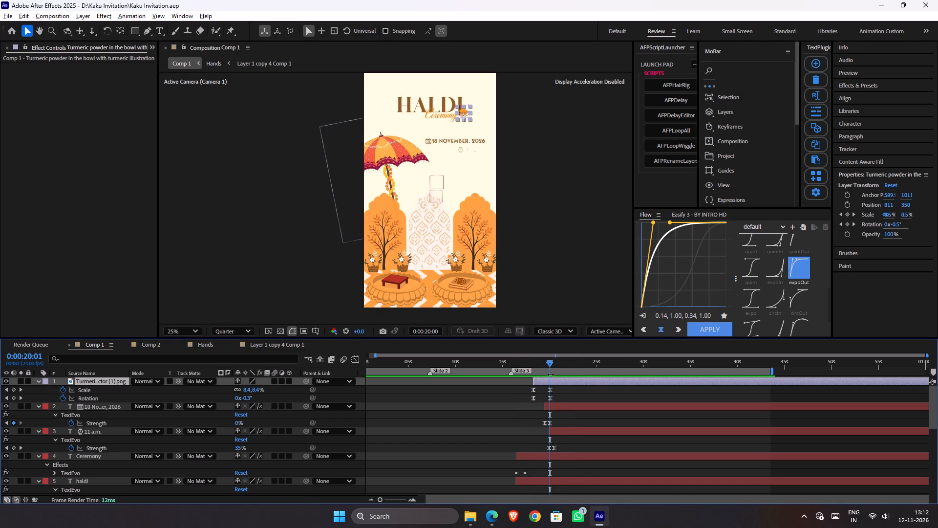
pyautogui.moveTo(555, 389); pyautogui.dragTo(530, 389)
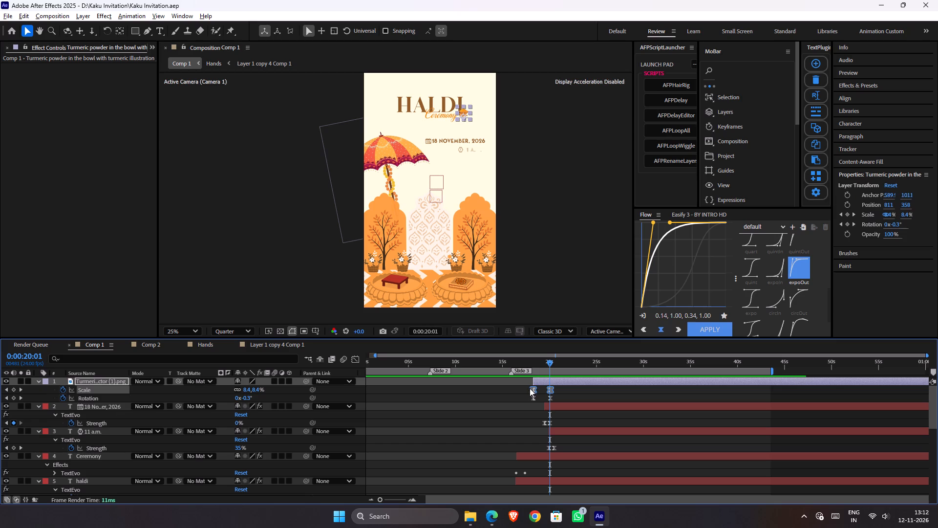
pyautogui.press('Delete')
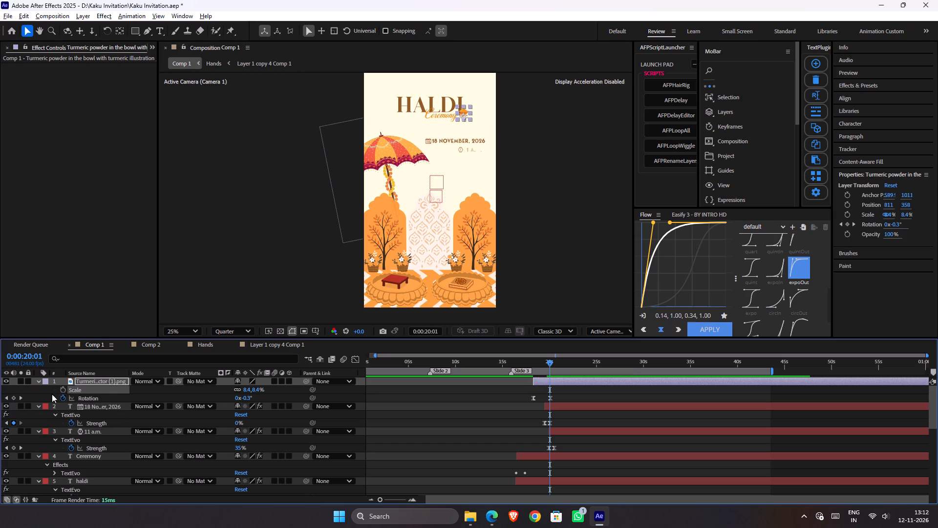
pyautogui.press('k')
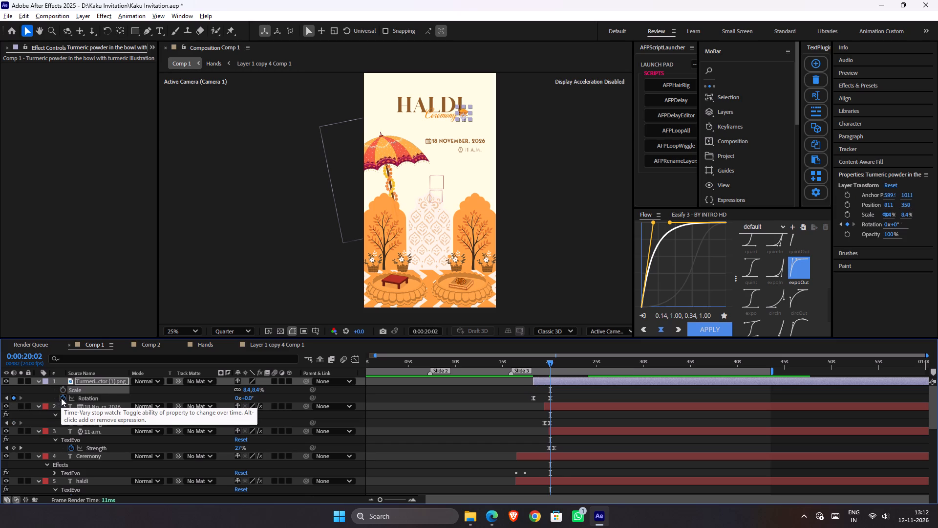
pyautogui.click(61, 398)
pyautogui.click(148, 395)
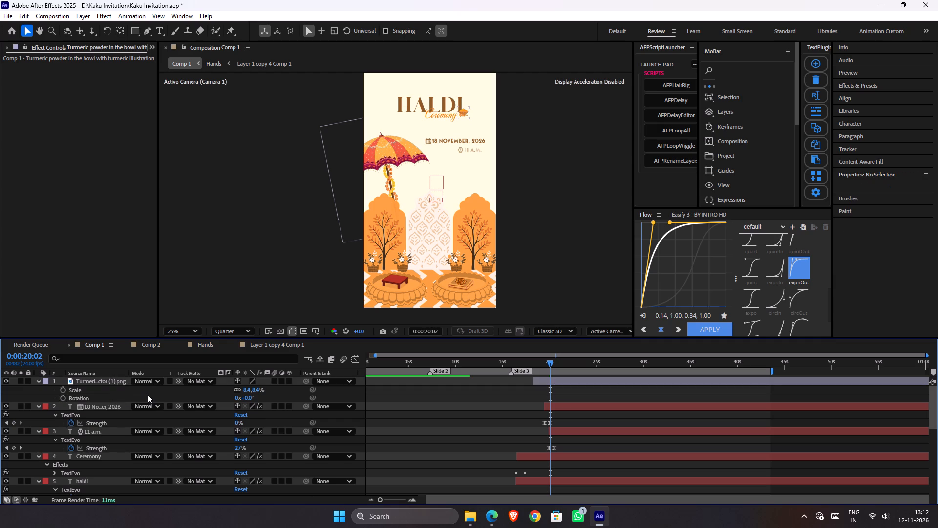
# Keyframe the bowl's Position from 1151, 358 beyond the frame's right edge at 0:00:18:07 to 811, 358 at 0:00:20:02, and save.
pyautogui.click(116, 384)
pyautogui.hotkey('shift', 'p')
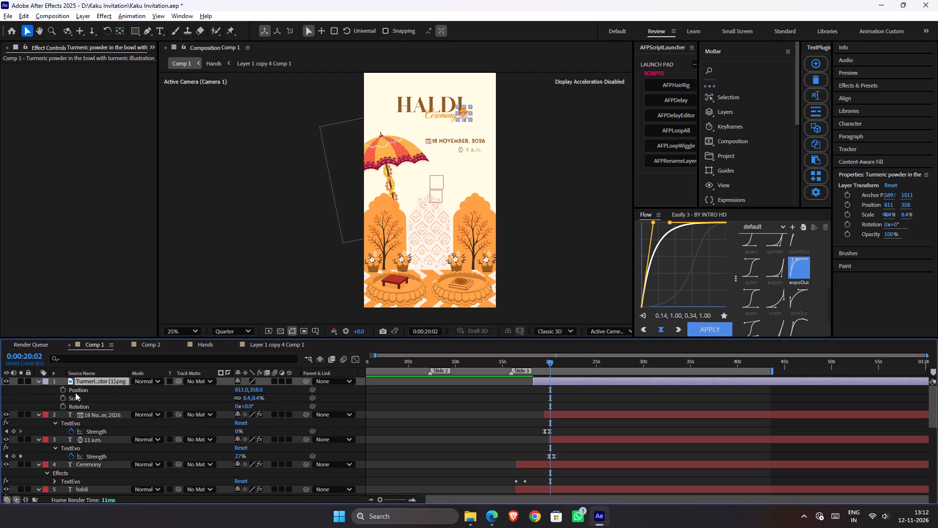
pyautogui.click(65, 389)
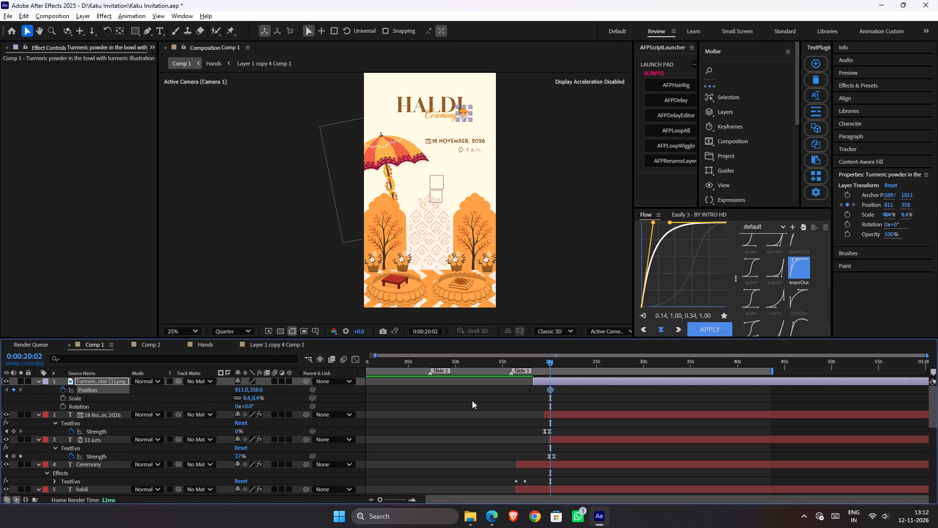
pyautogui.press('i')
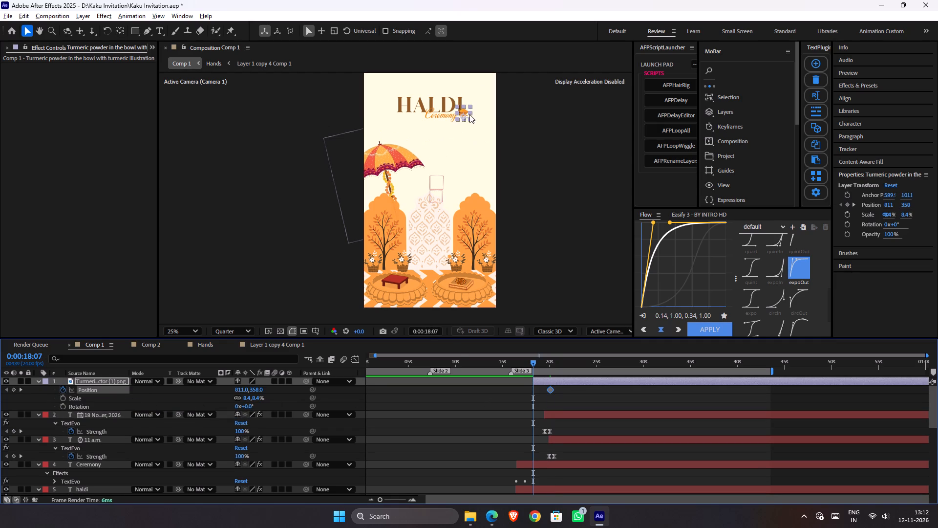
pyautogui.moveTo(466, 112); pyautogui.dragTo(513, 111)
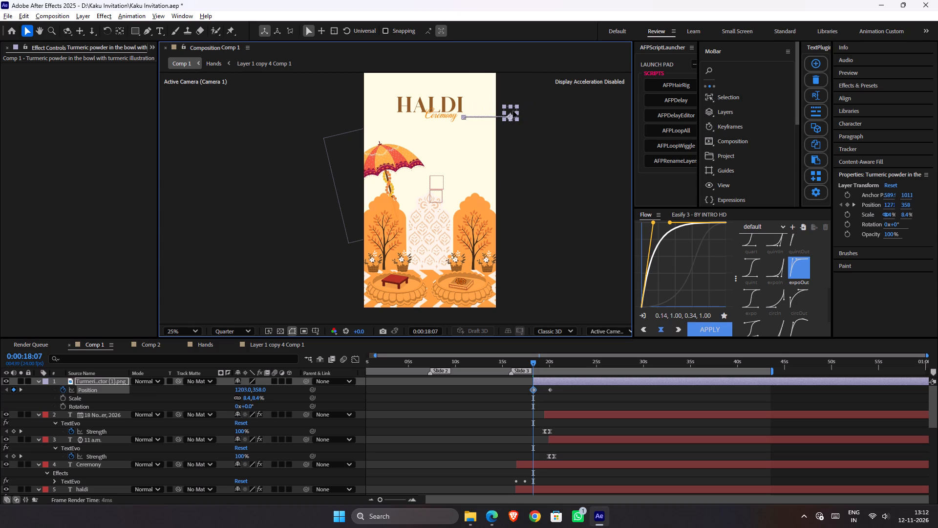
pyautogui.moveTo(513, 111); pyautogui.dragTo(508, 110)
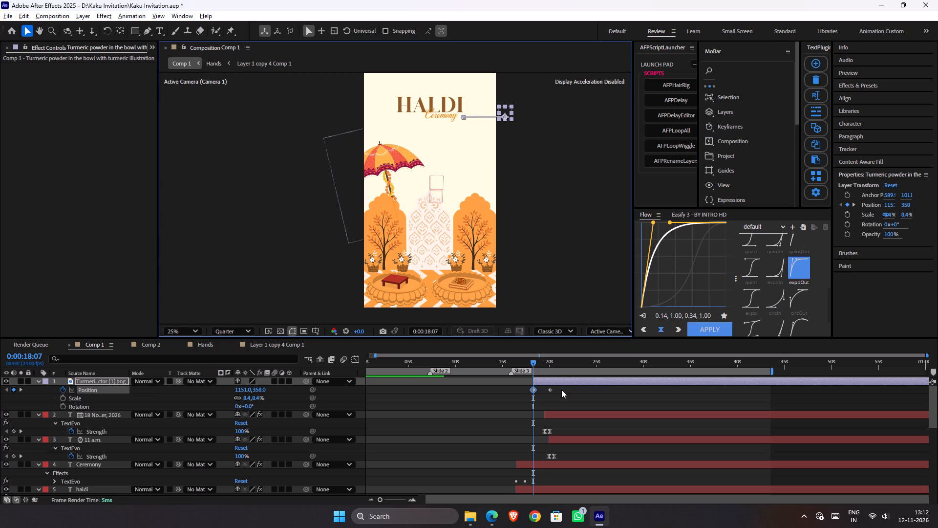
pyautogui.hotkey('ctrl', 's')
# Apply the expoOut ease (0.14, 1.00, 0.34, 1.00) to both bowl Position keyframes and show their curve in the Graph Editor.
pyautogui.press('v')
pyautogui.moveTo(564, 388); pyautogui.dragTo(537, 394)
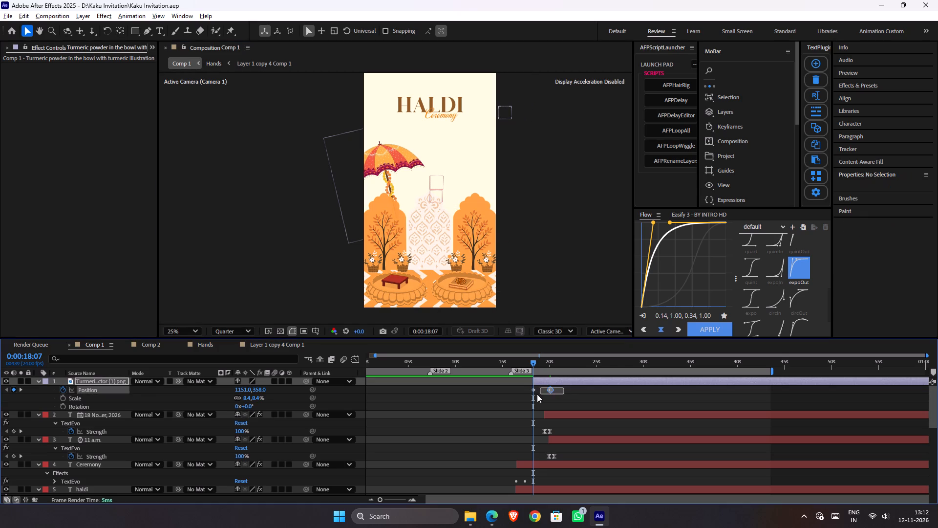
pyautogui.moveTo(537, 394); pyautogui.dragTo(516, 396)
pyautogui.click(708, 329)
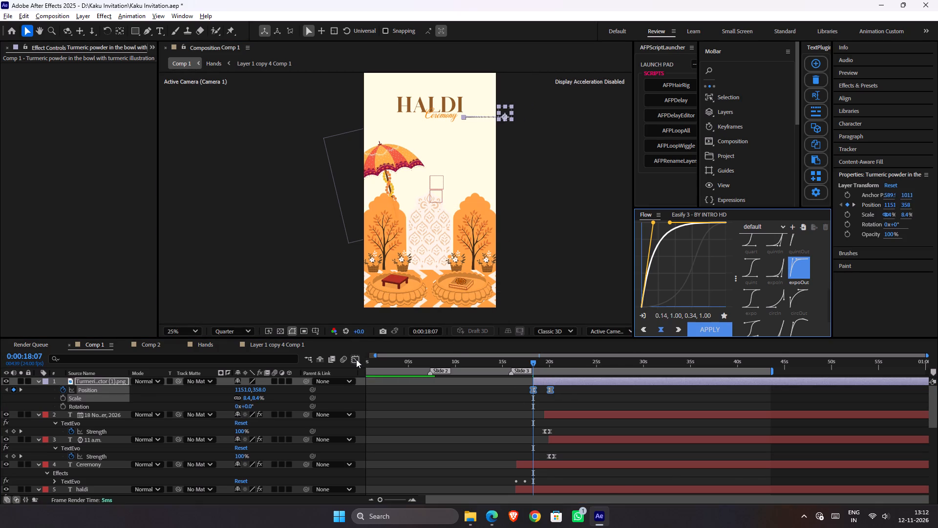
pyautogui.click(356, 359)
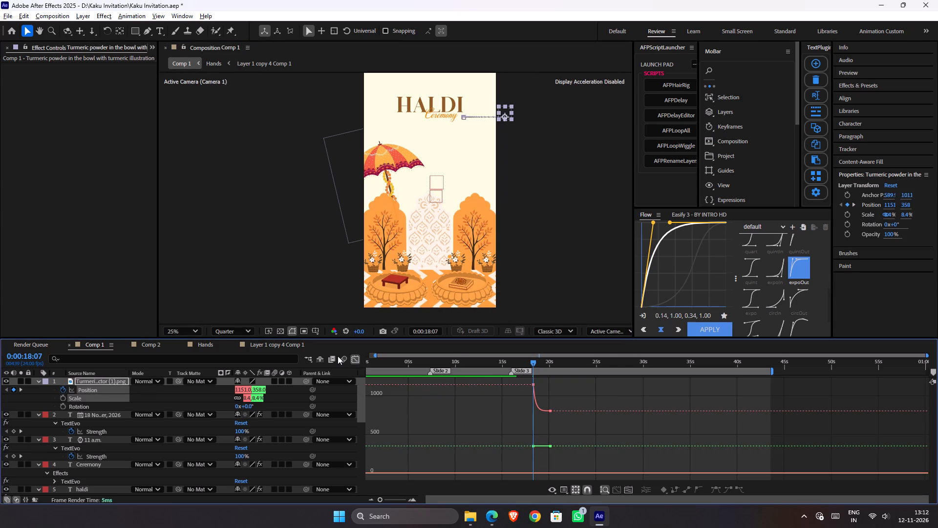
# Separate the turmeric bowl's Position into X and Y dimensions and remove the Y Position keyframes.
pyautogui.click(352, 360)
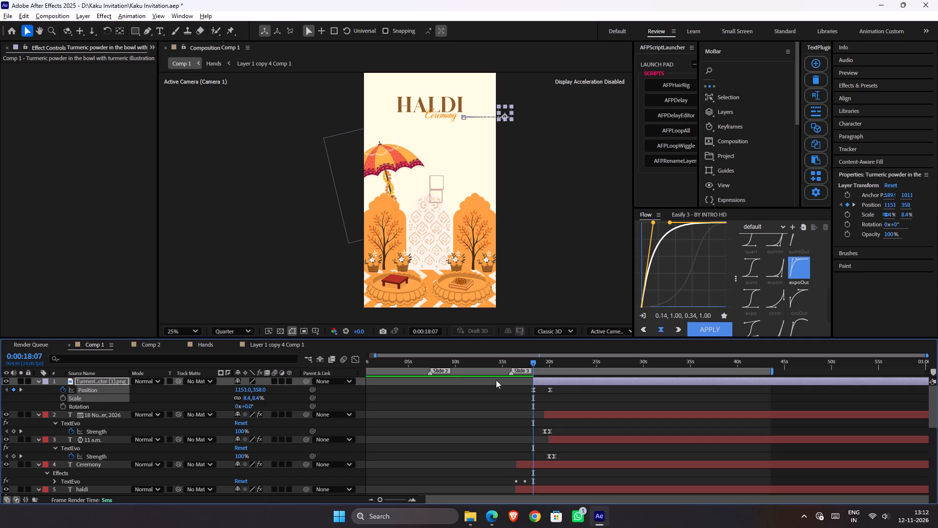
pyautogui.click(133, 397)
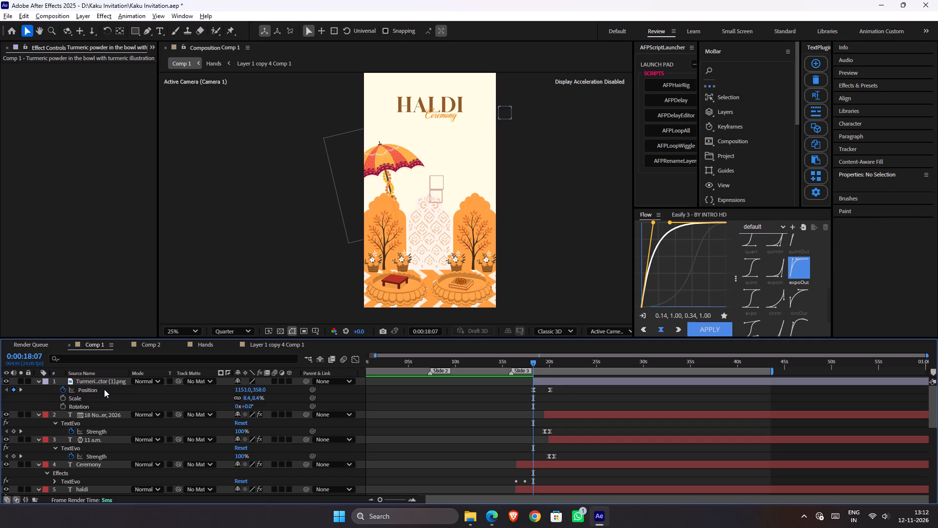
pyautogui.click(104, 389)
pyautogui.rightClick(104, 389)
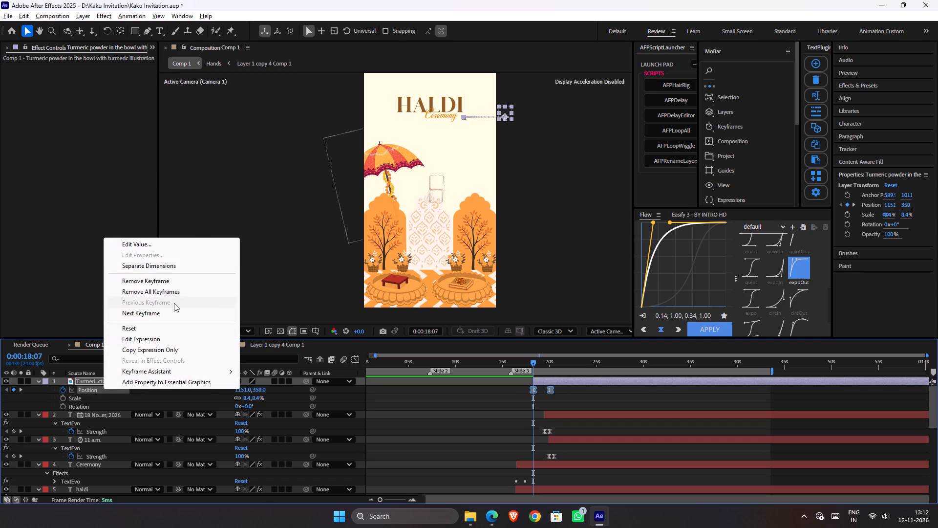
pyautogui.click(186, 267)
pyautogui.click(166, 389)
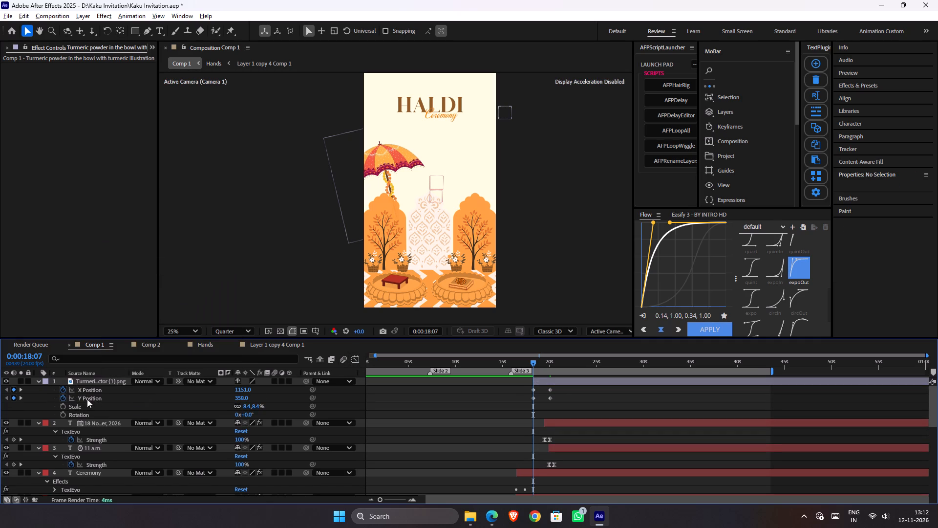
pyautogui.click(62, 399)
# Apply the expoOut ease (0.14, 1.00, 0.34, 1.00) to the bowl's X Position keyframes and show their curve in the Graph Editor.
pyautogui.click(94, 393)
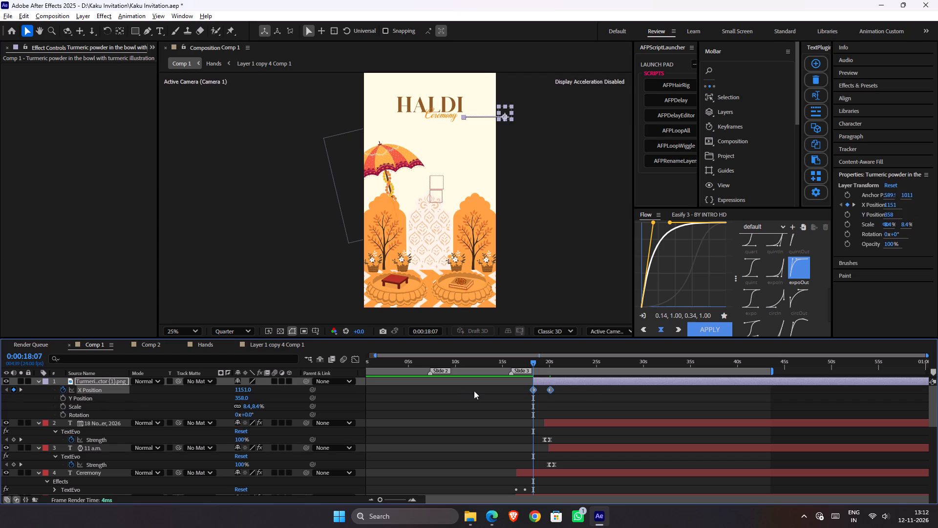
pyautogui.click(711, 332)
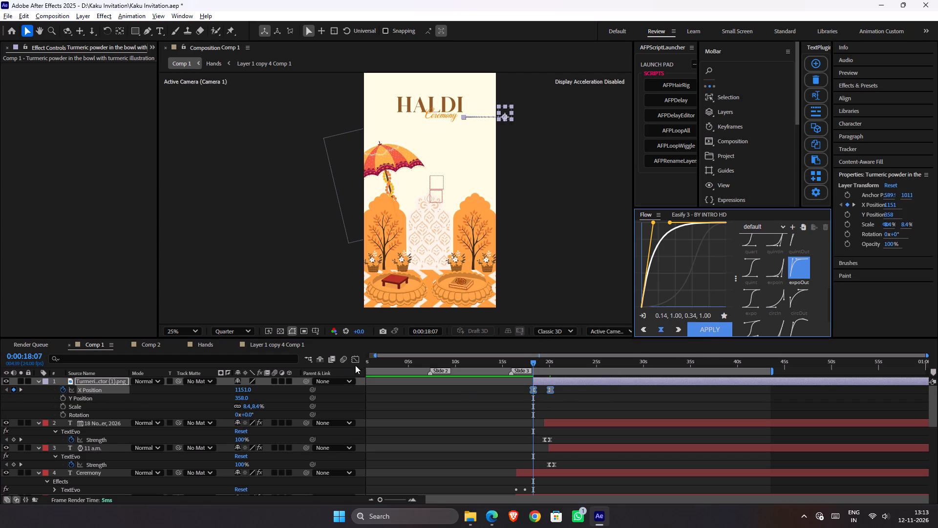
pyautogui.click(355, 357)
# Pull the X Position curve's handles down so the bowl slightly overshoots its end position, preview from 0:00:17:14, and save.
pyautogui.moveTo(565, 459); pyautogui.dragTo(529, 486)
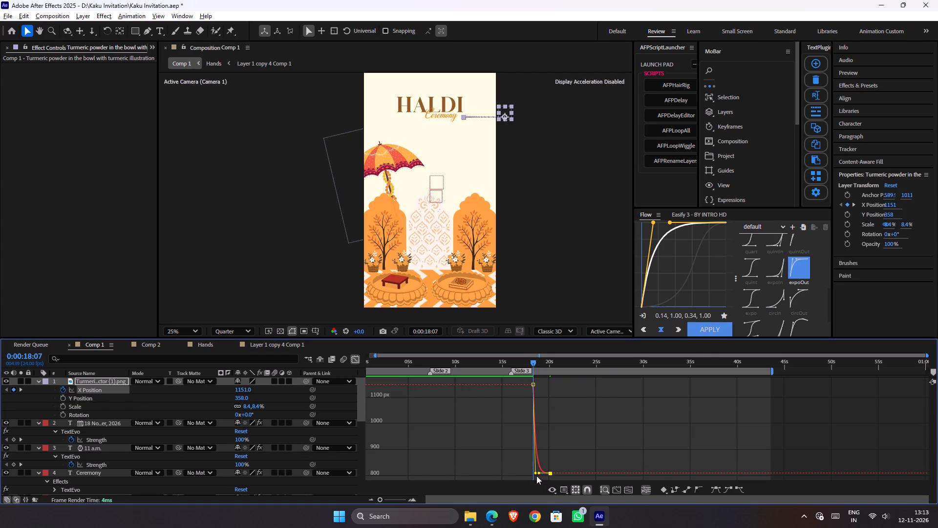
pyautogui.keyDown('alt'); pyautogui.scroll(5, 543, 472); pyautogui.keyUp('alt')
pyautogui.moveTo(469, 474); pyautogui.dragTo(467, 479)
pyautogui.moveTo(417, 469); pyautogui.dragTo(371, 477)
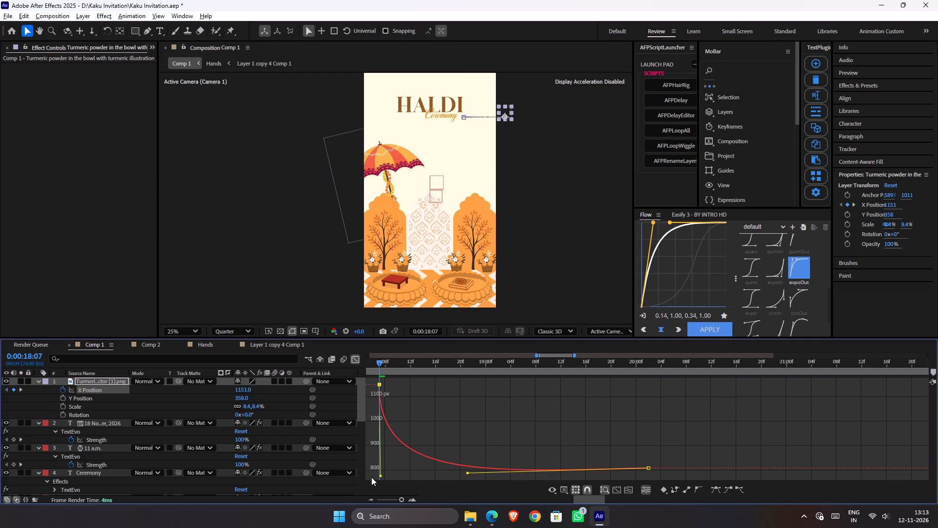
pyautogui.moveTo(371, 477); pyautogui.dragTo(375, 475)
pyautogui.moveTo(380, 363); pyautogui.dragTo(378, 363)
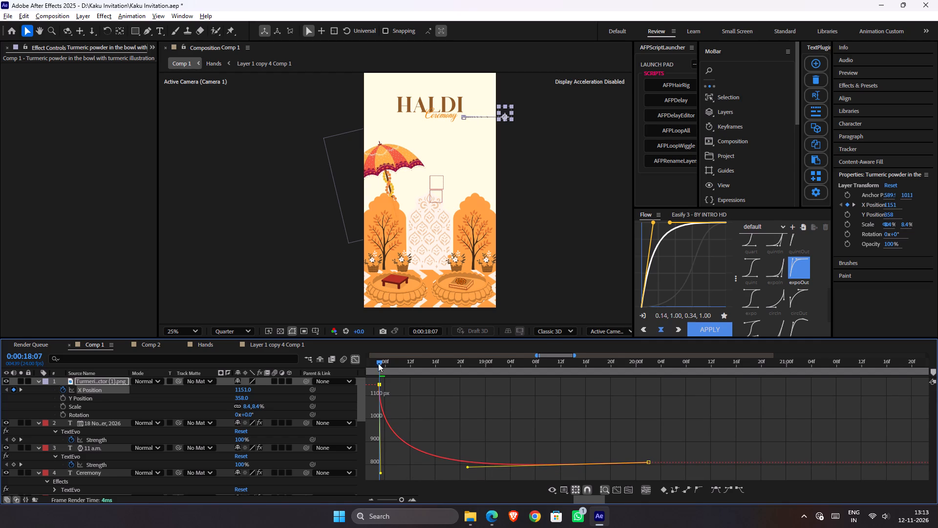
pyautogui.moveTo(378, 363); pyautogui.dragTo(469, 372)
pyautogui.press('space')
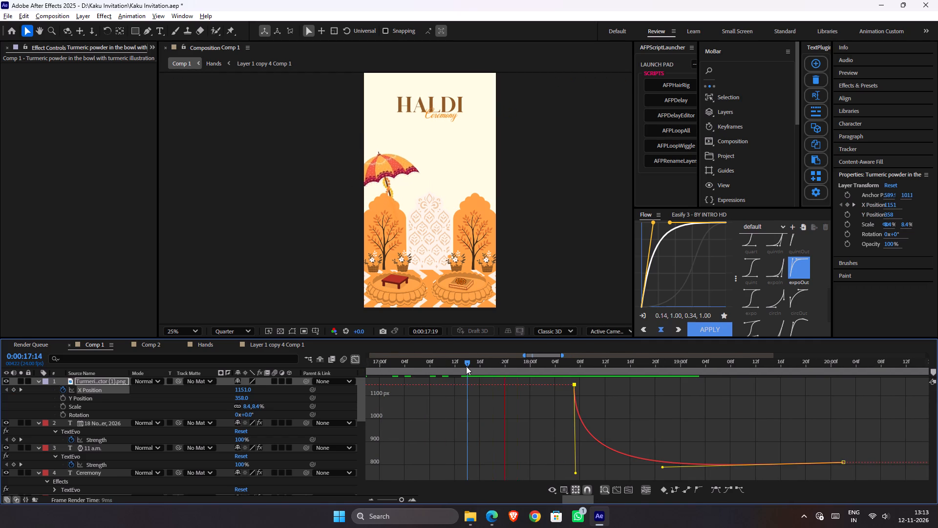
pyautogui.press('space')
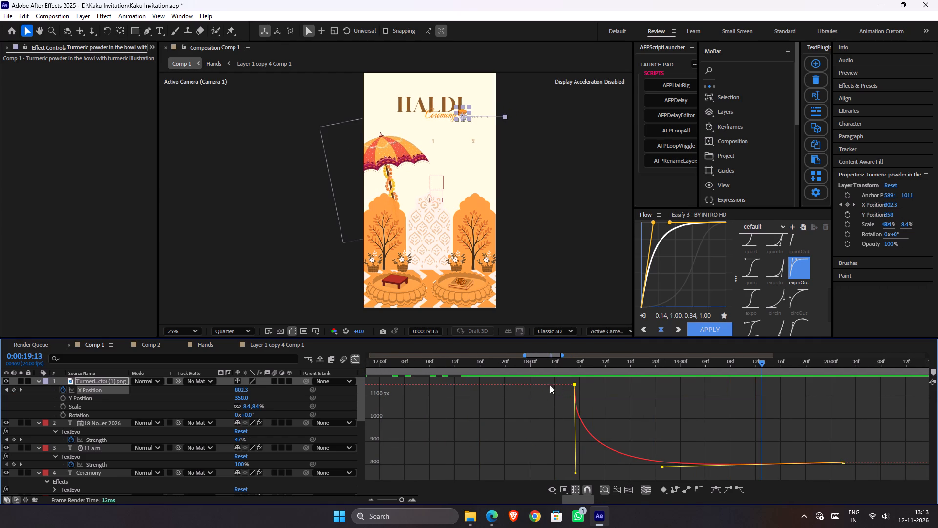
pyautogui.hotkey('ctrl', 's')
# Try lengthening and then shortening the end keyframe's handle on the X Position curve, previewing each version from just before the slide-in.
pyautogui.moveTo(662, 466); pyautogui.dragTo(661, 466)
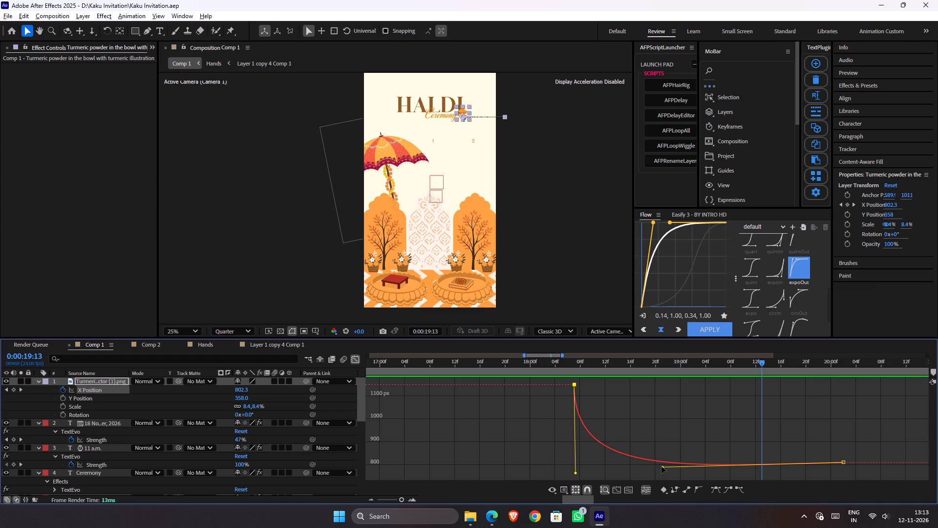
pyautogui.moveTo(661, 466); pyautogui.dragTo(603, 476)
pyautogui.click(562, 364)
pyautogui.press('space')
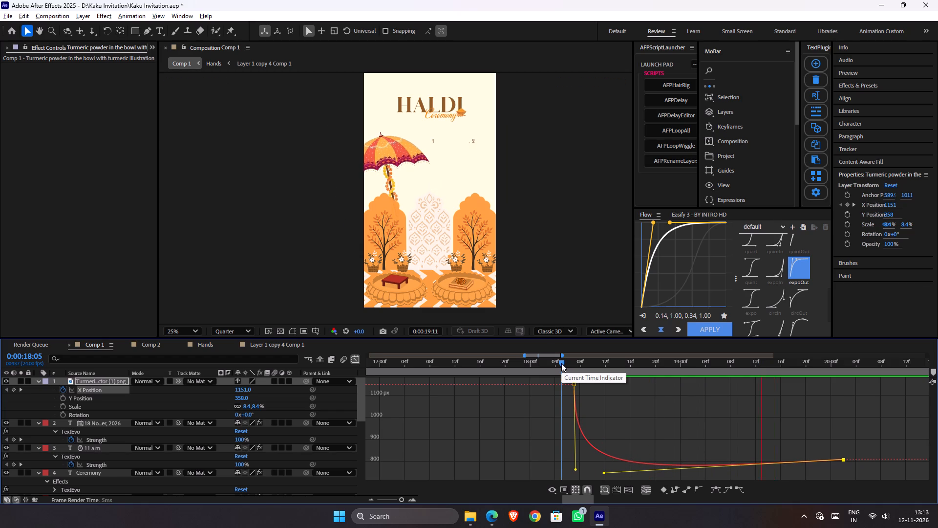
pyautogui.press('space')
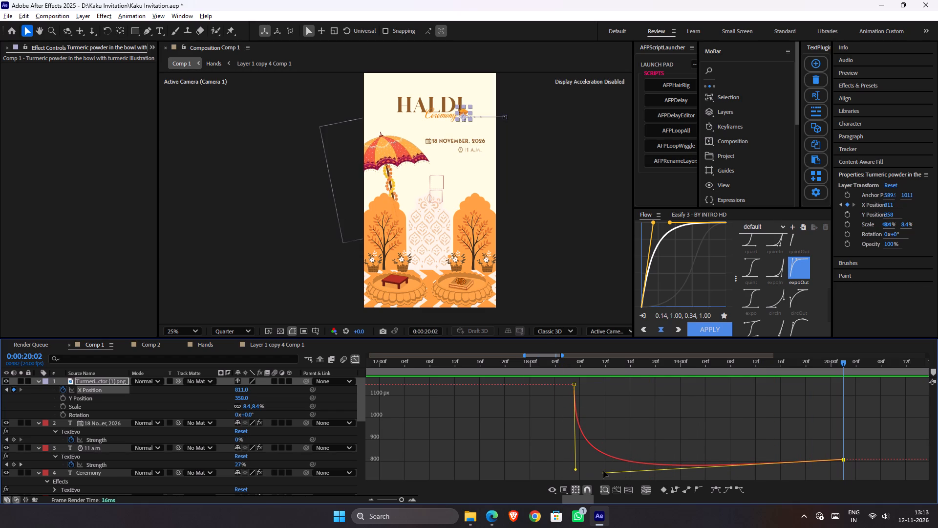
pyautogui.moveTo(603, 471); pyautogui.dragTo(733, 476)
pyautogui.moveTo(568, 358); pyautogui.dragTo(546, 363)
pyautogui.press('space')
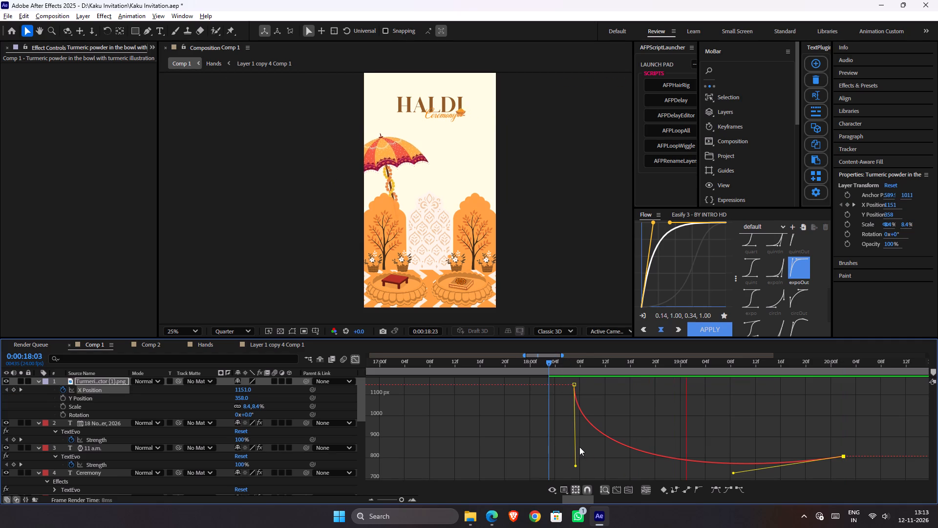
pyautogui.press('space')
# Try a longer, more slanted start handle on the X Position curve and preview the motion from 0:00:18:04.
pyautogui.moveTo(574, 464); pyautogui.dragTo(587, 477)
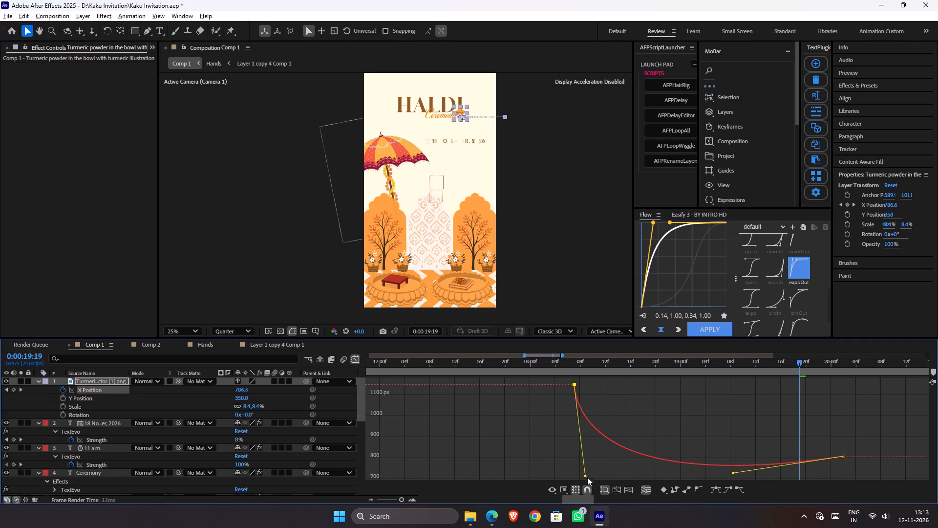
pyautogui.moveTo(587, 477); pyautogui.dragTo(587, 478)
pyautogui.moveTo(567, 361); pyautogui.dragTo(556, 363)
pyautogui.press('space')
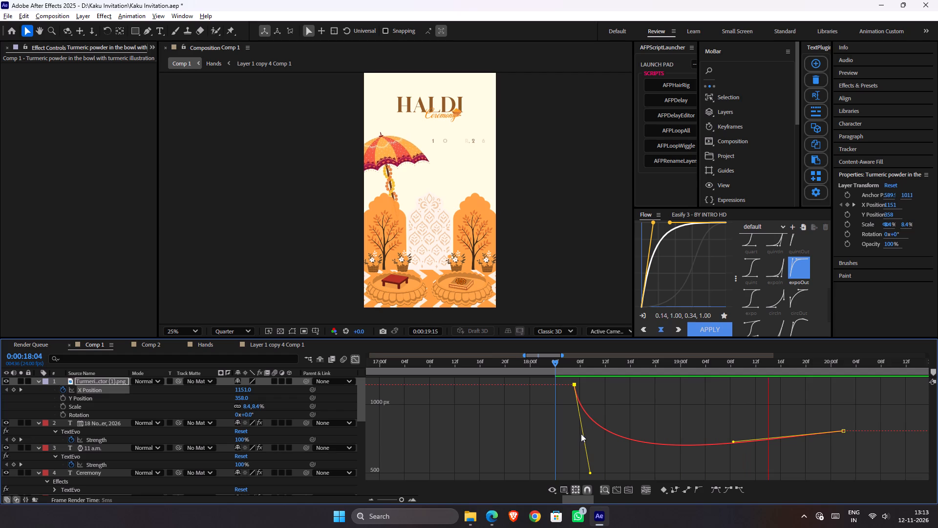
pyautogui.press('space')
# Shorten the X Position curve's start handle, lengthen its end handle for a gentler overshoot, and preview from 0:00:18:04.
pyautogui.moveTo(588, 473); pyautogui.dragTo(575, 423)
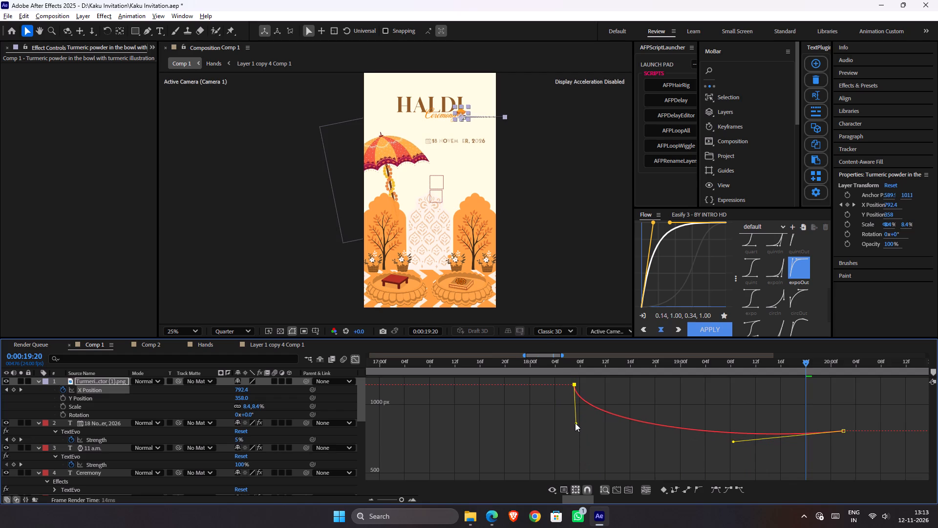
pyautogui.moveTo(575, 423); pyautogui.dragTo(576, 424)
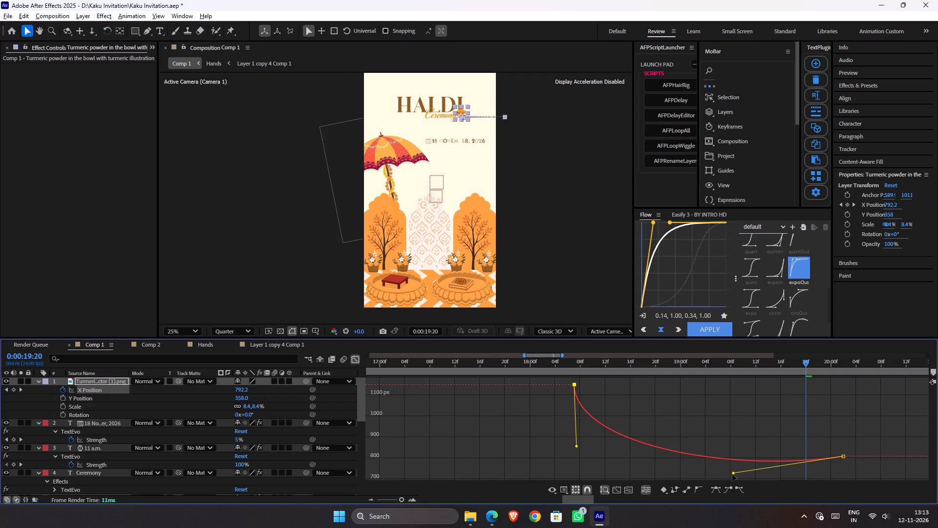
pyautogui.moveTo(732, 474); pyautogui.dragTo(643, 470)
pyautogui.click(556, 365)
pyautogui.press('space')
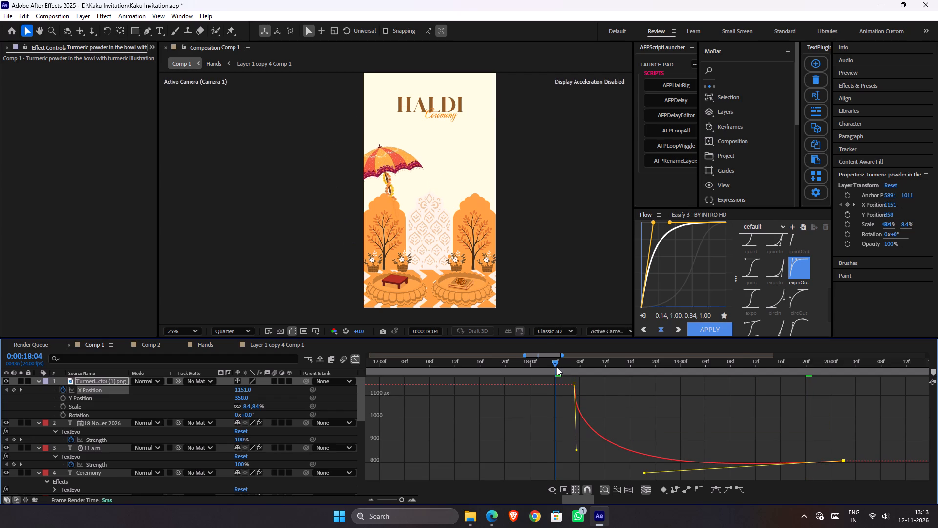
pyautogui.press('space')
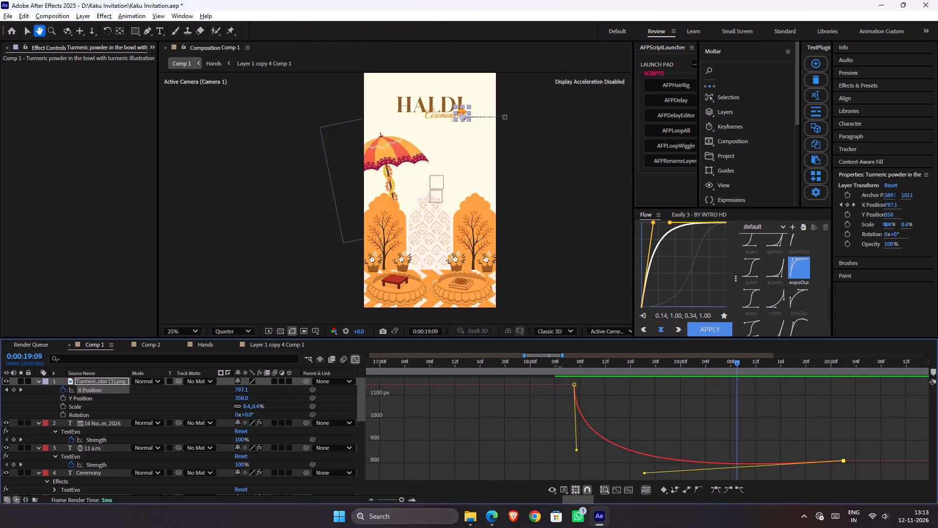
pyautogui.press('space')
pyautogui.press('space')
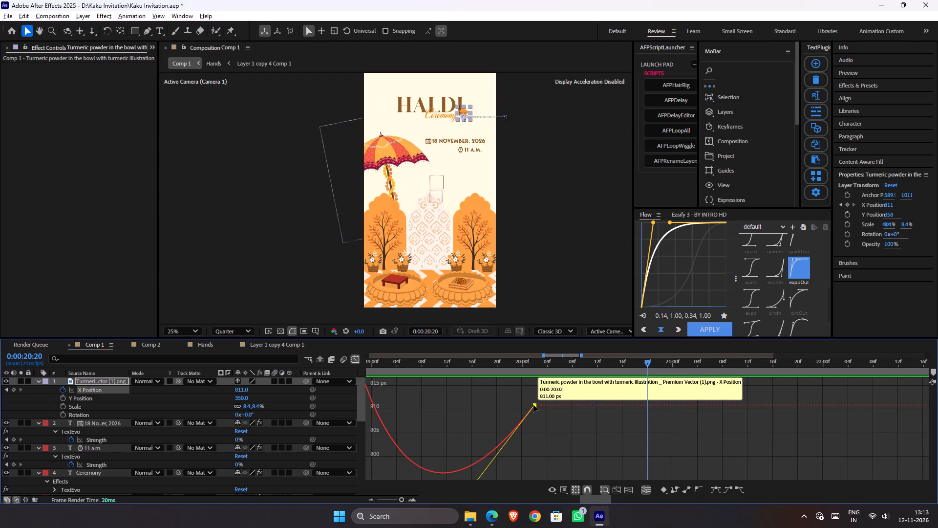
# Move the bowl's end X Position keyframe earlier to 0:00:19:13, keeping its value at 811, and preview from 0:00:18:04.
pyautogui.moveTo(533, 405); pyautogui.dragTo(451, 399)
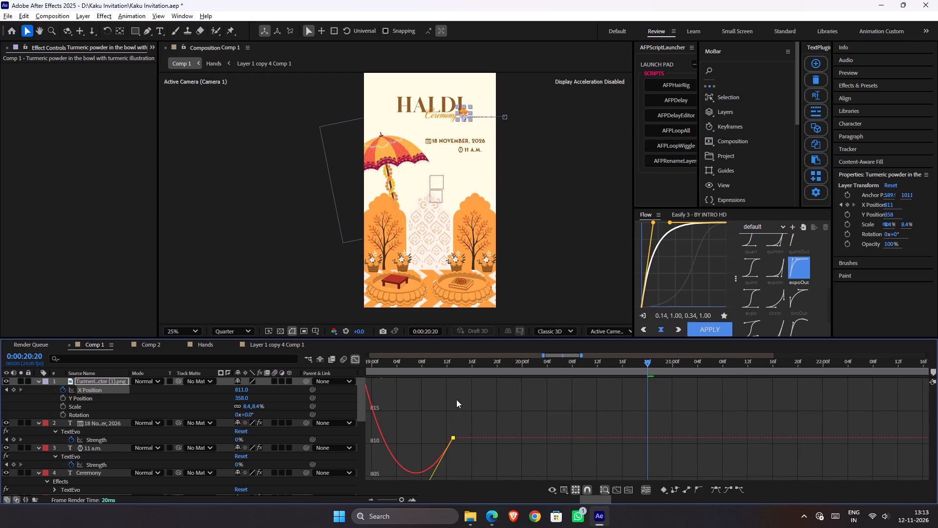
pyautogui.keyDown('shift'); pyautogui.scroll(2, 456, 399); pyautogui.keyUp('shift')
pyautogui.keyDown('shift'); pyautogui.scroll(-2, 456, 399); pyautogui.keyUp('shift')
pyautogui.keyDown('shift'); pyautogui.scroll(2, 456, 396); pyautogui.keyUp('shift')
pyautogui.keyDown('shift'); pyautogui.scroll(-1, 454, 392); pyautogui.keyUp('shift')
pyautogui.keyDown('shift'); pyautogui.scroll(6, 454, 391); pyautogui.keyUp('shift')
pyautogui.keyDown('shift'); pyautogui.scroll(-1, 450, 386); pyautogui.keyUp('shift')
pyautogui.keyDown('shift'); pyautogui.scroll(5, 450, 386); pyautogui.keyUp('shift')
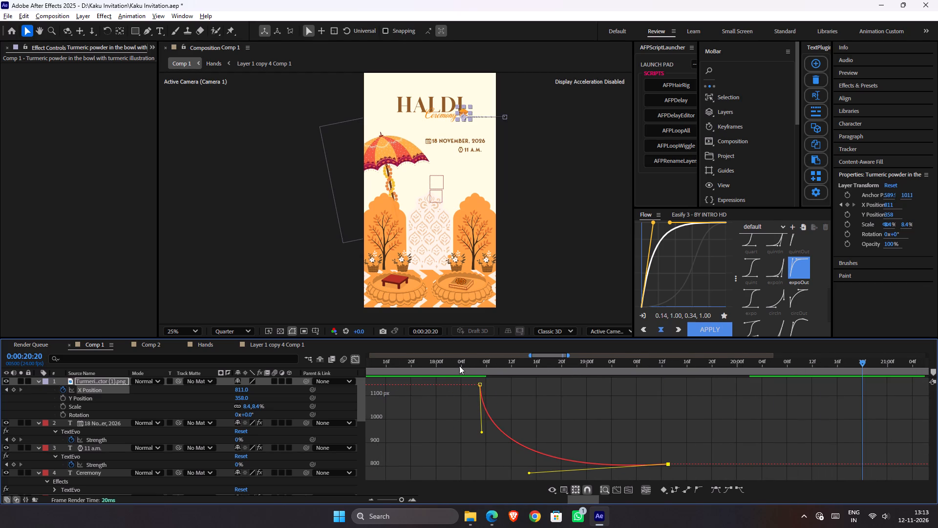
pyautogui.click(459, 366)
pyautogui.press('space')
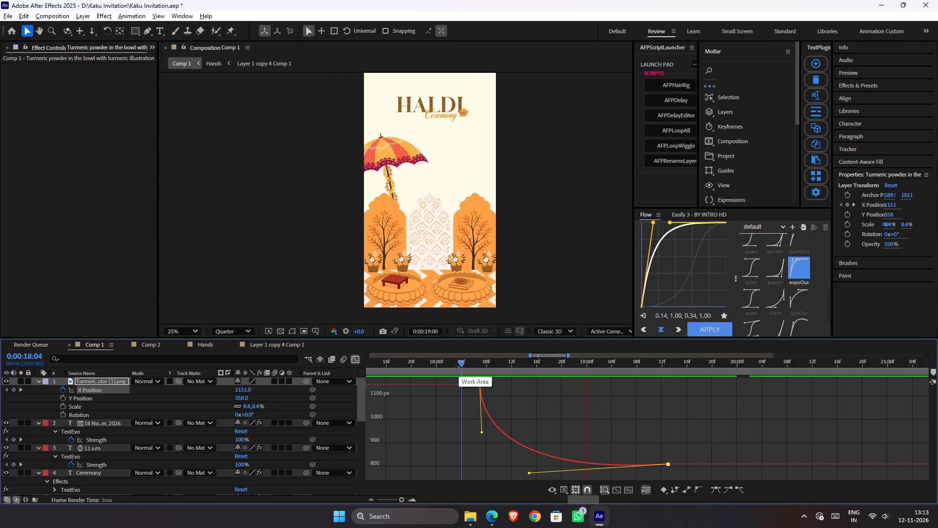
pyautogui.press('space')
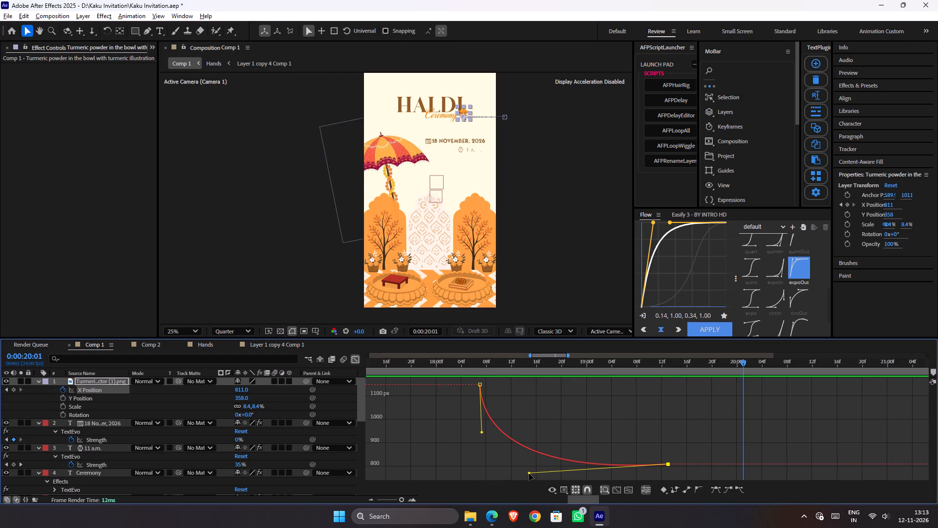
# Lengthen both handles of the X Position curve for a faster entry and softer settling, preview from 0:00:18:00, and save.
pyautogui.moveTo(529, 474); pyautogui.dragTo(519, 468)
pyautogui.moveTo(480, 433); pyautogui.dragTo(482, 450)
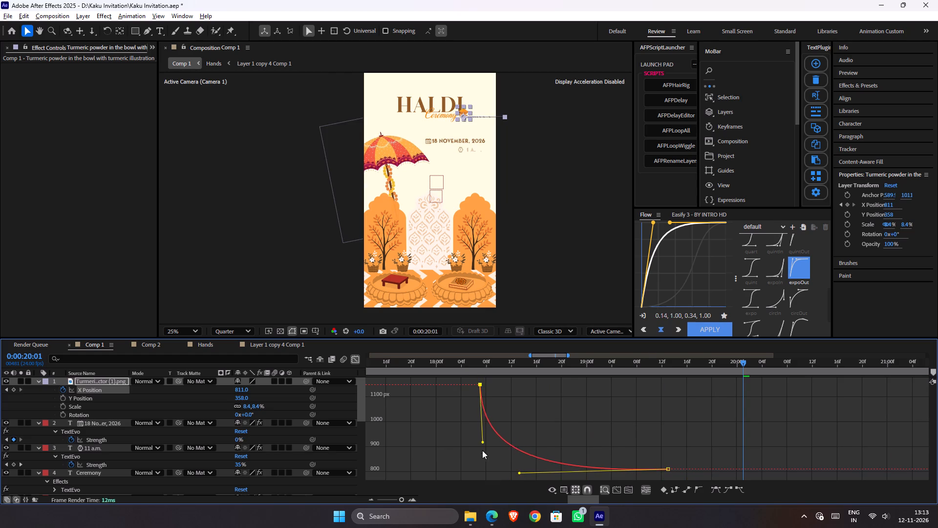
pyautogui.moveTo(482, 450); pyautogui.dragTo(483, 472)
pyautogui.moveTo(479, 364); pyautogui.dragTo(435, 365)
pyautogui.press('space')
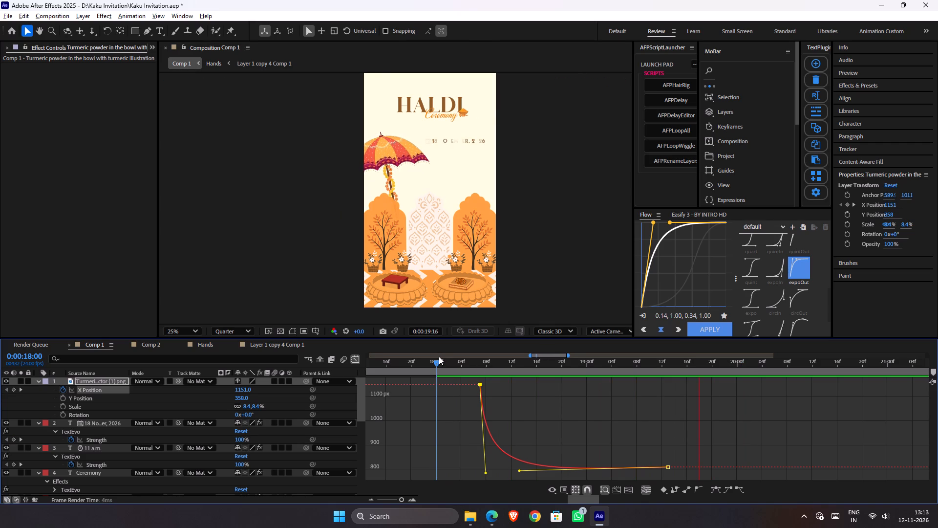
pyautogui.press('space')
pyautogui.hotkey('ctrl', 's')
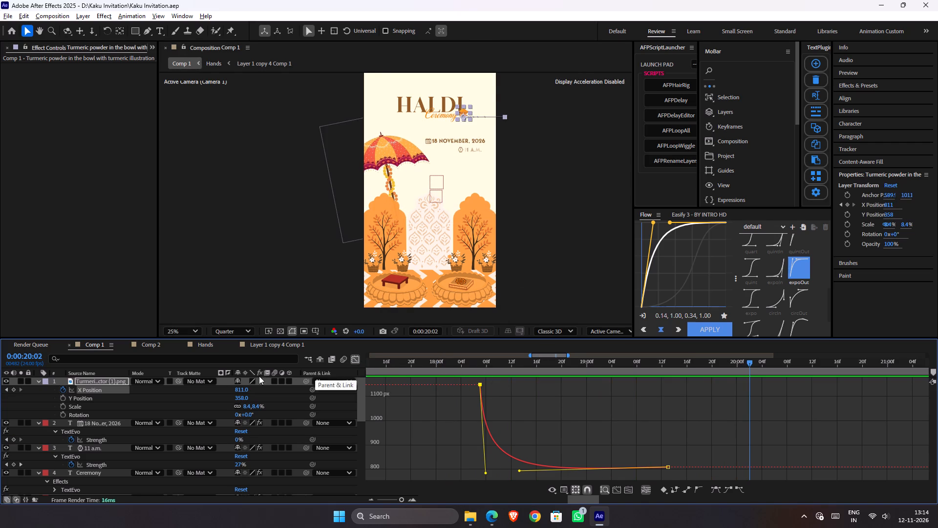
# Add Scale keyframes of 8.4% to the turmeric bowl at its X Position keyframe times, 0:00:19:13 and 0:00:18:07.
pyautogui.click(145, 400)
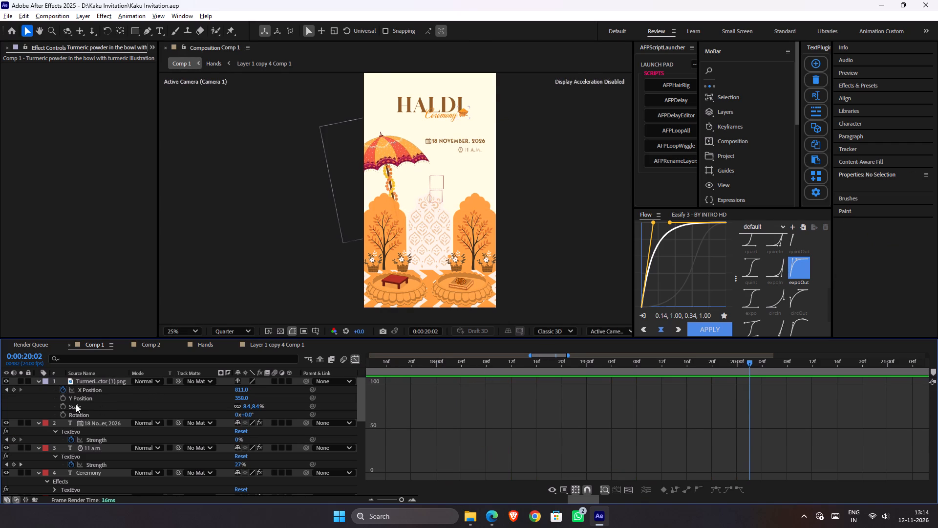
pyautogui.click(91, 391)
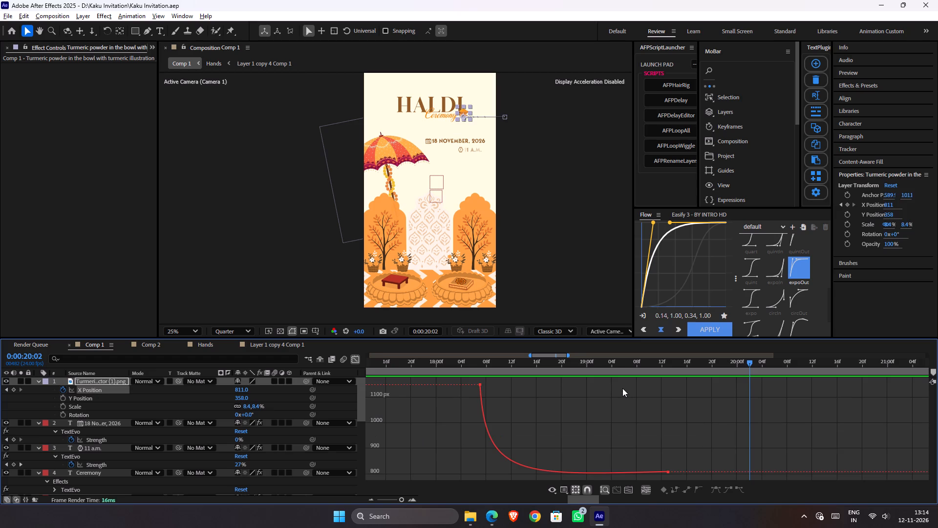
pyautogui.press('j')
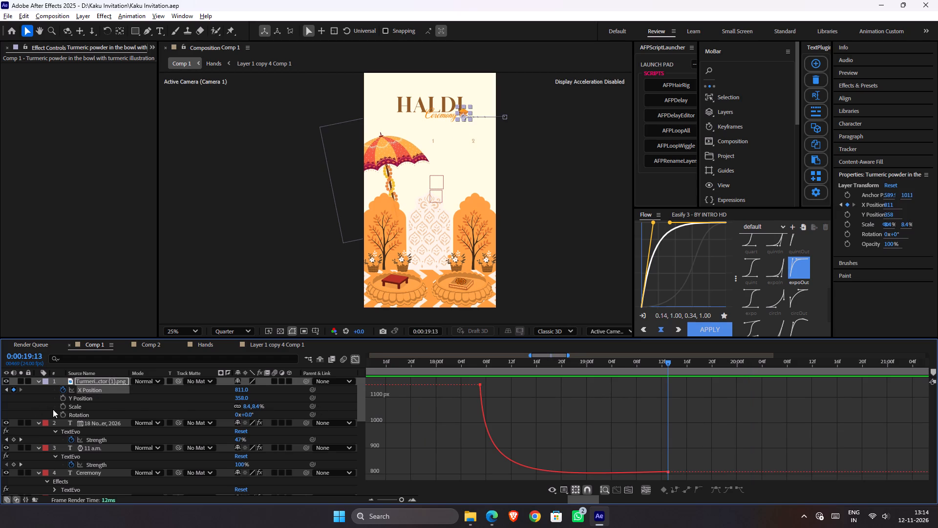
pyautogui.click(64, 409)
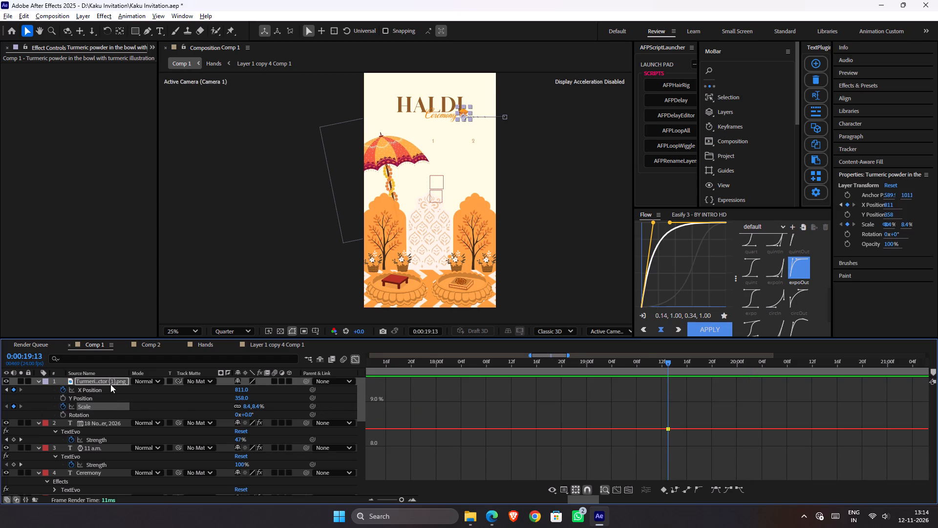
pyautogui.click(93, 391)
pyautogui.press('j')
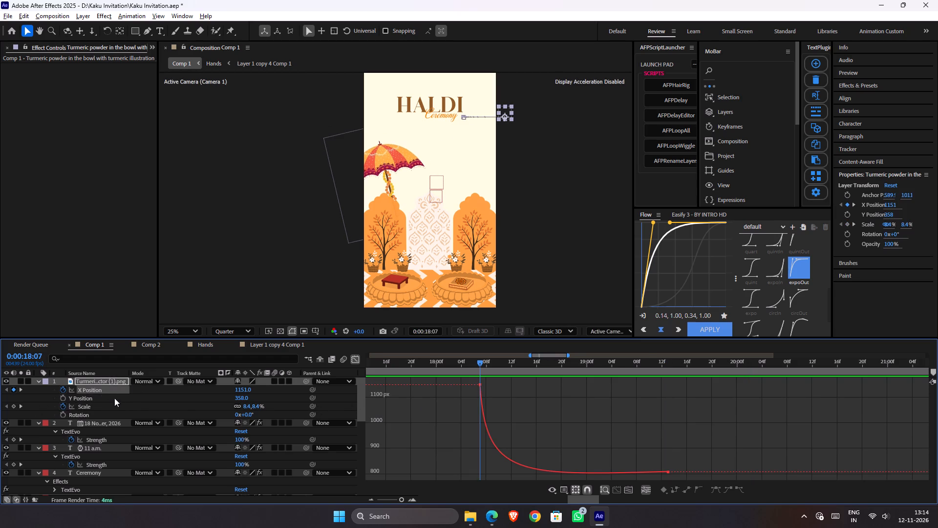
pyautogui.click(92, 408)
pyautogui.click(12, 406)
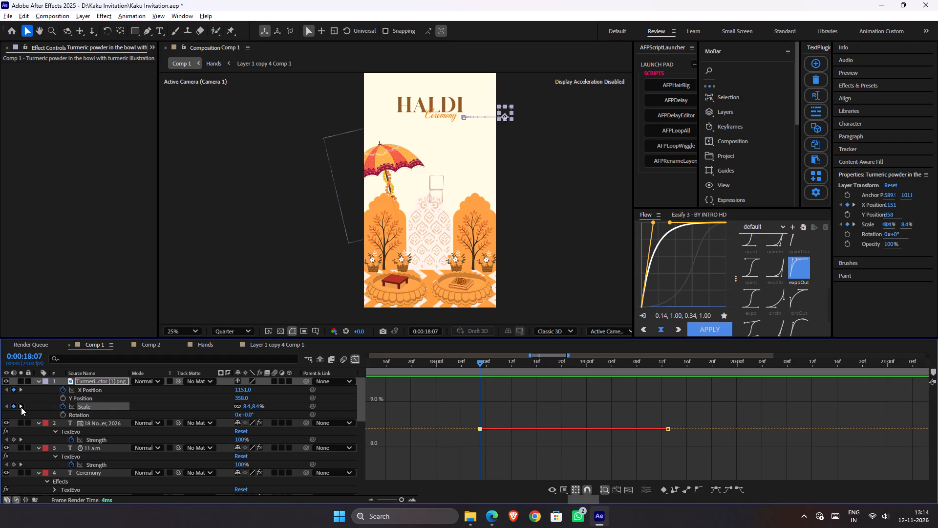
# Unlink the turmeric bowl's Scale proportions with the playhead at its 0:00:19:13 keyframe, and save the project.
pyautogui.click(21, 407)
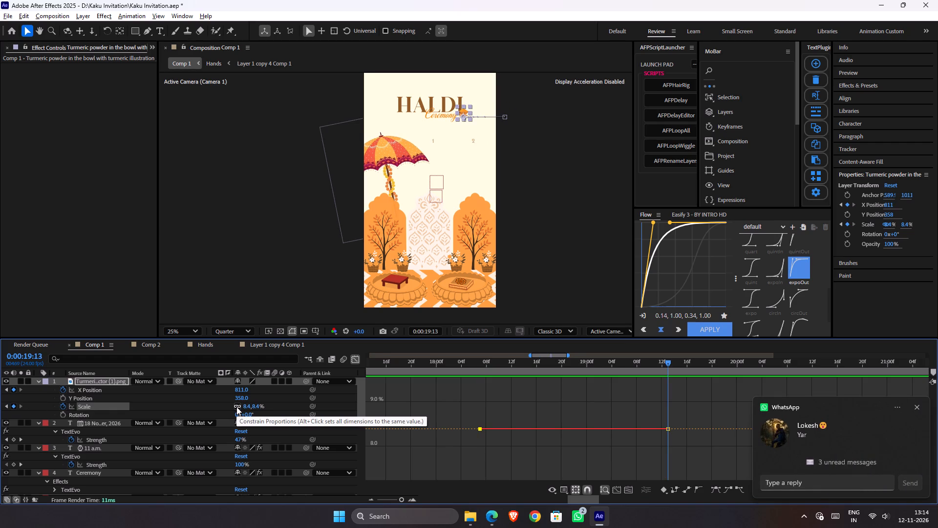
pyautogui.click(236, 407)
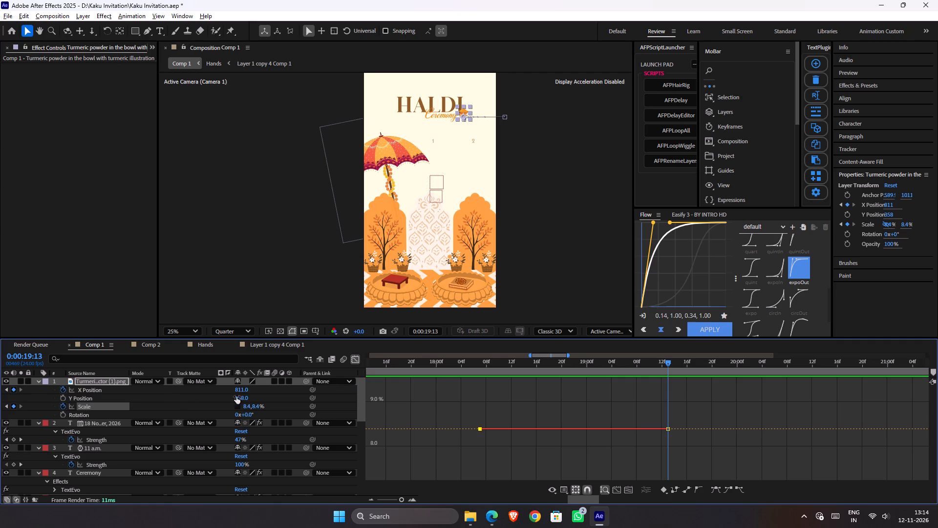
pyautogui.hotkey('ctrl', 's')
# Apply Easy Ease to the turmeric bowl's Scale keyframes at 0:00:18:07 and 0:00:19:13.
pyautogui.moveTo(500, 366); pyautogui.dragTo(481, 381)
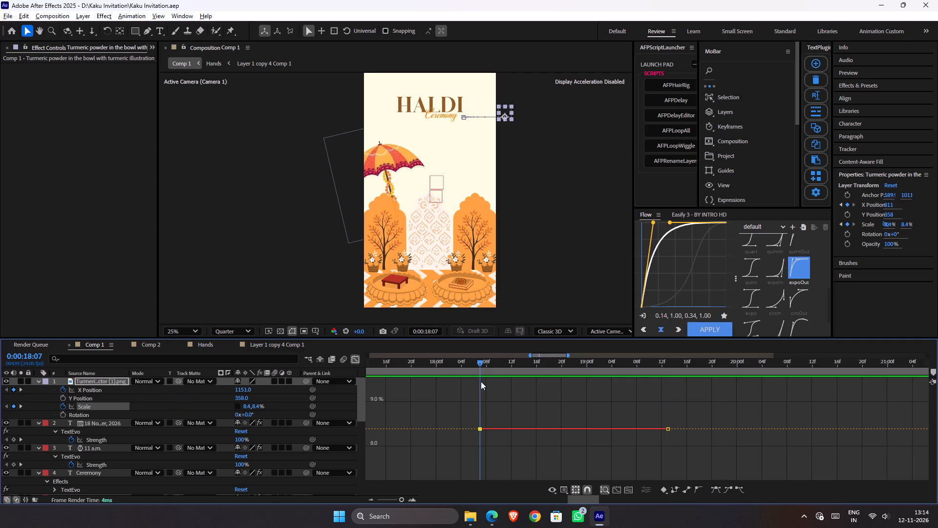
pyautogui.moveTo(481, 381); pyautogui.dragTo(479, 382)
pyautogui.moveTo(471, 413); pyautogui.dragTo(505, 445)
pyautogui.moveTo(445, 413); pyautogui.dragTo(608, 451)
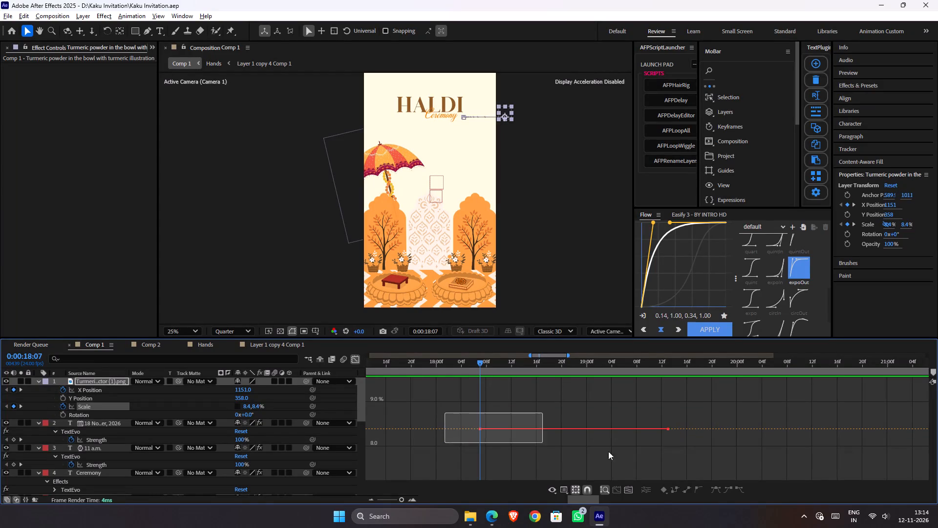
pyautogui.moveTo(608, 451); pyautogui.dragTo(687, 461)
pyautogui.press('F9')
pyautogui.click(638, 462)
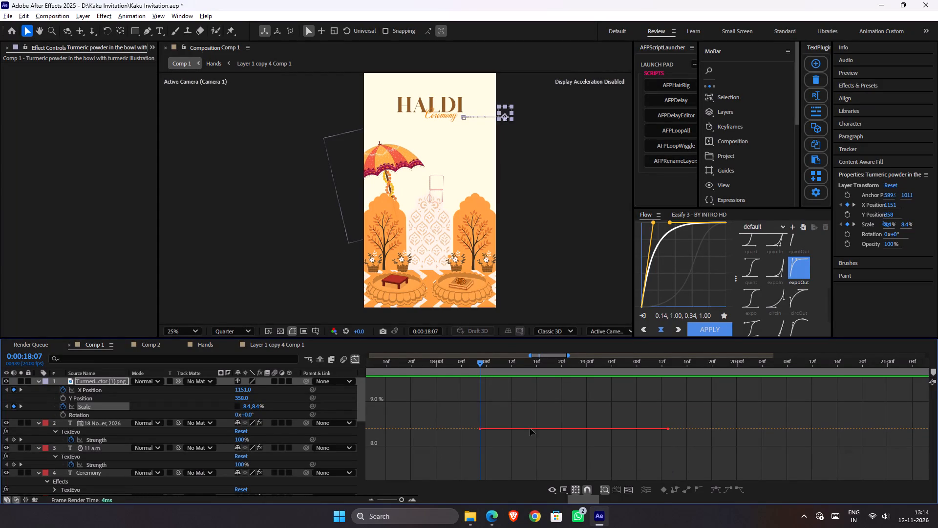
# Raise the start handle of the bowl's Scale X curve so the scale rises above 8.4% between the two keyframes.
pyautogui.moveTo(531, 418); pyautogui.dragTo(458, 445)
pyautogui.moveTo(544, 430); pyautogui.dragTo(539, 408)
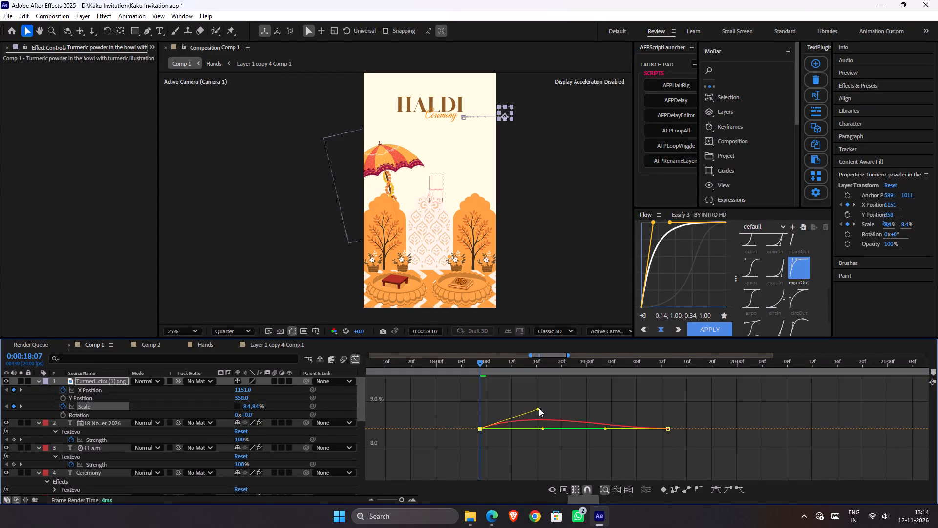
pyautogui.moveTo(539, 408); pyautogui.dragTo(542, 419)
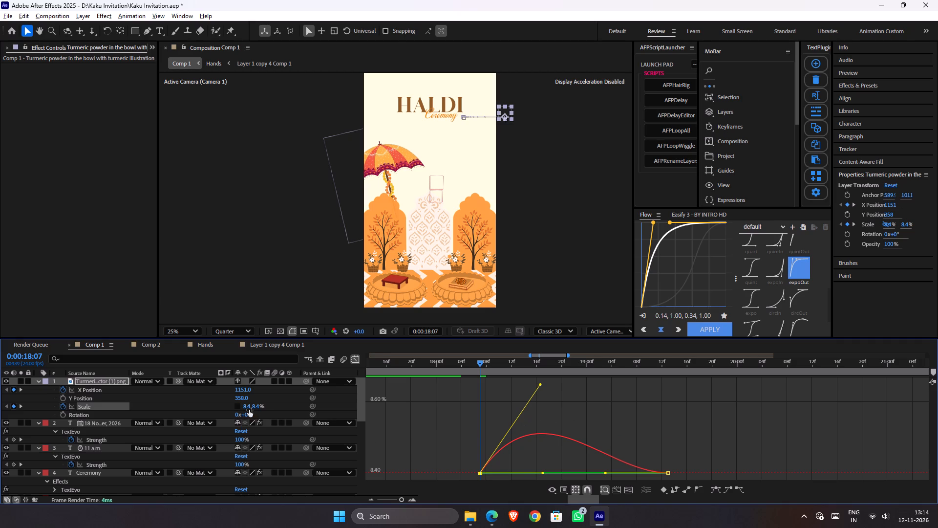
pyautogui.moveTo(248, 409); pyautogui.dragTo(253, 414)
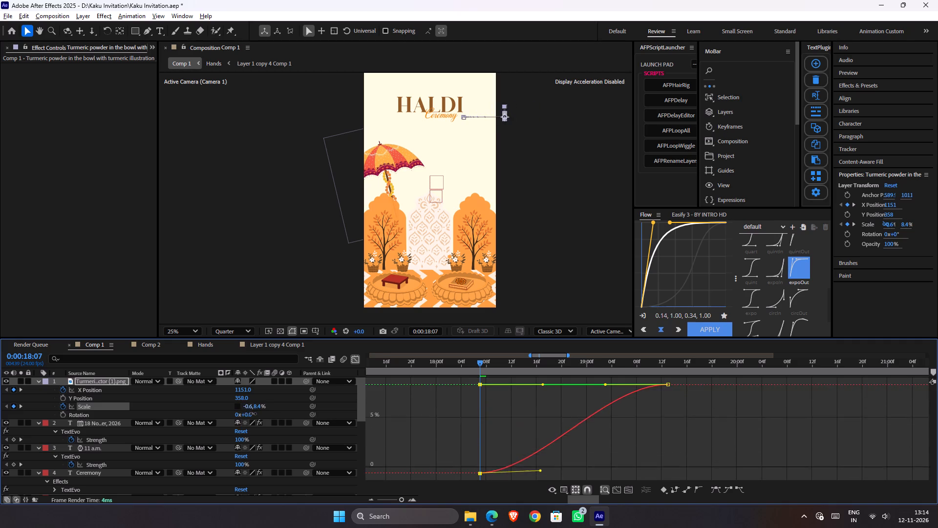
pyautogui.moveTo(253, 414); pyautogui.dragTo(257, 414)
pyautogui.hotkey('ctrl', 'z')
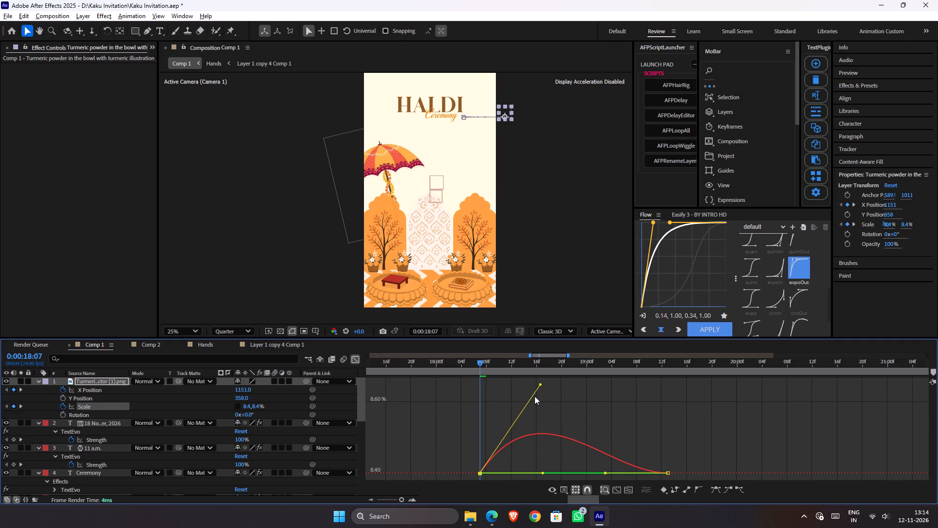
# Lengthen the Scale X curve's start handle, raise its end handle to form an arch peaking at about 8.5%, and preview from 0:00:18:07.
pyautogui.moveTo(539, 387); pyautogui.dragTo(550, 407)
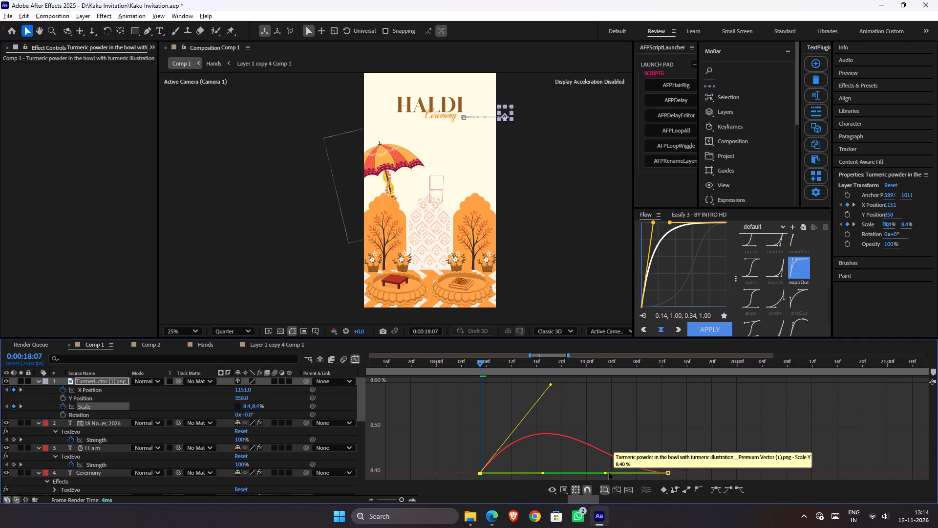
pyautogui.moveTo(606, 473); pyautogui.dragTo(596, 411)
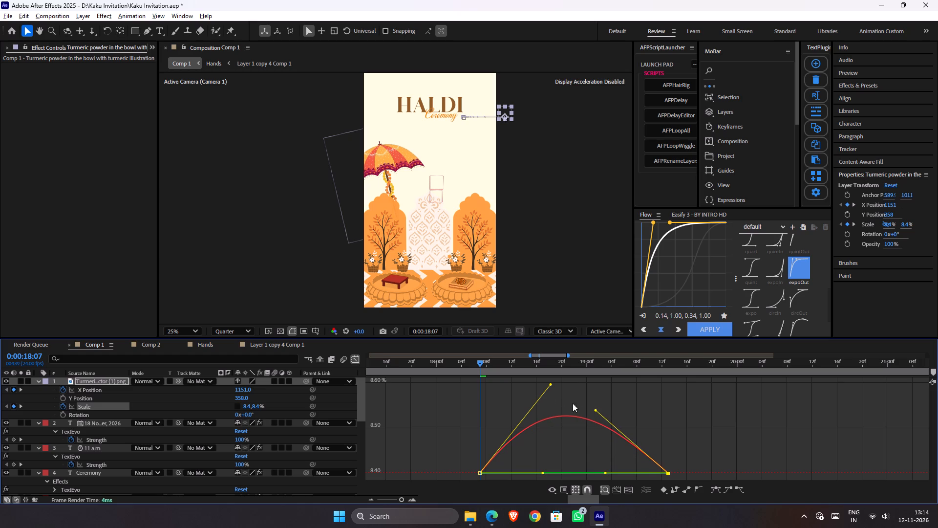
pyautogui.press('space')
pyautogui.press('space')
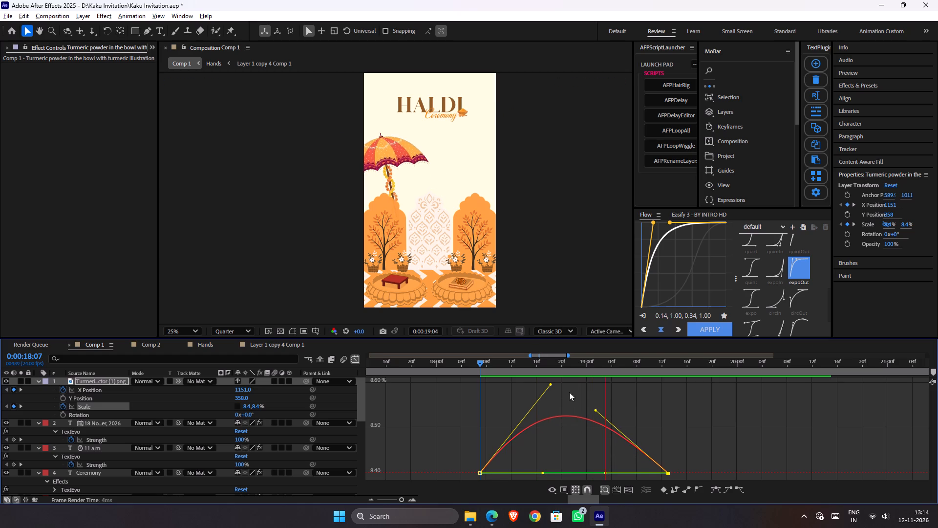
# Raise and steepen both Scale X curve handles for an arch peaking at about 9%, and preview from 0:00:16:21.
pyautogui.moveTo(551, 385); pyautogui.dragTo(543, 407)
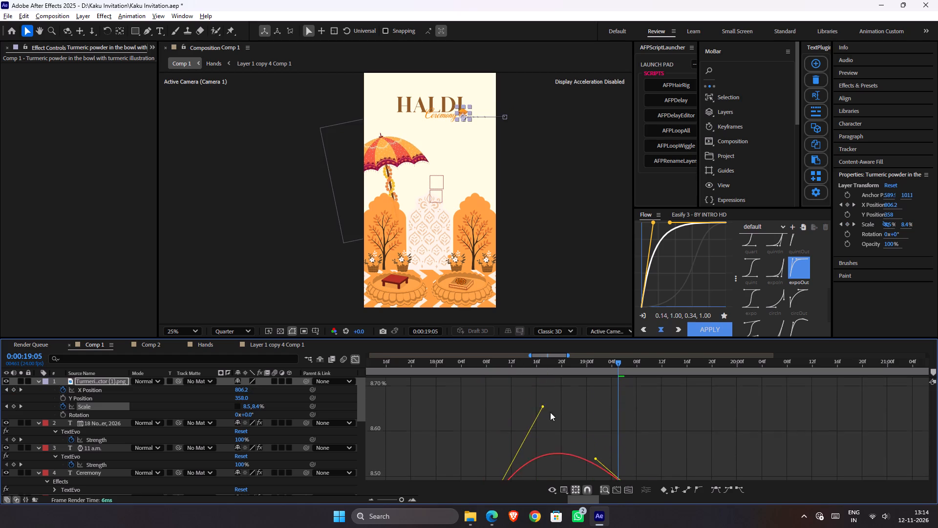
pyautogui.moveTo(595, 424); pyautogui.dragTo(648, 389)
pyautogui.moveTo(564, 363); pyautogui.dragTo(511, 378)
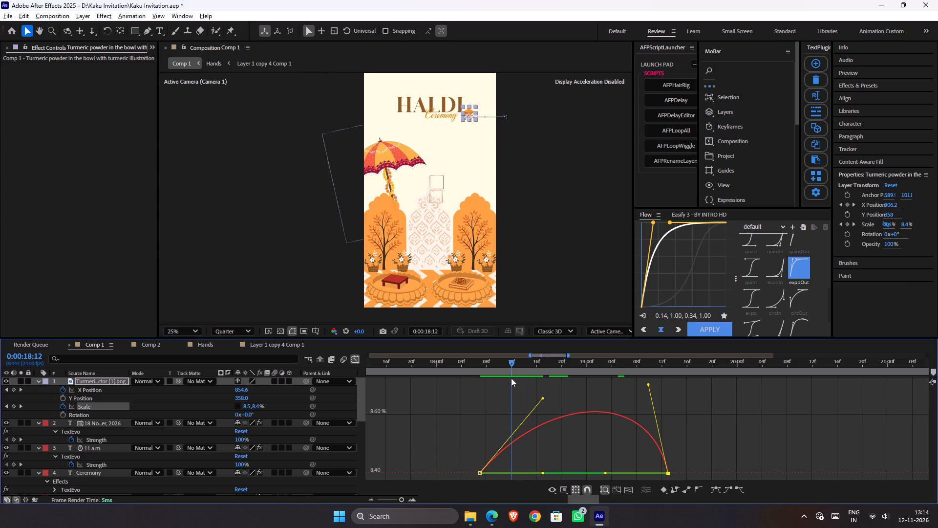
pyautogui.moveTo(511, 378); pyautogui.dragTo(512, 379)
pyautogui.moveTo(542, 398); pyautogui.dragTo(440, 377)
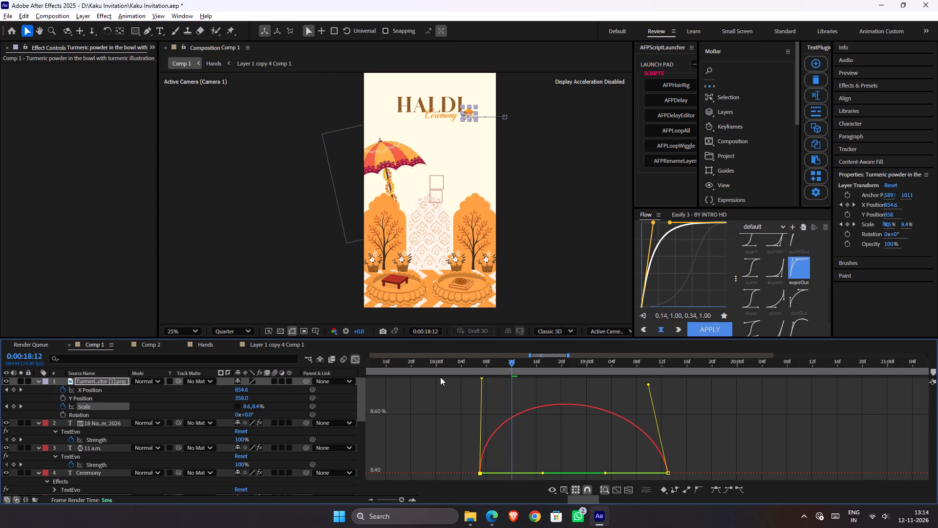
pyautogui.moveTo(440, 377); pyautogui.dragTo(508, 356)
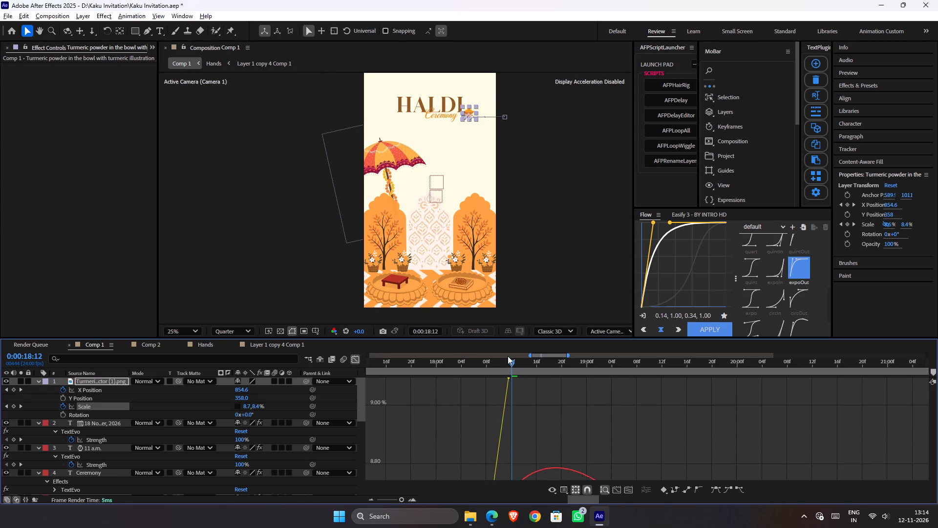
pyautogui.moveTo(508, 356); pyautogui.dragTo(506, 363)
pyautogui.keyDown('alt'); pyautogui.scroll(-4, 531, 416); pyautogui.keyUp('alt')
pyautogui.keyDown('alt'); pyautogui.scroll(1, 535, 415); pyautogui.keyUp('alt')
pyautogui.keyDown('alt'); pyautogui.scroll(-1, 535, 415); pyautogui.keyUp('alt')
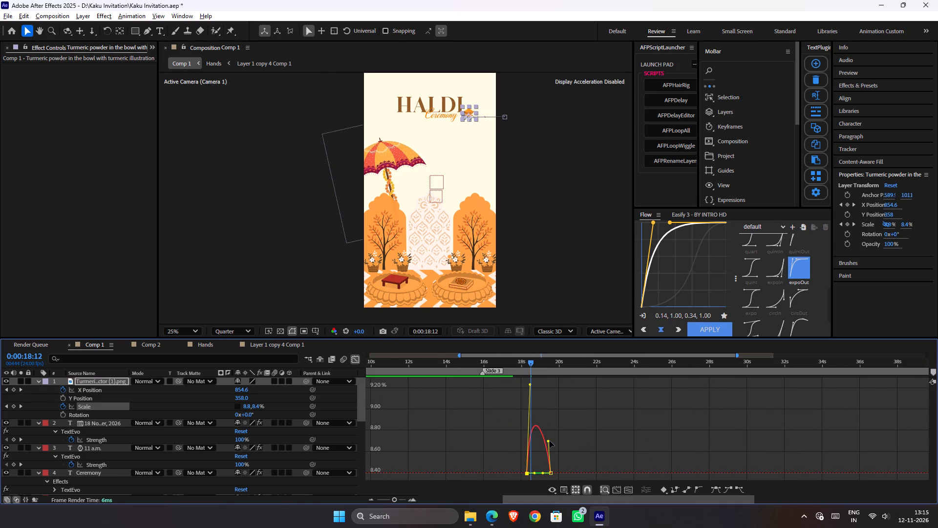
pyautogui.moveTo(550, 441); pyautogui.dragTo(552, 374)
pyautogui.click(526, 392)
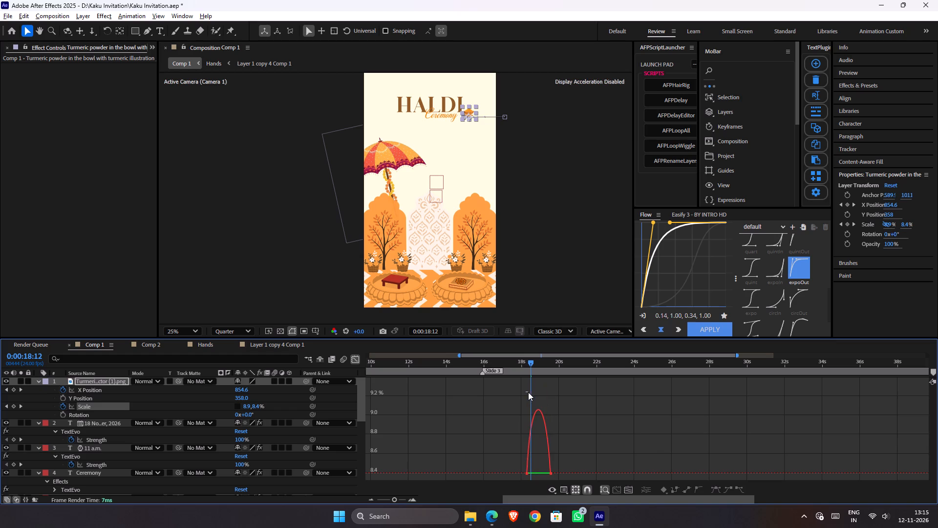
pyautogui.moveTo(528, 366); pyautogui.dragTo(497, 368)
pyautogui.press('space')
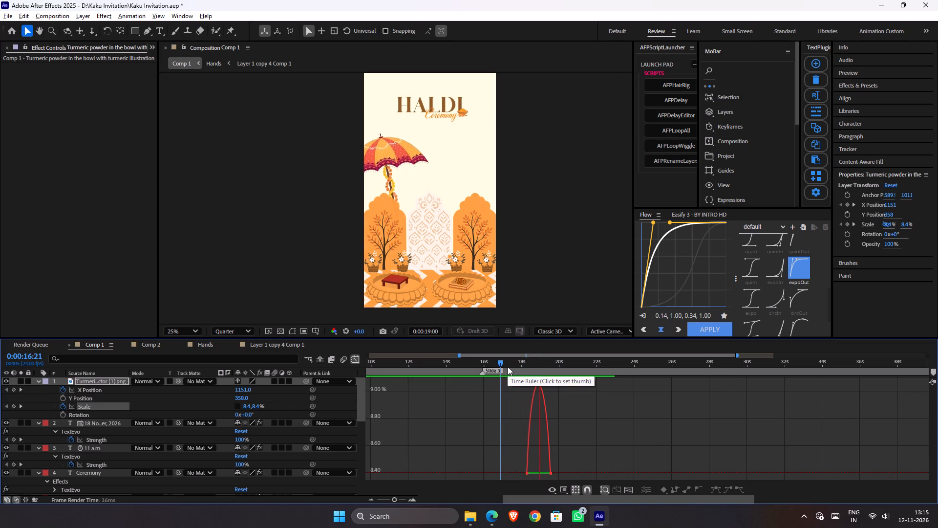
pyautogui.press('space')
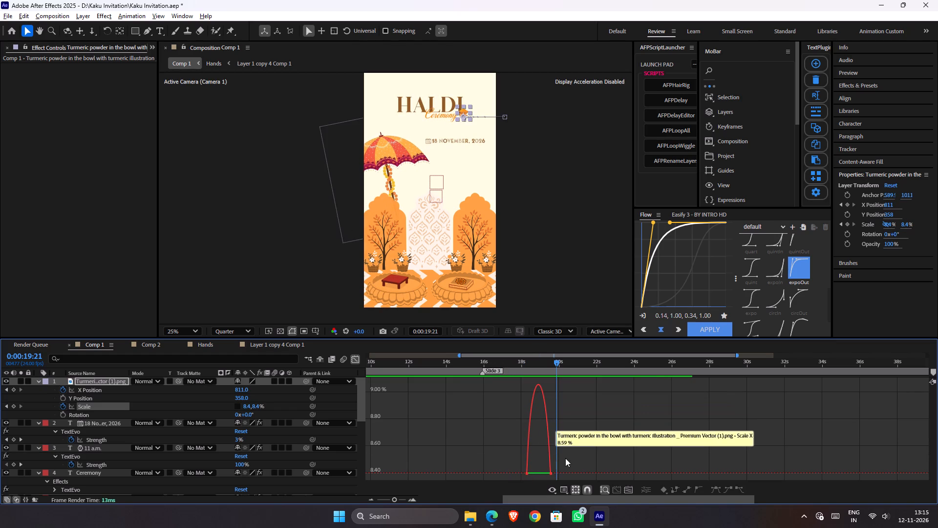
# Raise both Scale X curve handles much higher for a peak of about 13%, and preview from 0:00:17:06.
pyautogui.moveTo(568, 461); pyautogui.dragTo(541, 478)
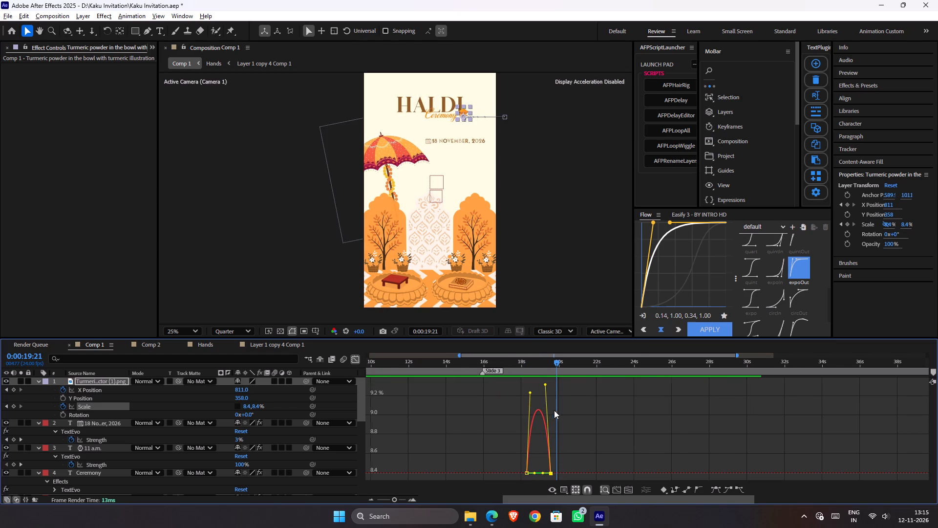
pyautogui.keyDown('alt'); pyautogui.scroll(1, 557, 413); pyautogui.keyUp('alt')
pyautogui.keyDown('alt'); pyautogui.scroll(-3, 557, 414); pyautogui.keyUp('alt')
pyautogui.moveTo(548, 385); pyautogui.dragTo(548, 315)
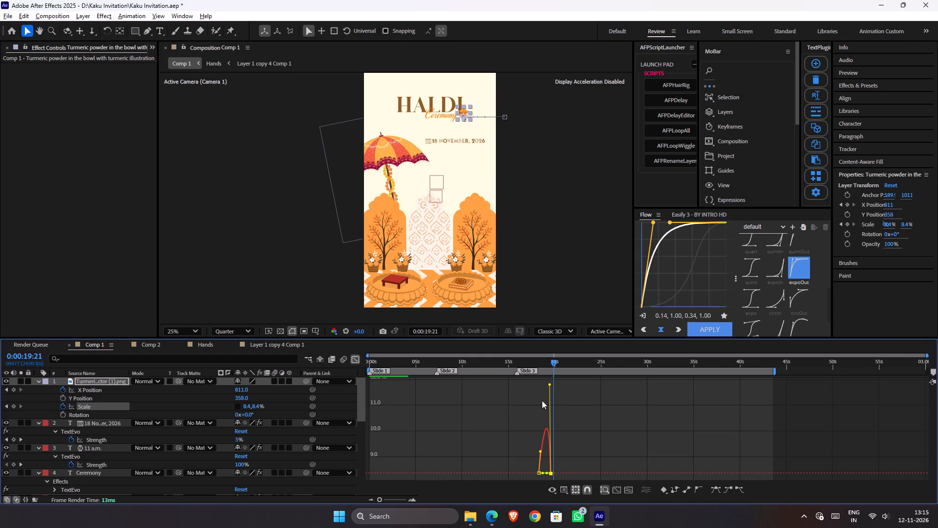
pyautogui.moveTo(540, 453); pyautogui.dragTo(535, 412)
pyautogui.moveTo(535, 412); pyautogui.dragTo(523, 389)
pyautogui.moveTo(550, 430); pyautogui.dragTo(545, 405)
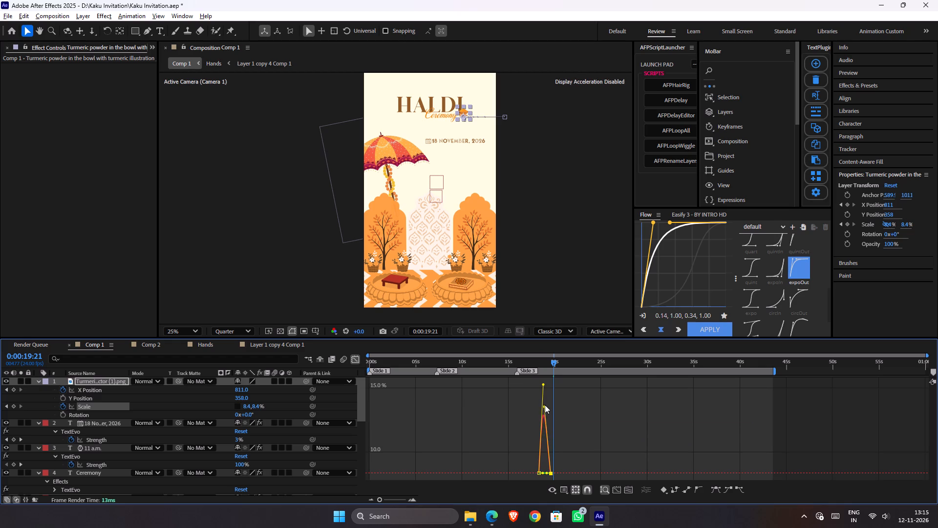
pyautogui.moveTo(545, 405); pyautogui.dragTo(548, 383)
pyautogui.moveTo(534, 362); pyautogui.dragTo(529, 363)
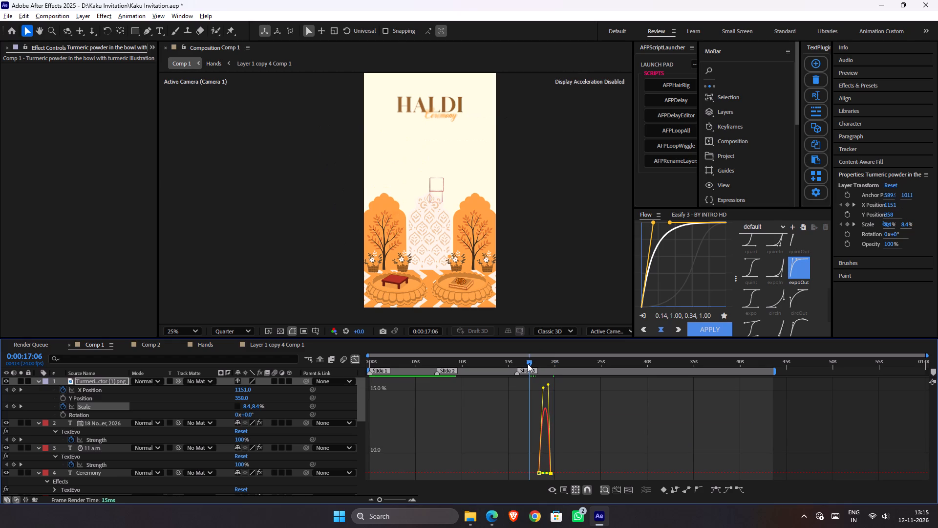
pyautogui.press('space')
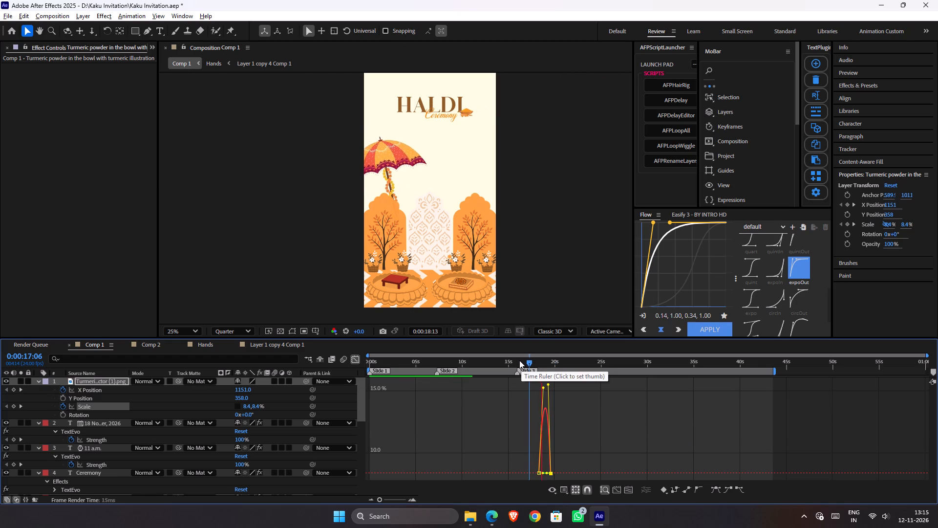
pyautogui.press('space')
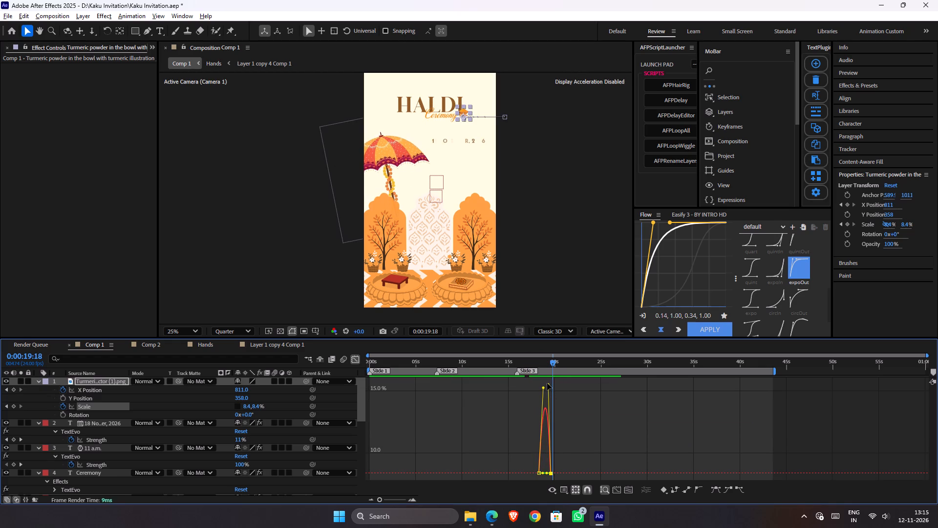
# Lower the Scale X curve's end handle to about 11%, extend it back toward the curve's middle, and preview from 0:00:17:13.
pyautogui.moveTo(547, 383); pyautogui.dragTo(550, 433)
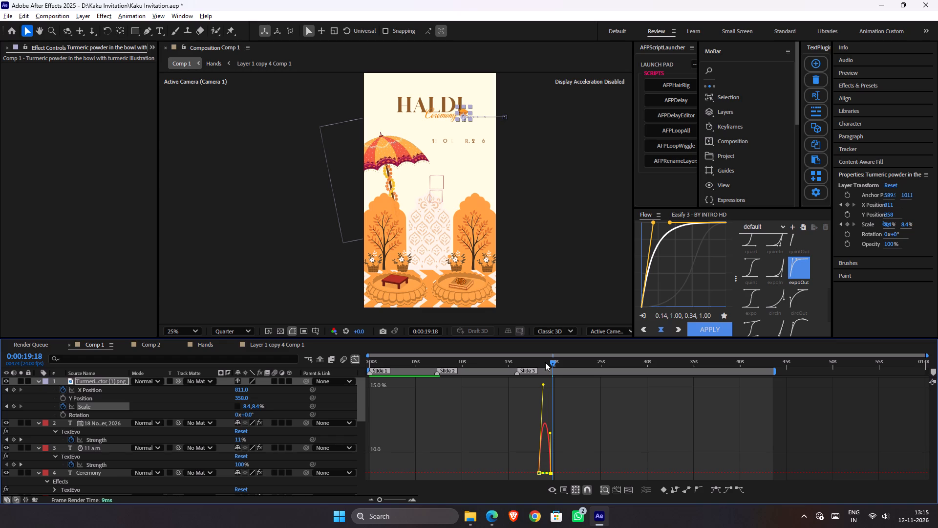
pyautogui.moveTo(550, 433); pyautogui.dragTo(544, 433)
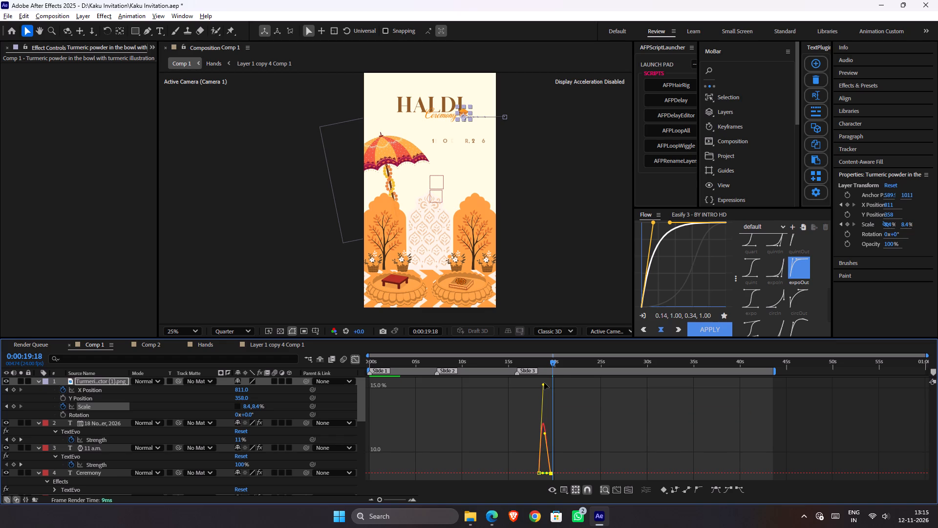
pyautogui.moveTo(539, 364); pyautogui.dragTo(532, 366)
pyautogui.press('space')
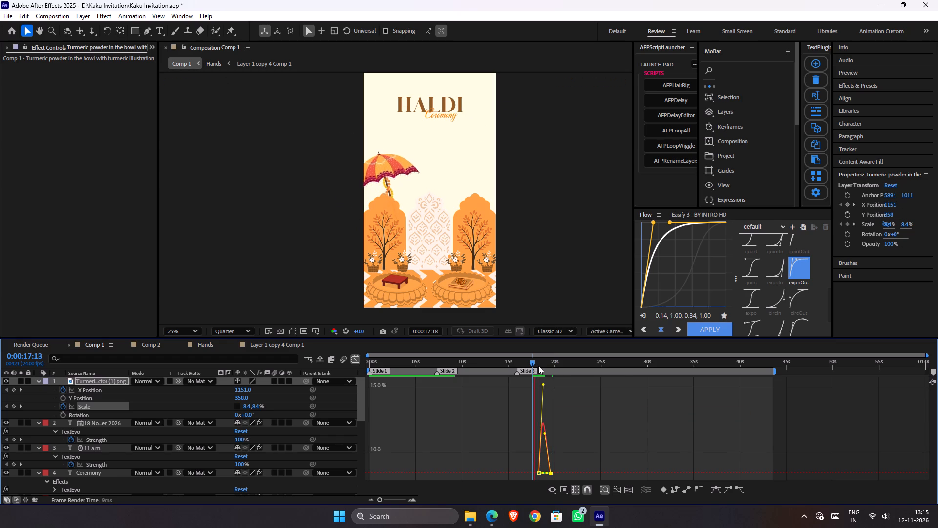
pyautogui.press('space')
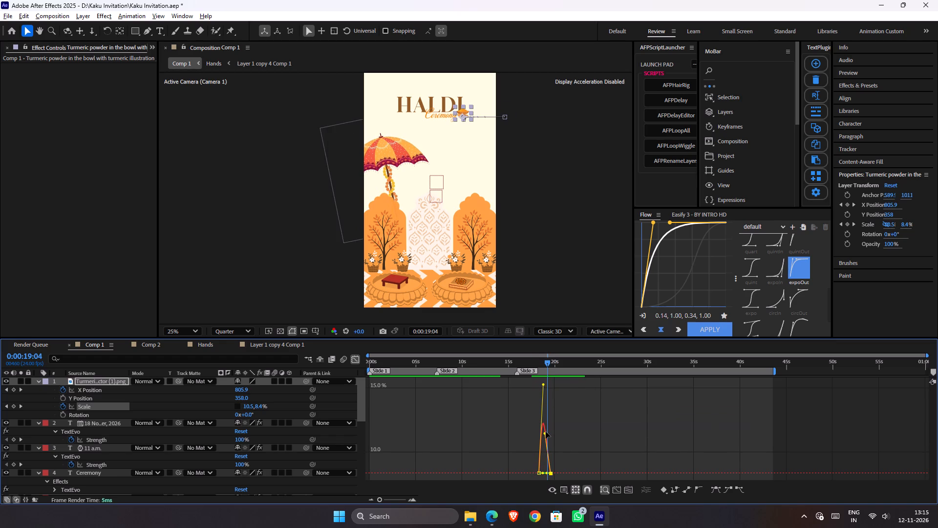
# Extend the Scale X curve's end handle low and back to the start keyframe for an early peak and gradual settling, and preview from 0:00:16:18.
pyautogui.moveTo(545, 434); pyautogui.dragTo(518, 454)
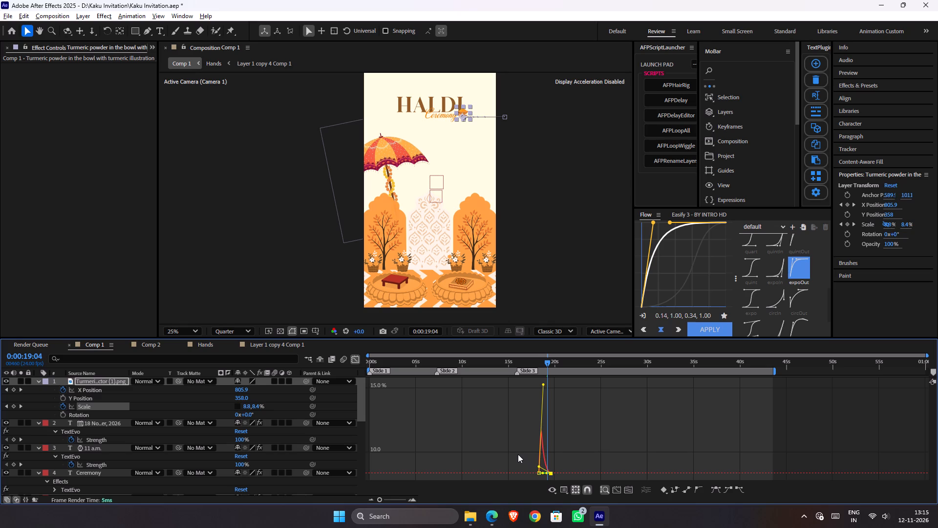
pyautogui.moveTo(518, 454); pyautogui.dragTo(512, 445)
pyautogui.moveTo(545, 363); pyautogui.dragTo(521, 366)
pyautogui.press('space')
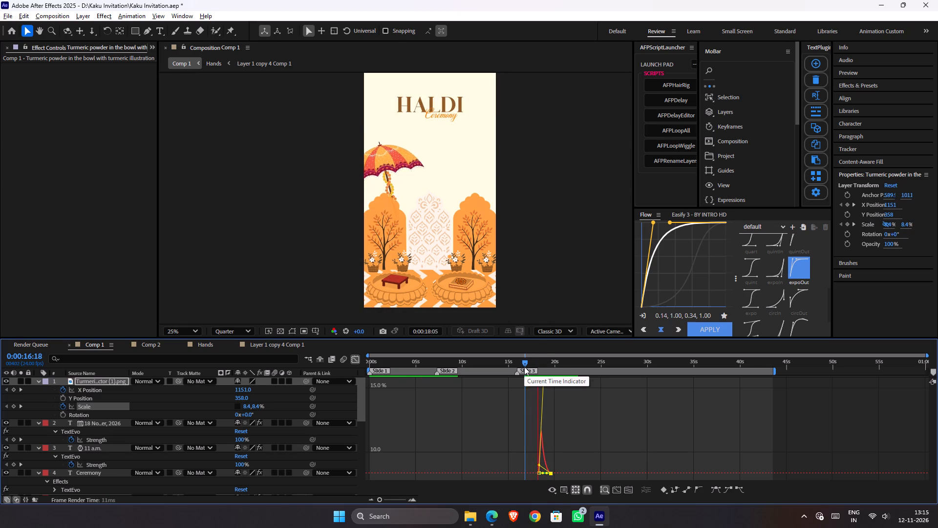
pyautogui.press('space')
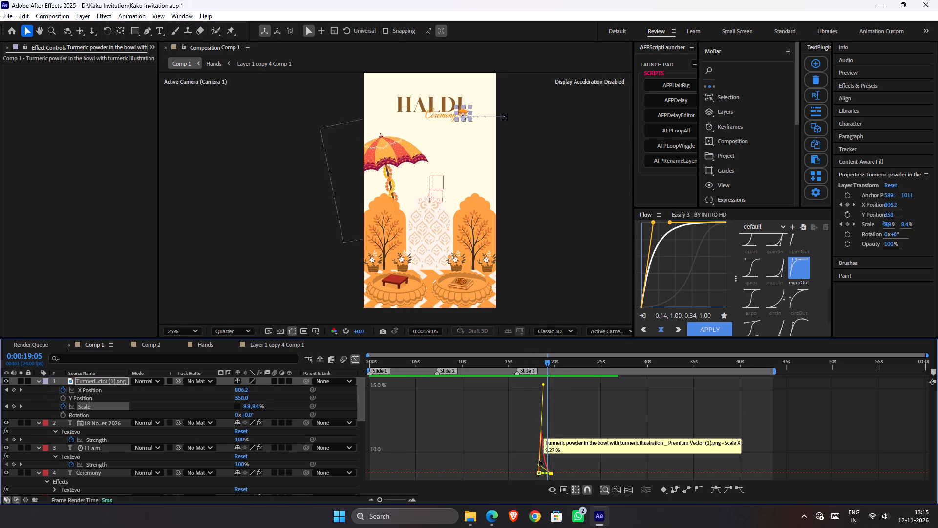
# Pull the Scale X curve's start handle back directly above the start keyframe for a peak of about 10.4%, and preview the bowl's pop from 0:00:17:19.
pyautogui.keyDown('alt'); pyautogui.scroll(3, 542, 464); pyautogui.keyUp('alt')
pyautogui.moveTo(514, 464); pyautogui.dragTo(500, 476)
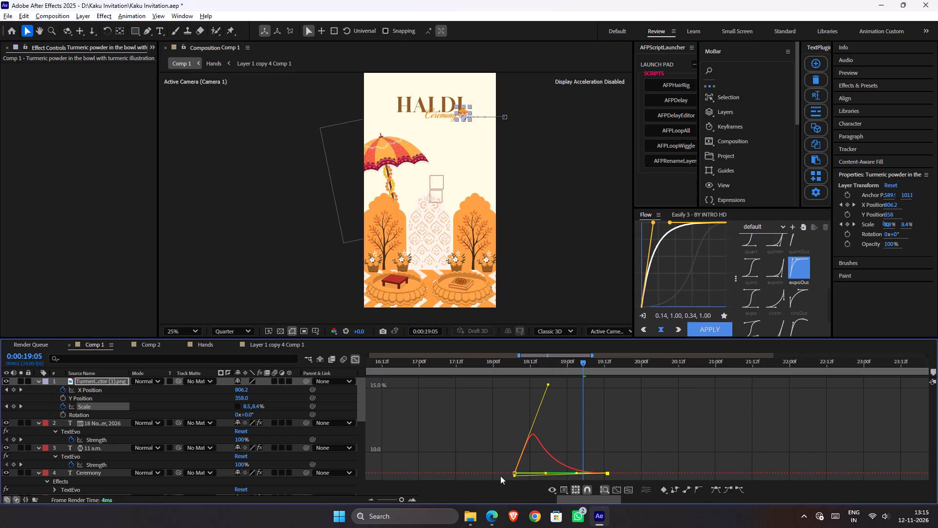
pyautogui.moveTo(500, 476); pyautogui.dragTo(494, 472)
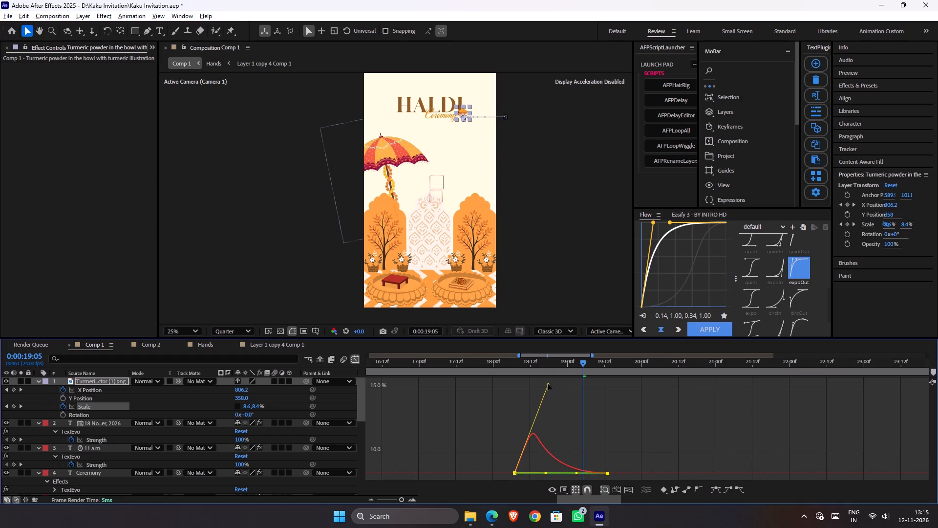
pyautogui.moveTo(548, 384); pyautogui.dragTo(512, 411)
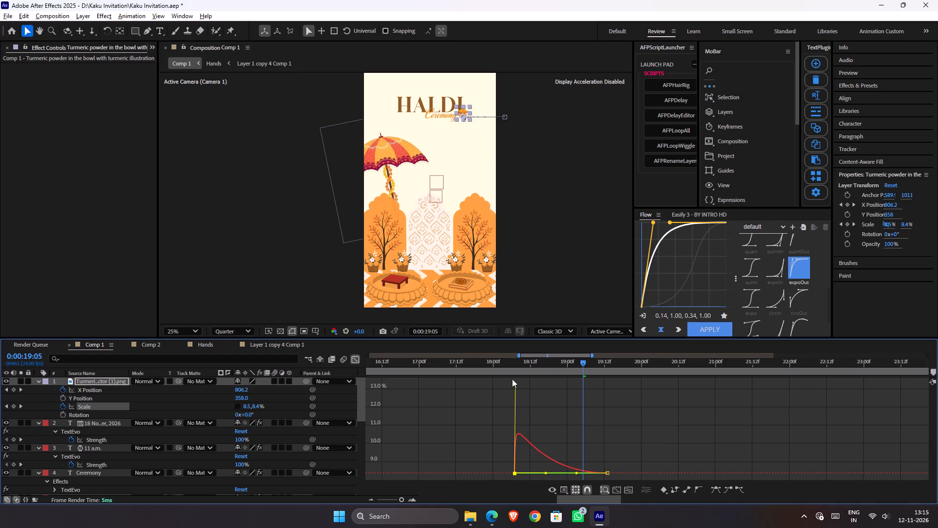
pyautogui.moveTo(511, 364); pyautogui.dragTo(478, 365)
pyautogui.press('space')
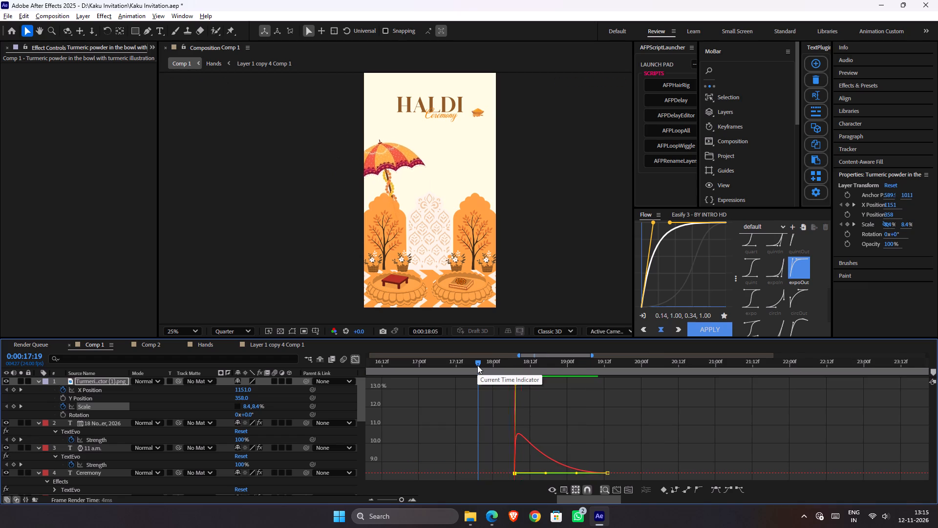
pyautogui.press('space')
pyautogui.moveTo(521, 365); pyautogui.dragTo(499, 369)
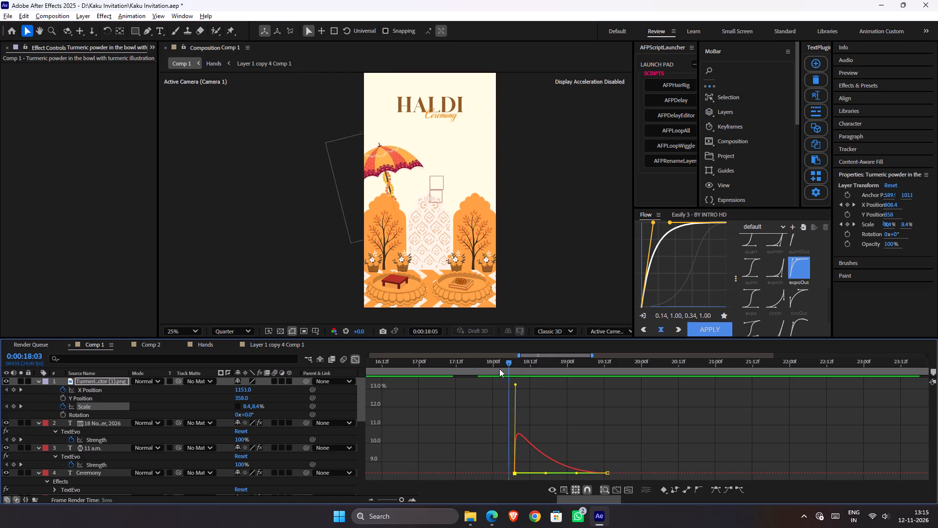
pyautogui.moveTo(499, 369); pyautogui.dragTo(498, 369)
pyautogui.press('space')
pyautogui.press('space')
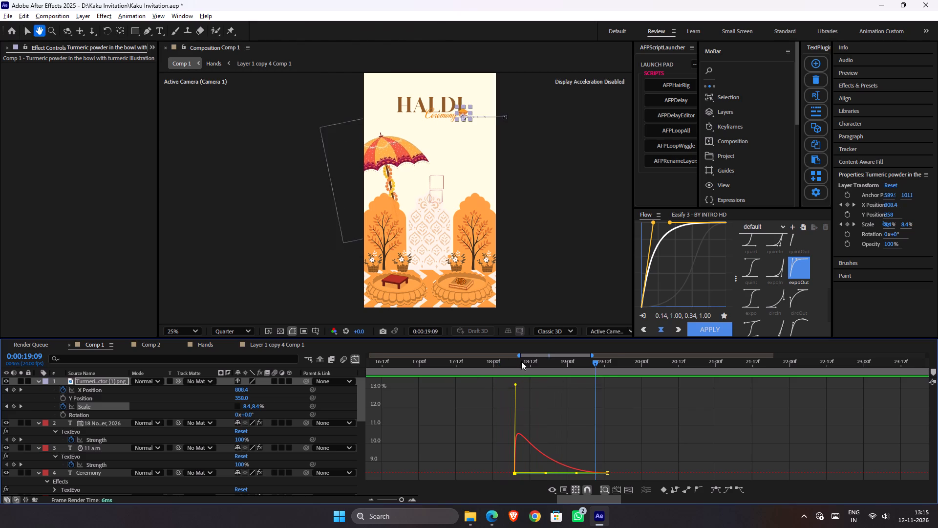
pyautogui.moveTo(521, 361); pyautogui.dragTo(502, 365)
pyautogui.press('space')
pyautogui.press('space')
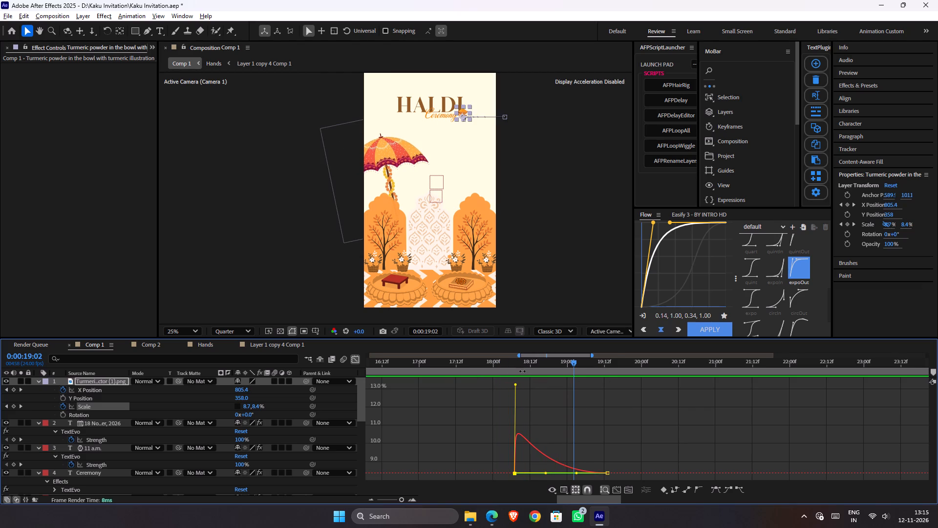
# Lower the Scale X curve's start handle for a peak of about 9.7%, and preview the bowl's pop from 0:00:18:02 and 0:00:18:04.
pyautogui.scroll(-2, 565, 454)
pyautogui.moveTo(516, 383); pyautogui.dragTo(513, 412)
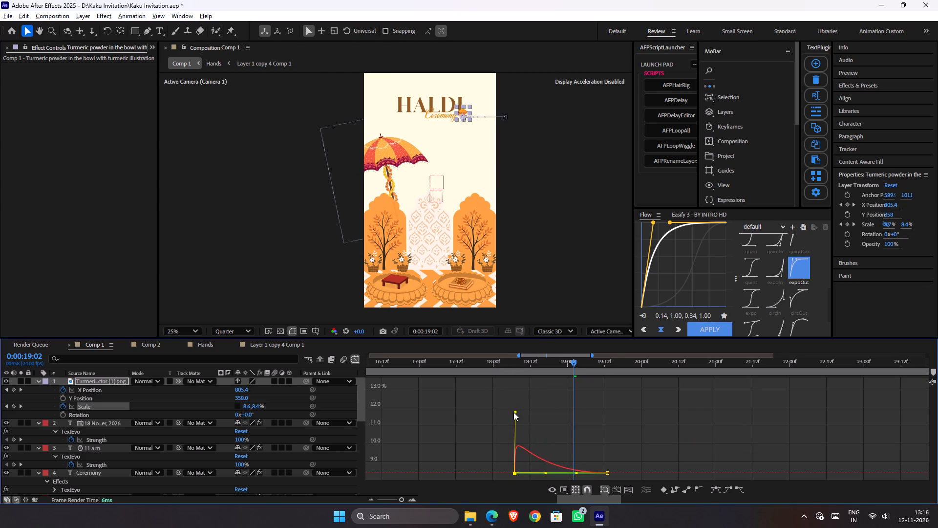
pyautogui.moveTo(513, 412); pyautogui.dragTo(513, 411)
pyautogui.moveTo(509, 361); pyautogui.dragTo(499, 362)
pyautogui.press('space')
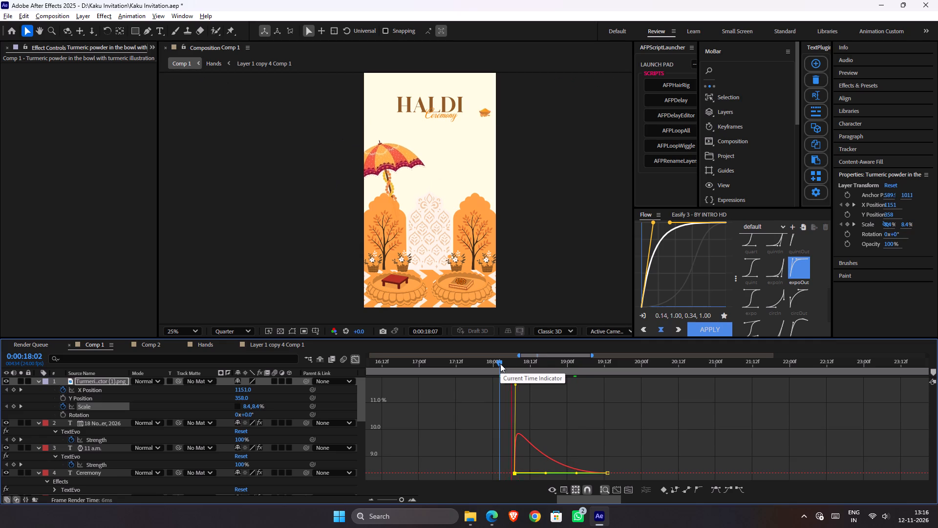
pyautogui.press('space')
pyautogui.moveTo(513, 363); pyautogui.dragTo(505, 365)
pyautogui.press('space')
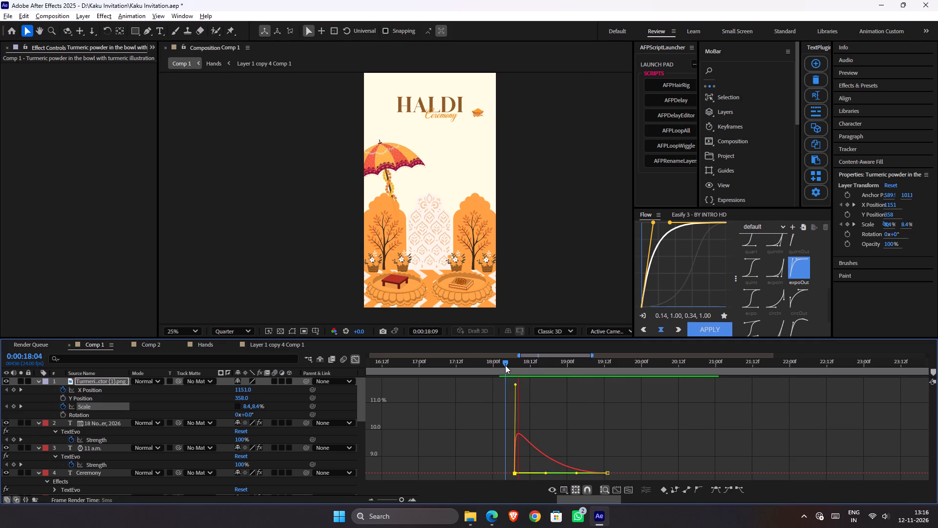
pyautogui.press('space')
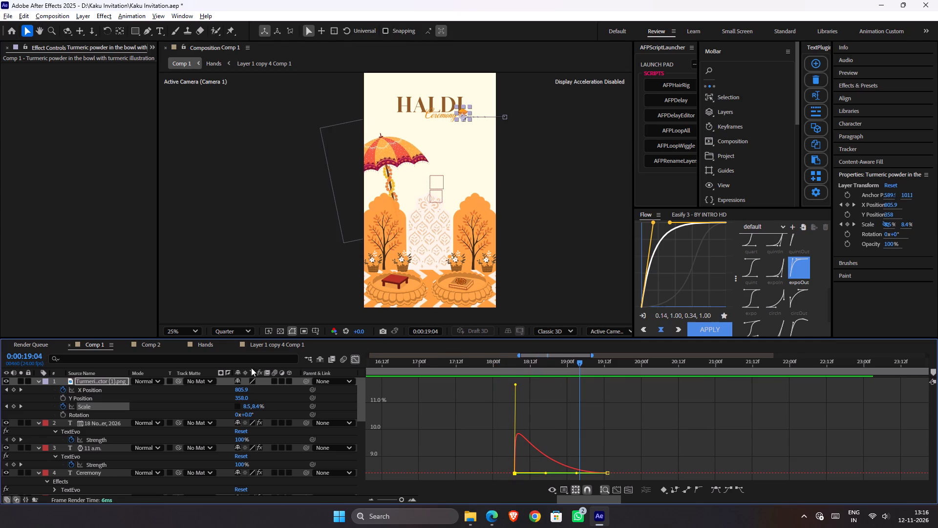
# Leave the graph editor, collapse the properties of the turmeric bowl, date, time, Ceremony and haldi layers, and save the project.
pyautogui.click(107, 382)
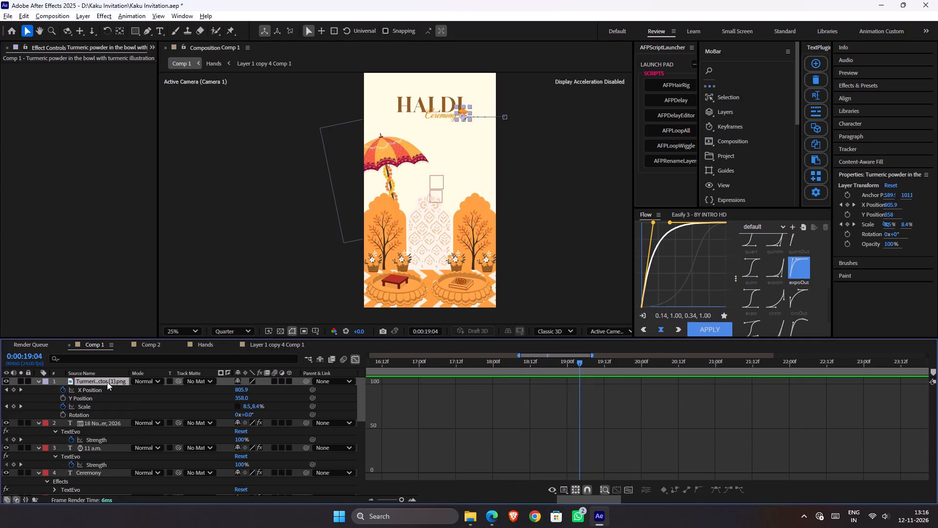
pyautogui.hotkey('ctrl', 's')
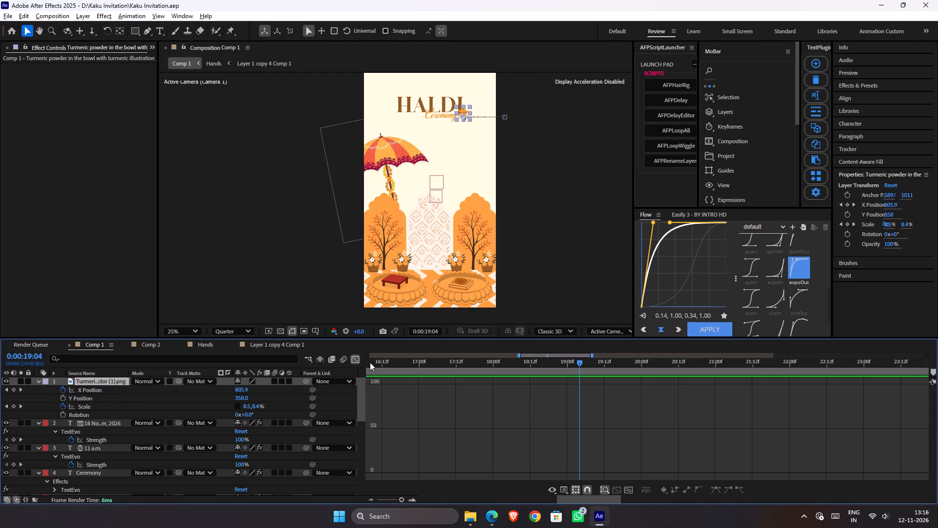
pyautogui.click(357, 359)
pyautogui.keyDown('alt'); pyautogui.scroll(-1, 541, 398); pyautogui.keyUp('alt')
pyautogui.hotkey('ctrl', 's')
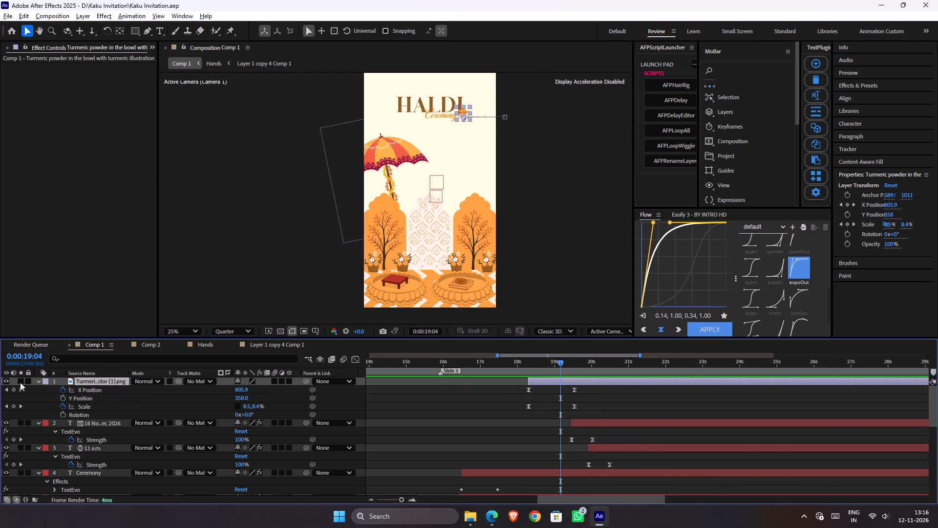
pyautogui.click(38, 382)
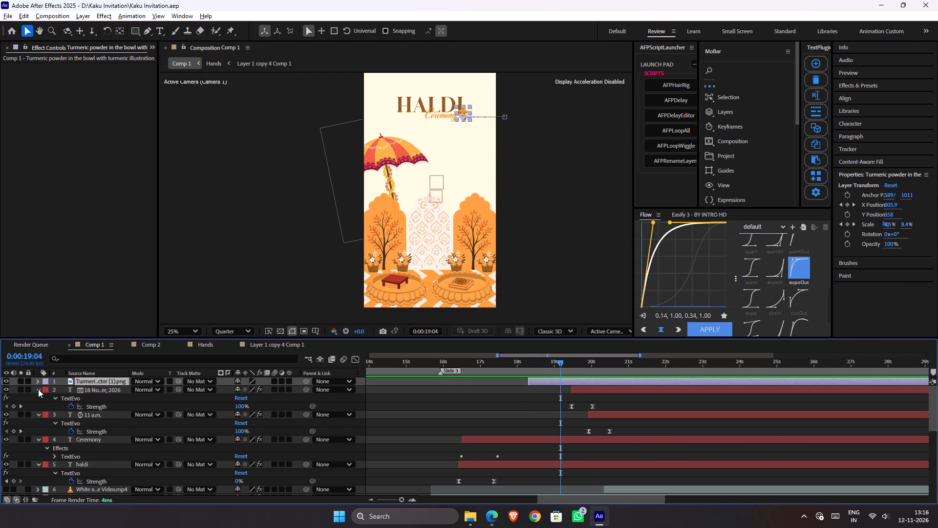
pyautogui.click(37, 388)
pyautogui.click(40, 400)
pyautogui.click(39, 408)
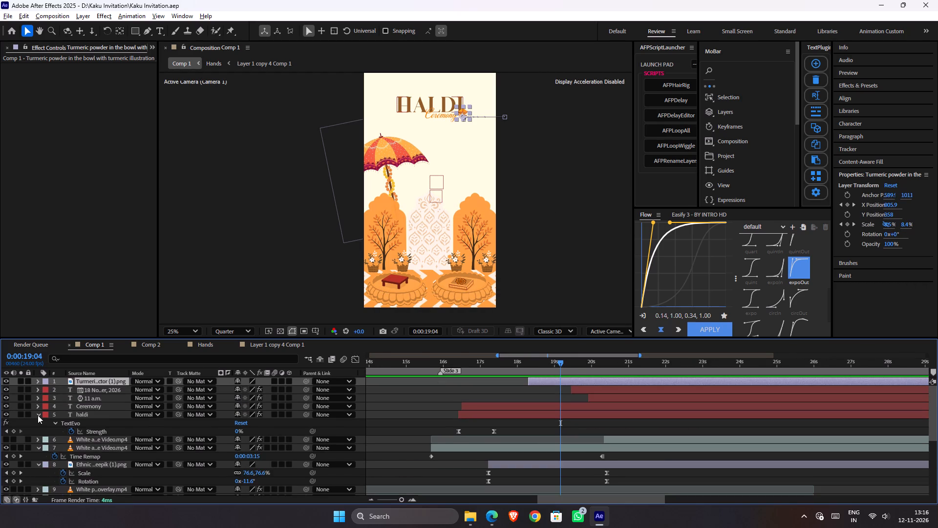
pyautogui.click(38, 416)
pyautogui.hotkey('ctrl', 's')
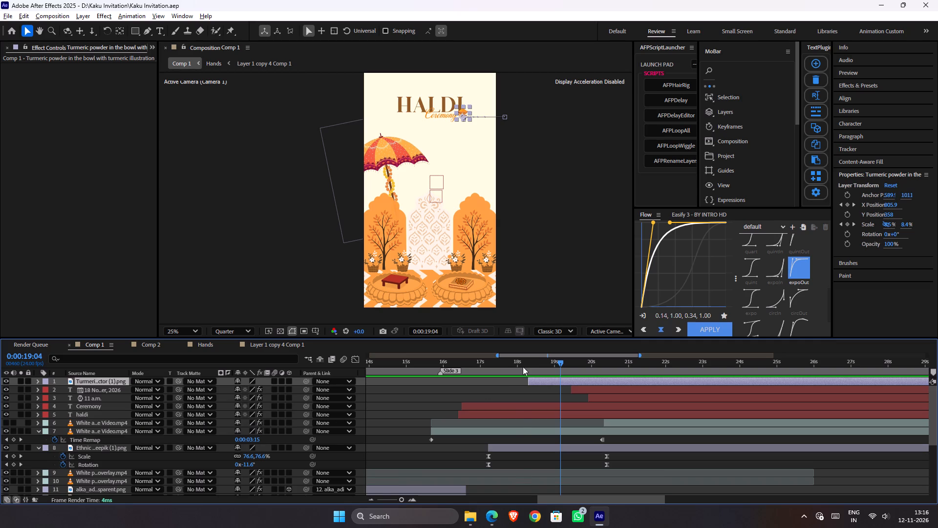
# Preview the Haldi slide's entrances from 0:00:17:11 and its held ending from 0:00:21:07, saving the project in between.
pyautogui.moveTo(523, 367); pyautogui.dragTo(498, 366)
pyautogui.press('space')
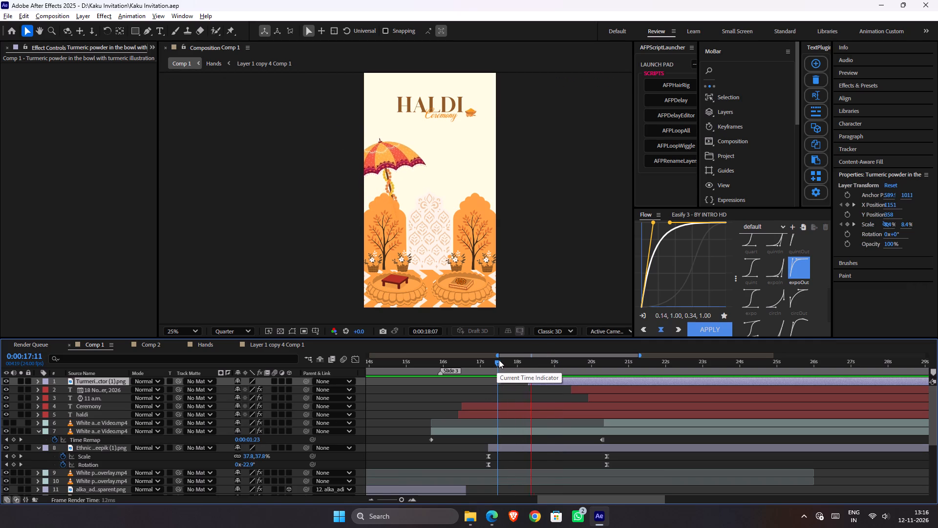
pyautogui.press('space')
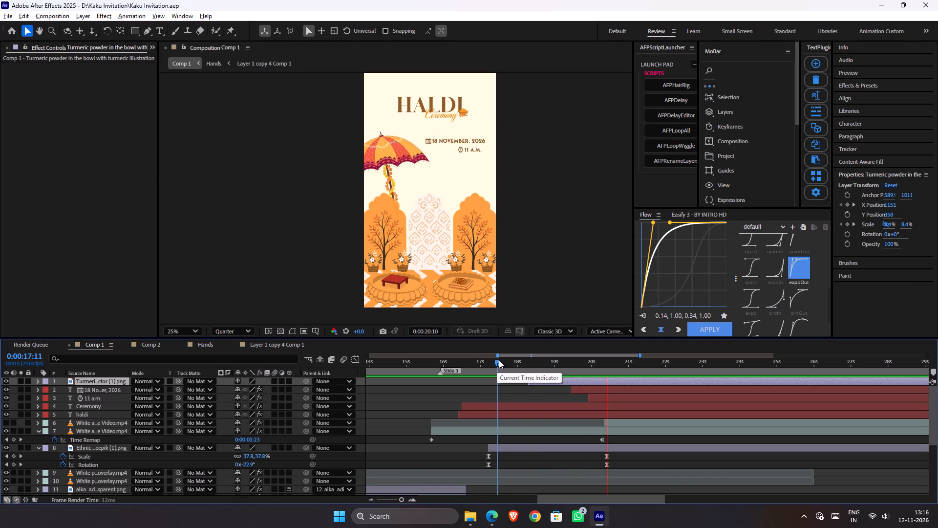
pyautogui.press('space')
pyautogui.hotkey('ctrl', 's')
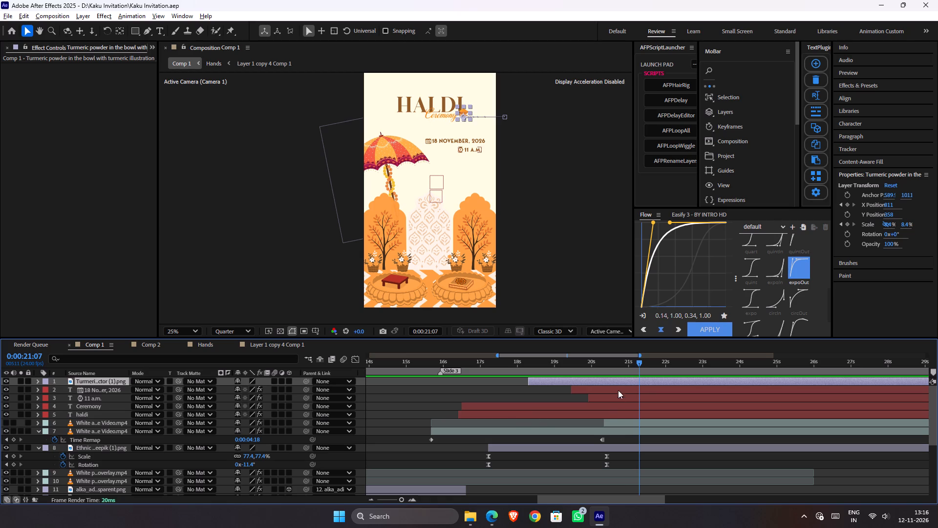
pyautogui.press('space')
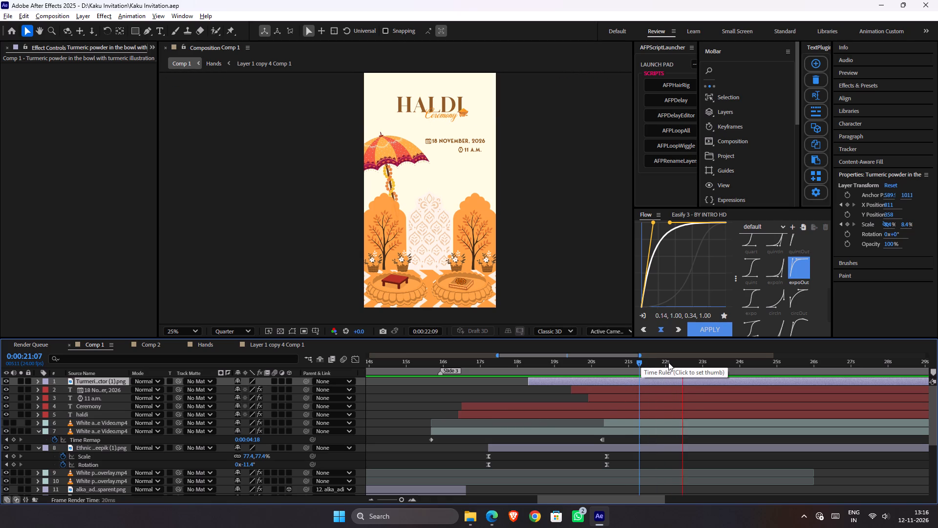
pyautogui.press('space')
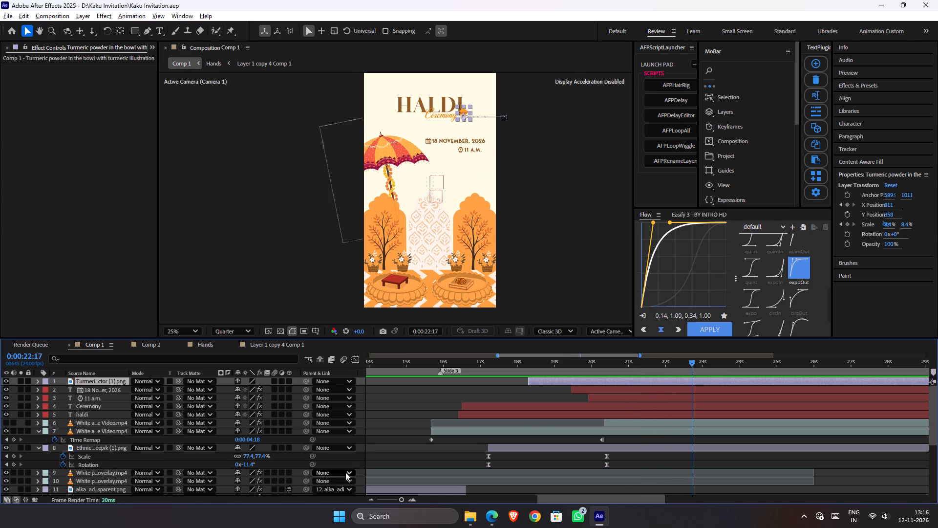
# Pre-compose the eight Haldi slide layers, from the turmeric bowl to the umbrella, as "Slide 3" with all attributes moved, and save.
pyautogui.keyDown('shift'); pyautogui.click(491, 449); pyautogui.keyUp('shift')
pyautogui.scroll(-1, 501, 453)
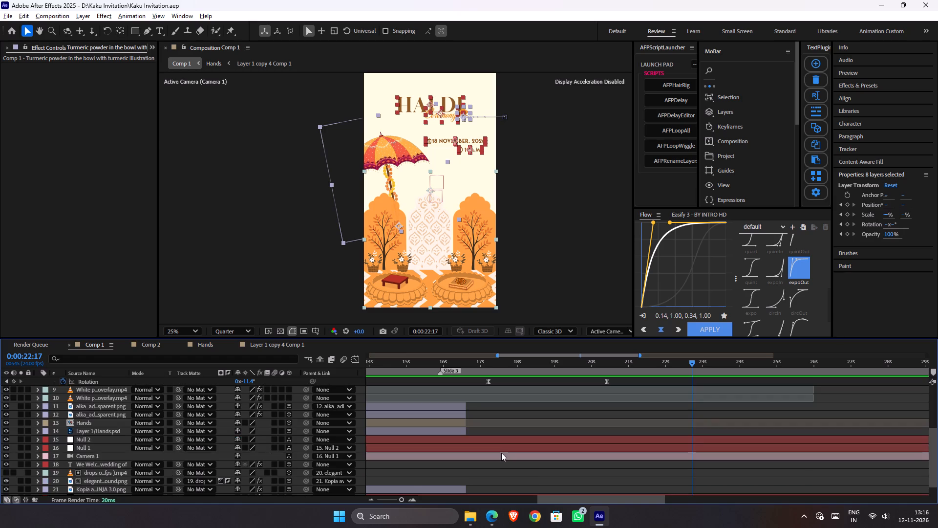
pyautogui.scroll(-1, 501, 453)
pyautogui.scroll(2, 501, 453)
pyautogui.scroll(-1, 501, 453)
pyautogui.scroll(2, 501, 453)
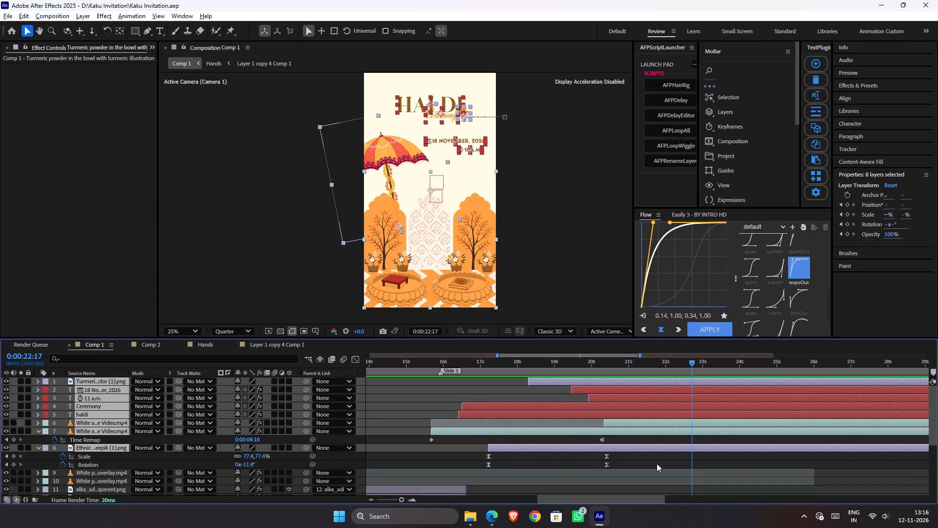
pyautogui.hotkey('ctrl', 'shift', 'c')
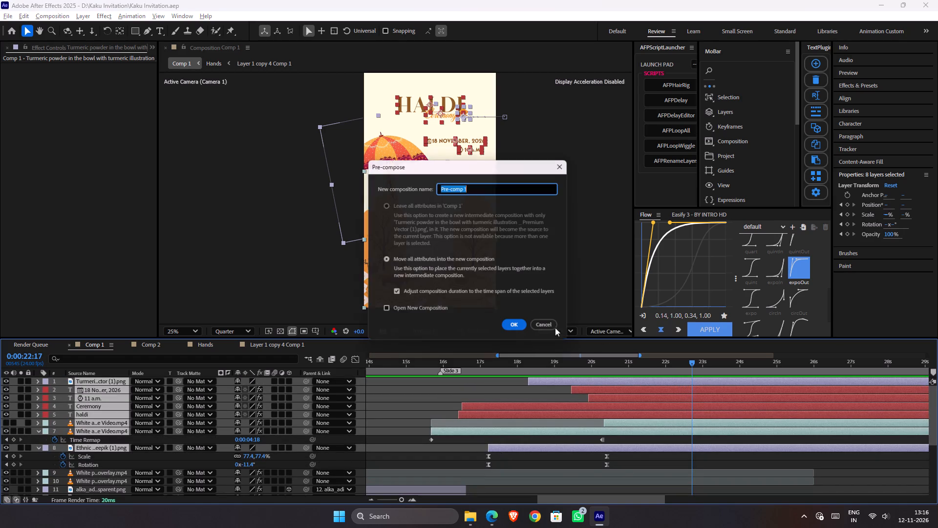
pyautogui.write('Sli')
pyautogui.write('de')
pyautogui.press('space')
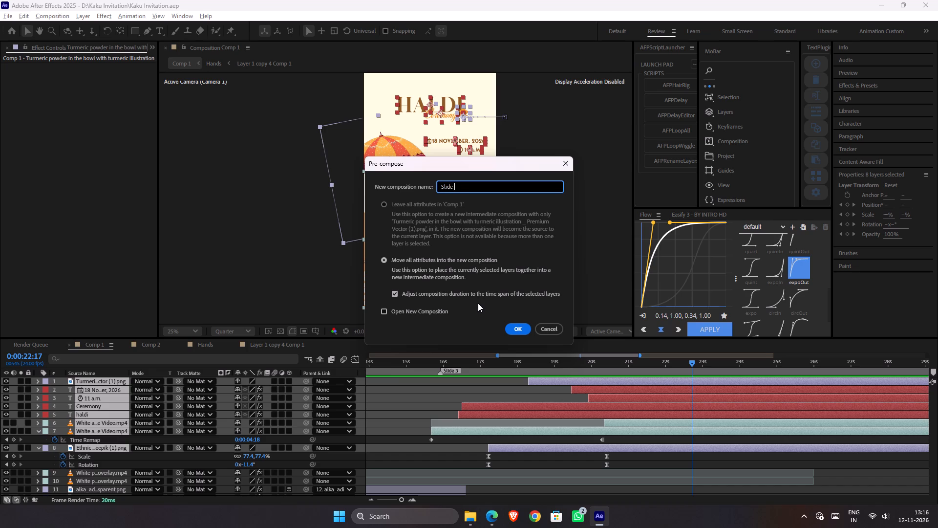
pyautogui.press('3')
pyautogui.press('Return')
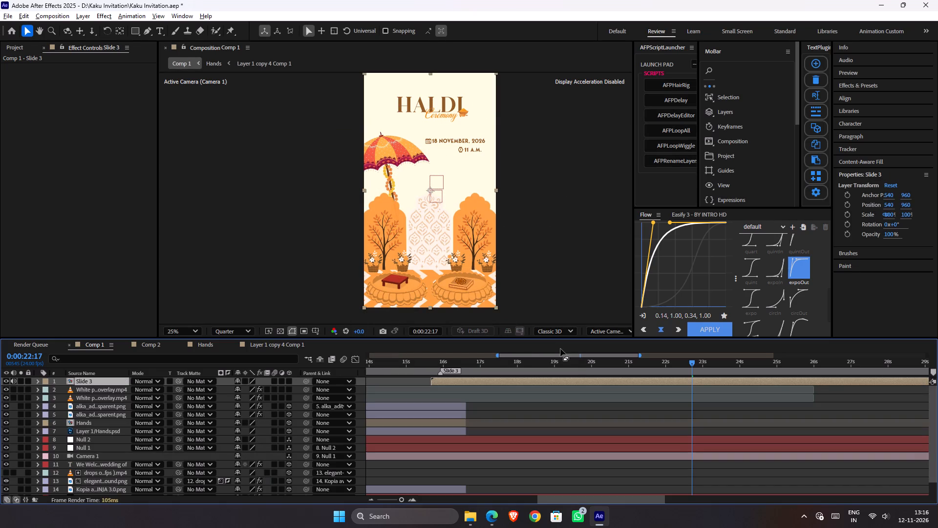
pyautogui.hotkey('ctrl', 's')
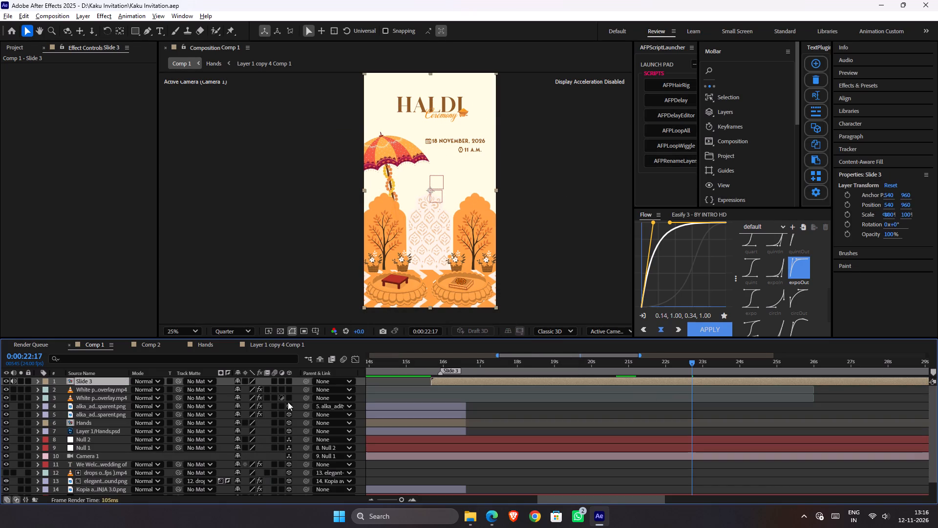
# Make the Slide 3 pre-composition a 3D layer and save the project.
pyautogui.click(290, 384)
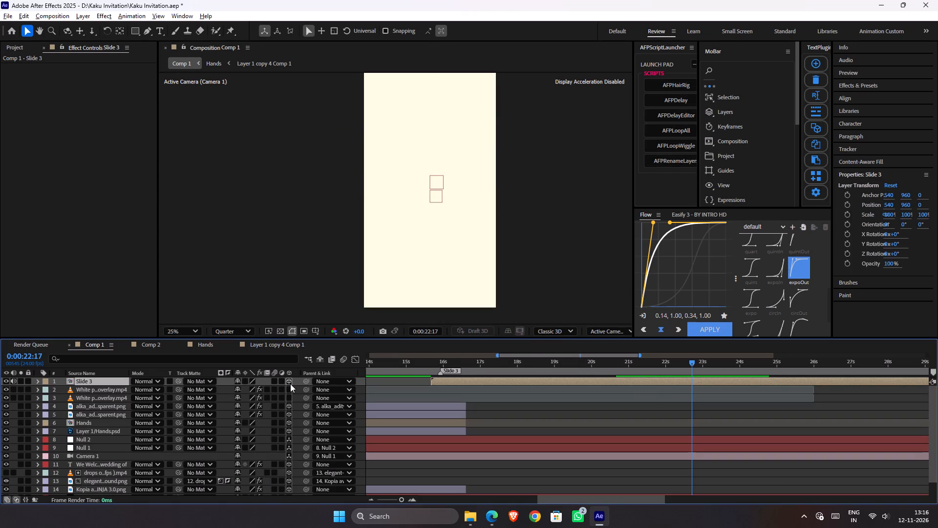
pyautogui.hotkey('ctrl', 's')
# Move the Slide 3 layer down to a Y position of about 4000, over the cream background in the camera view.
pyautogui.scroll(1, 442, 209)
pyautogui.scroll(-1, 442, 209)
pyautogui.scroll(1, 442, 209)
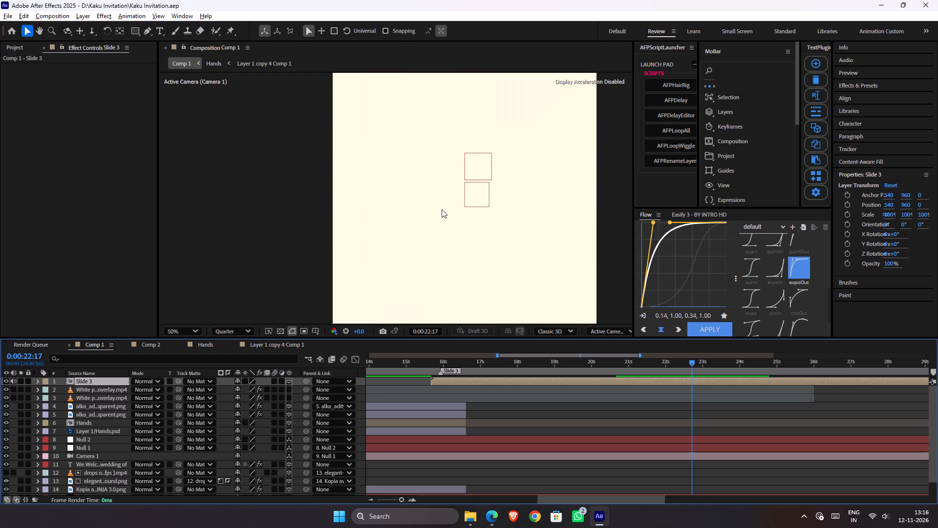
pyautogui.scroll(-3, 442, 209)
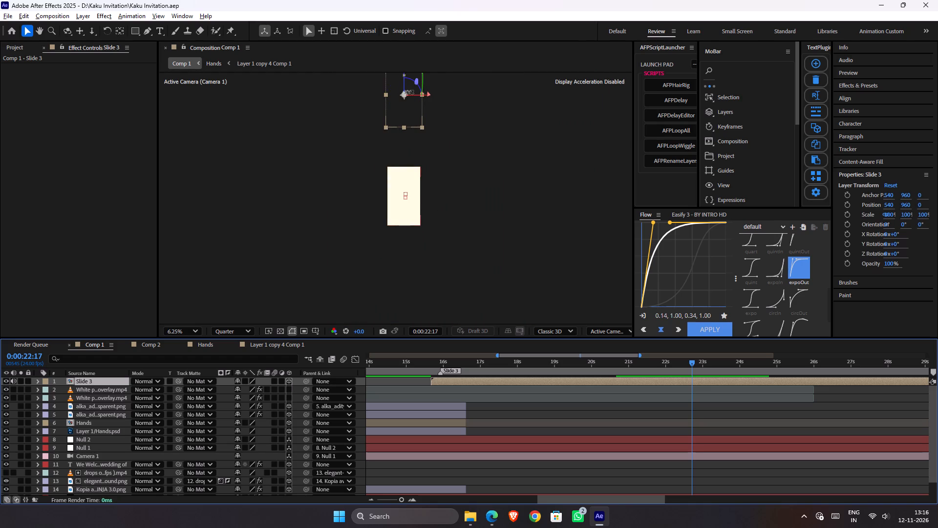
pyautogui.press('space')
pyautogui.press('space')
pyautogui.press('space')
pyautogui.press('space')
pyautogui.press('space')
pyautogui.press('space')
pyautogui.press('space')
pyautogui.press('space')
pyautogui.press('space')
pyautogui.press('space')
pyautogui.moveTo(404, 114); pyautogui.dragTo(408, 163)
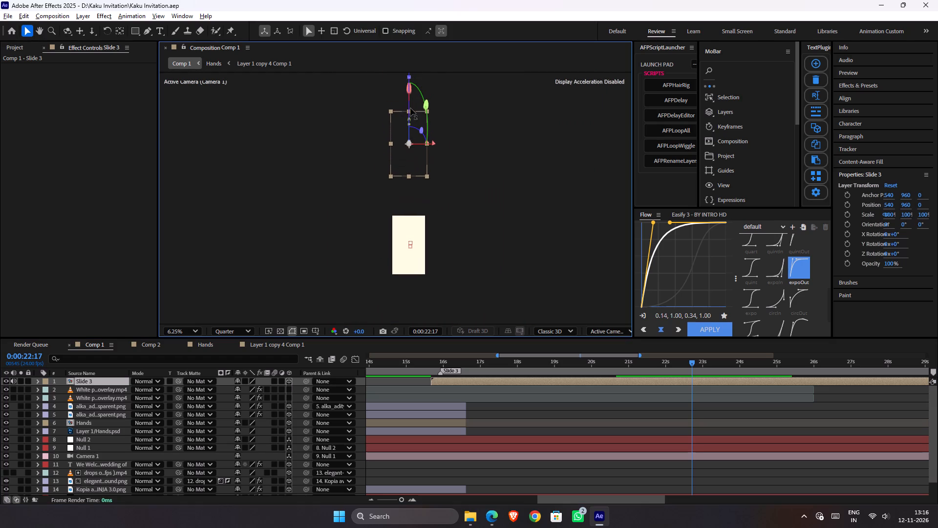
pyautogui.hotkey('shift', 'Down')
pyautogui.hotkey('shift', 'Down')
pyautogui.hotkey('shift', 'Down')
pyautogui.hotkey('shift', 'Down')
pyautogui.hotkey('shift', 'Down')
pyautogui.hotkey('shift', 'Down')
pyautogui.hotkey('shift', 'Down')
pyautogui.hotkey('shift', 'Down')
pyautogui.hotkey('shift', 'Down')
pyautogui.hotkey('shift', 'Down')
pyautogui.hotkey('shift', 'Down')
pyautogui.hotkey('shift', 'Down')
pyautogui.hotkey('shift', 'Down')
pyautogui.hotkey('shift', 'Down')
pyautogui.hotkey('shift', 'Down')
pyautogui.hotkey('shift', 'Down')
pyautogui.hotkey('shift', 'Down')
pyautogui.hotkey('shift', 'Down')
pyautogui.hotkey('shift', 'Down')
pyautogui.hotkey('shift', 'Down')
pyautogui.hotkey('shift', 'Down')
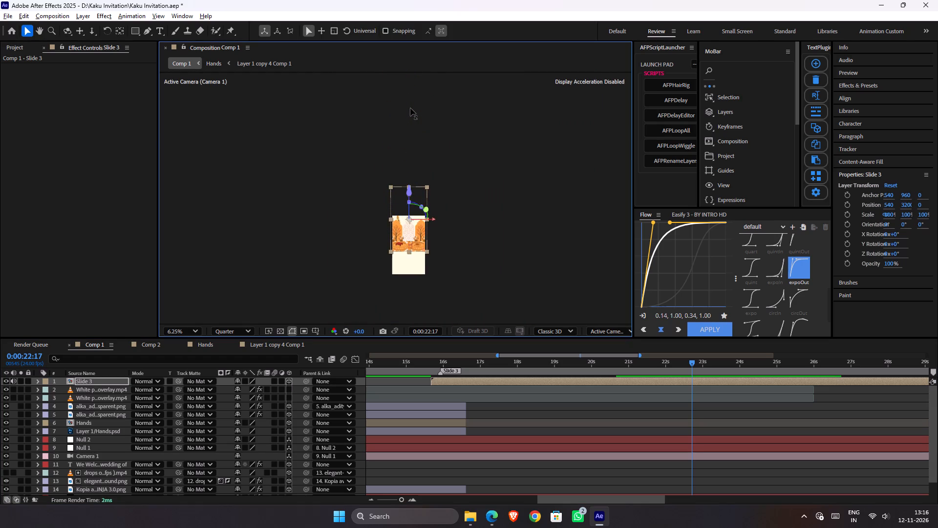
pyautogui.hotkey('shift', 'Down')
pyautogui.hotkey('shift', 'Down')
pyautogui.hotkey('shift', 'Down')
pyautogui.hotkey('shift', 'Down')
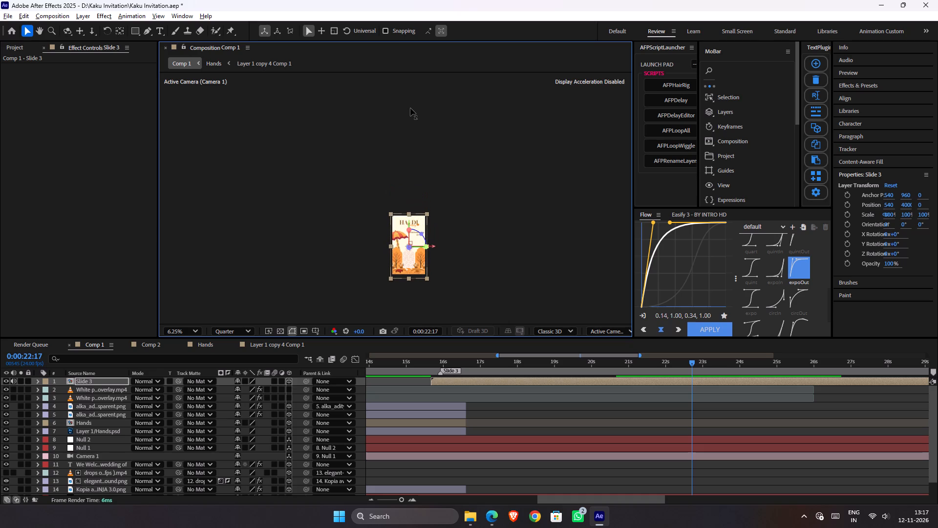
# Scale the Slide 3 layer down to 92% so that the Haldi artwork matches the camera frame's width.
pyautogui.scroll(1, 418, 250)
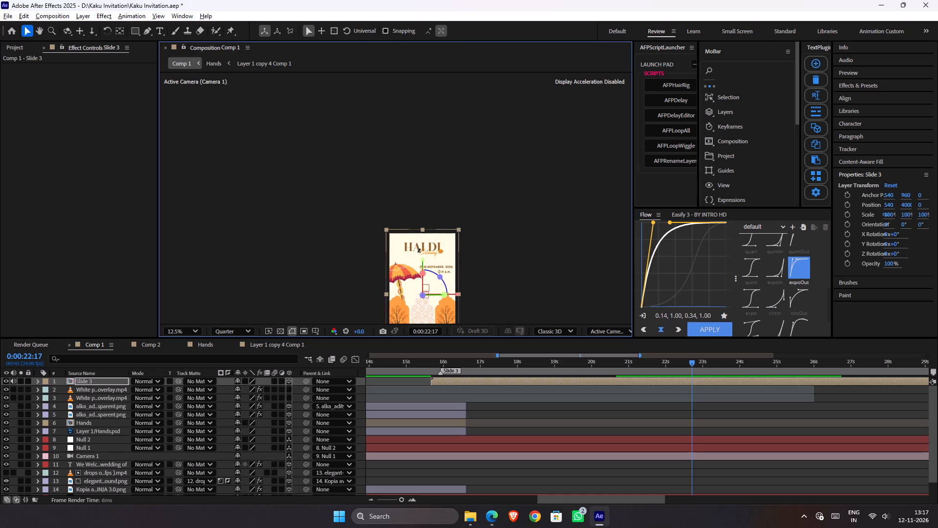
pyautogui.press('space')
pyautogui.press('space')
pyautogui.press('space')
pyautogui.press('space')
pyautogui.press('space')
pyautogui.press('space')
pyautogui.press('space')
pyautogui.moveTo(427, 249); pyautogui.dragTo(422, 184)
pyautogui.scroll(1, 426, 204)
pyautogui.press('space')
pyautogui.press('space')
pyautogui.press('space')
pyautogui.press('space')
pyautogui.press('space')
pyautogui.press('space')
pyautogui.moveTo(438, 218); pyautogui.dragTo(407, 174)
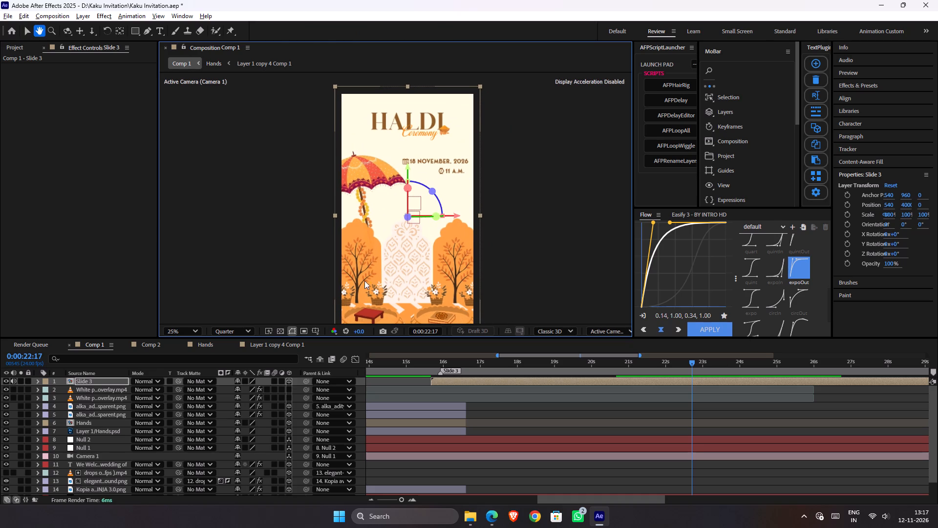
pyautogui.press('s')
pyautogui.click(279, 391)
pyautogui.press('Down')
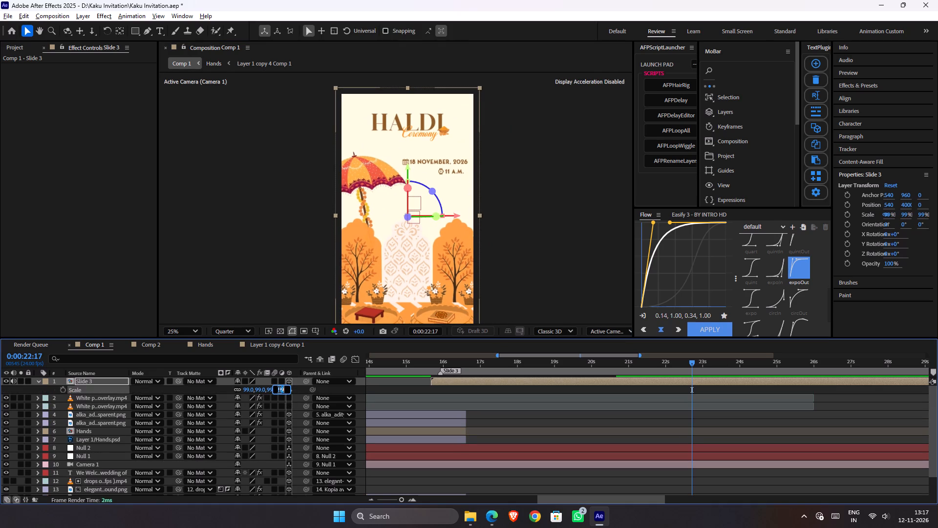
pyautogui.press('Down')
pyautogui.press('Down')
pyautogui.press('Down')
pyautogui.press('Down')
pyautogui.press('Down')
pyautogui.press('Down')
pyautogui.press('Down')
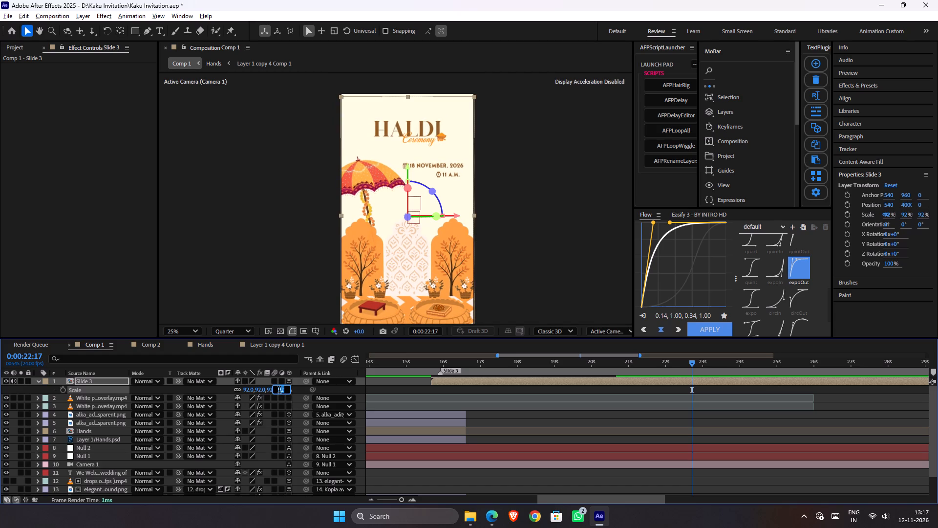
pyautogui.press('Return')
# Nudge the Slide 3 layer to a Y position of 3980 to fit the camera frame, and save the project.
pyautogui.hotkey('shift', 'Up')
pyautogui.press('Down')
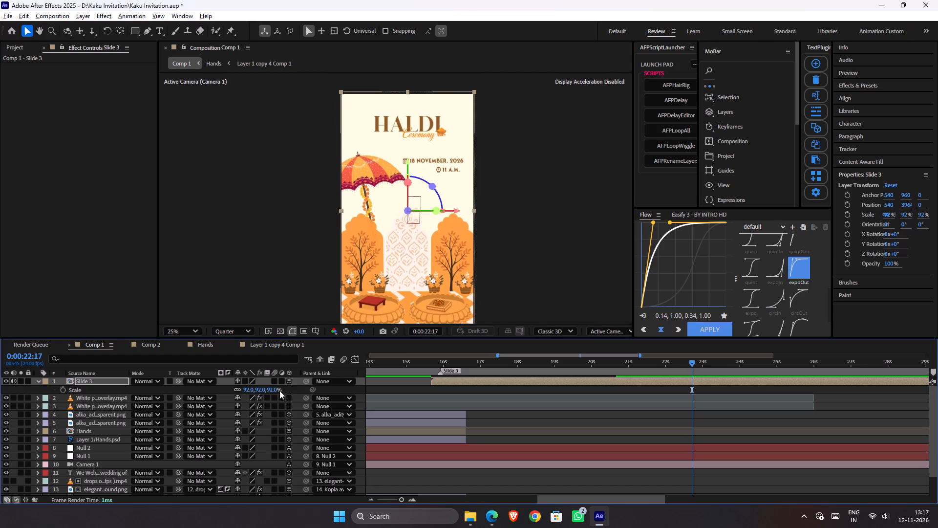
pyautogui.press('Down')
pyautogui.press('Down')
pyautogui.press('Down')
pyautogui.press('Down')
pyautogui.hotkey('ctrl', 's')
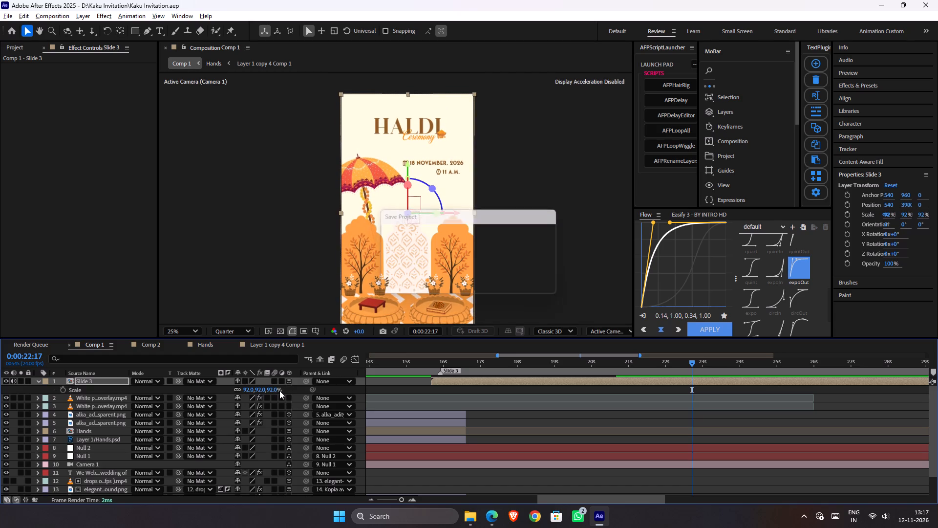
pyautogui.click(533, 196)
pyautogui.press('space')
pyautogui.press('space')
pyautogui.press('space')
pyautogui.press('space')
pyautogui.press('space')
pyautogui.press('space')
pyautogui.moveTo(361, 252); pyautogui.dragTo(364, 236)
pyautogui.hotkey('ctrl', 's')
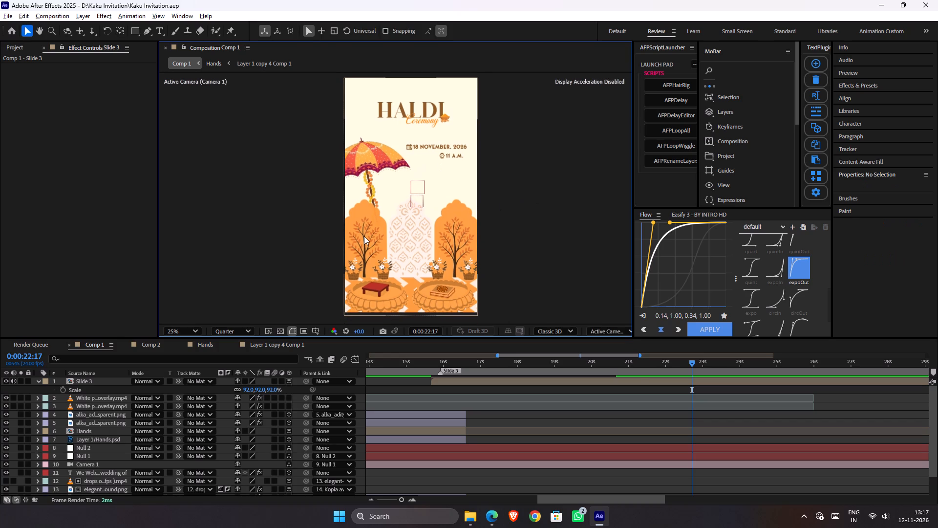
# Trim the end of the Slide 3 layer to 0:00:22:17 and save the project.
pyautogui.click(663, 379)
pyautogui.hotkey('alt', ']')
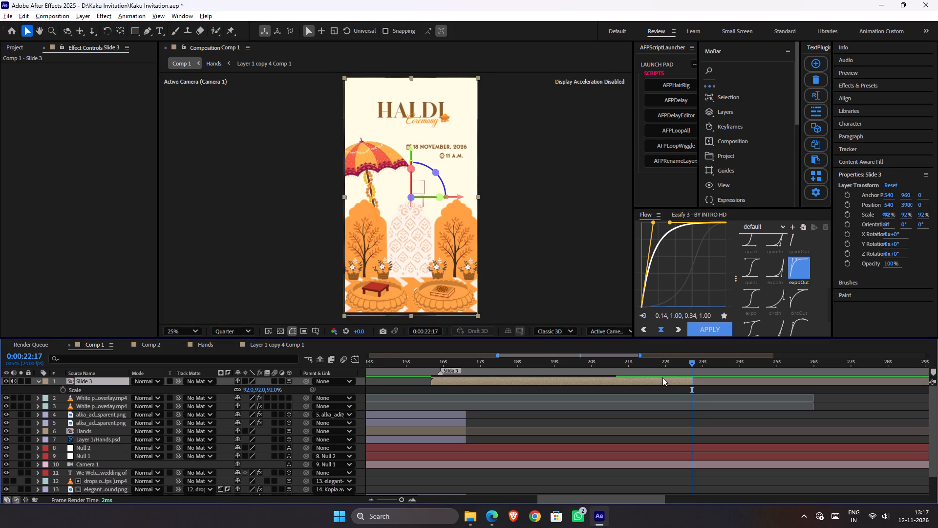
pyautogui.hotkey('ctrl', 's')
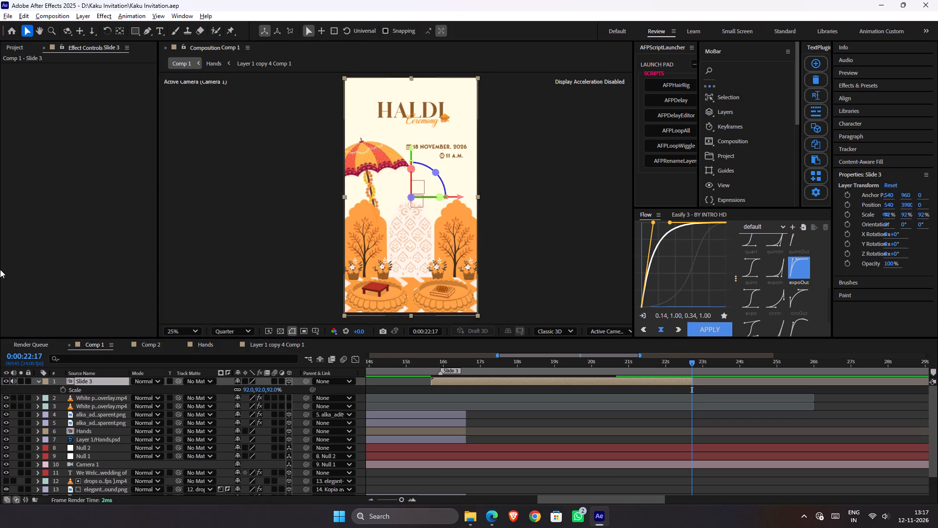
# Switch off the Slide 3 layer's audio and save the project.
pyautogui.click(11, 383)
pyautogui.hotkey('ctrl', 's')
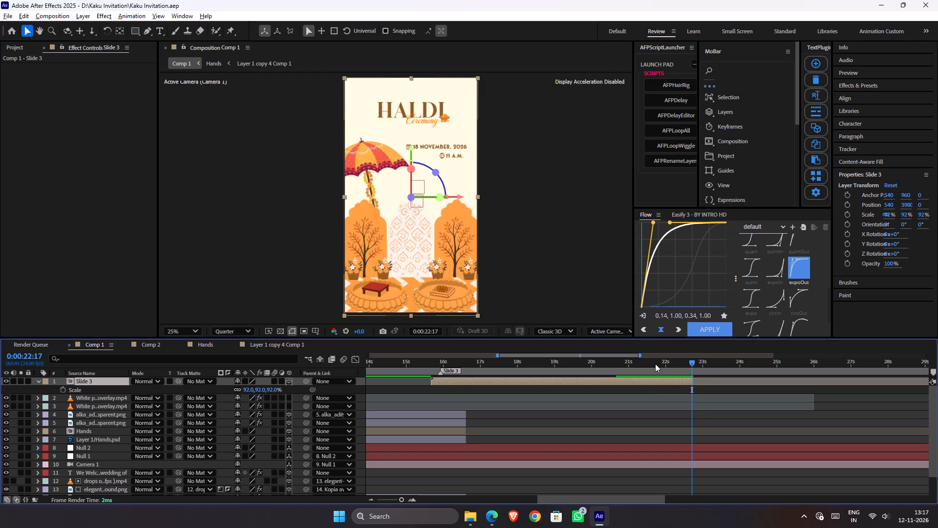
# Move the current time to 0:00:21:13, shortly before the end of the Slide 3 layer.
pyautogui.click(655, 364)
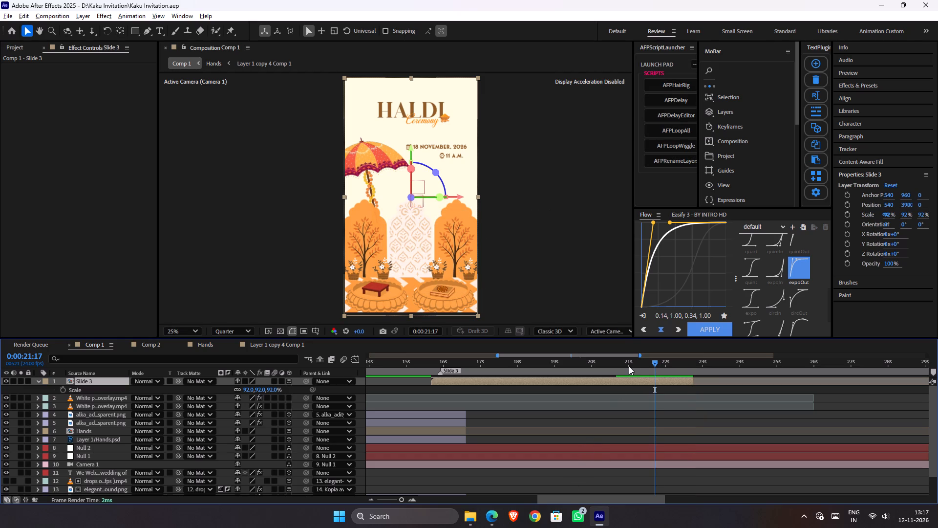
pyautogui.moveTo(631, 362); pyautogui.dragTo(649, 368)
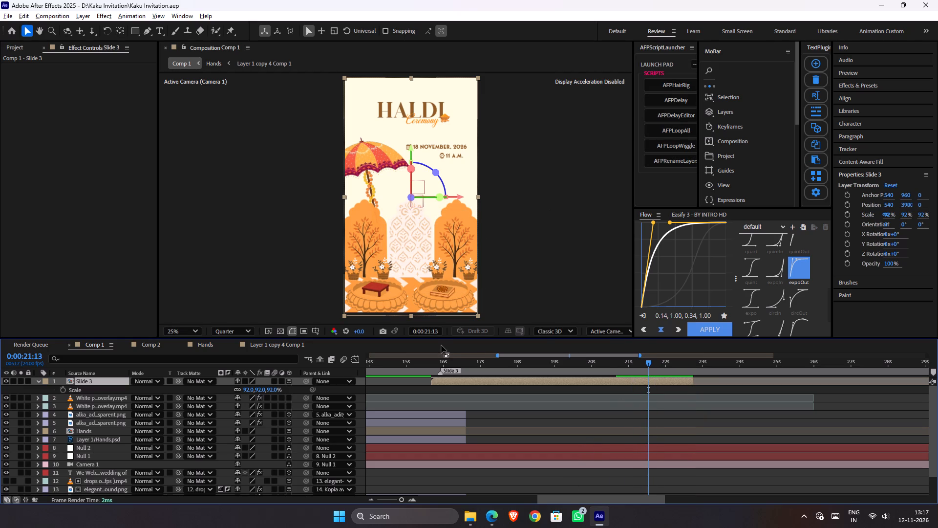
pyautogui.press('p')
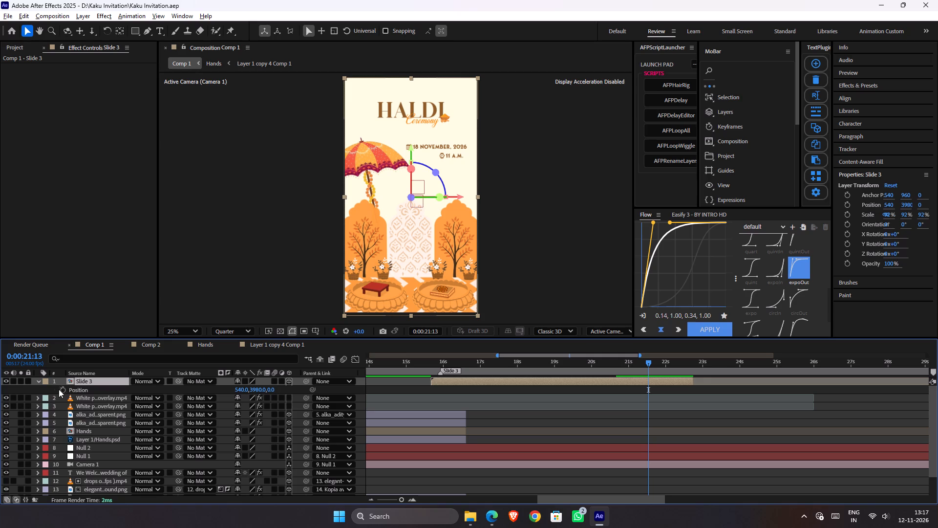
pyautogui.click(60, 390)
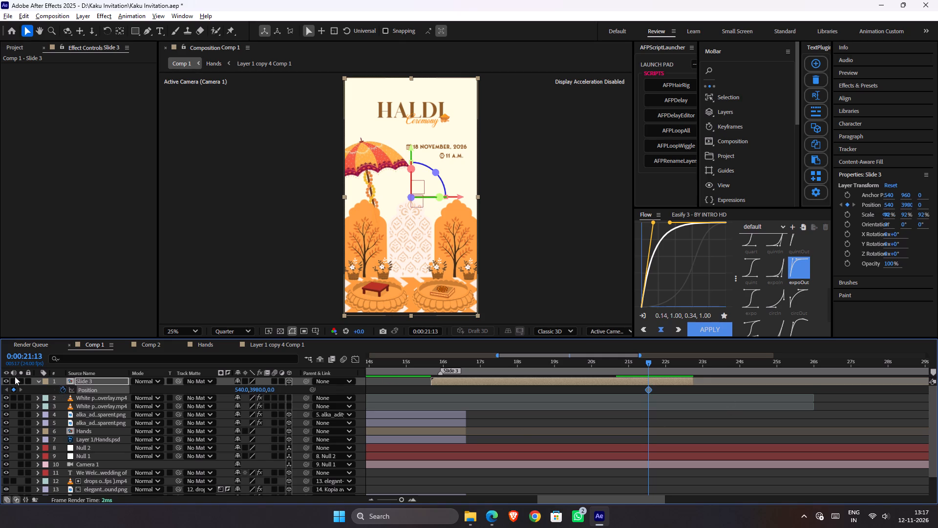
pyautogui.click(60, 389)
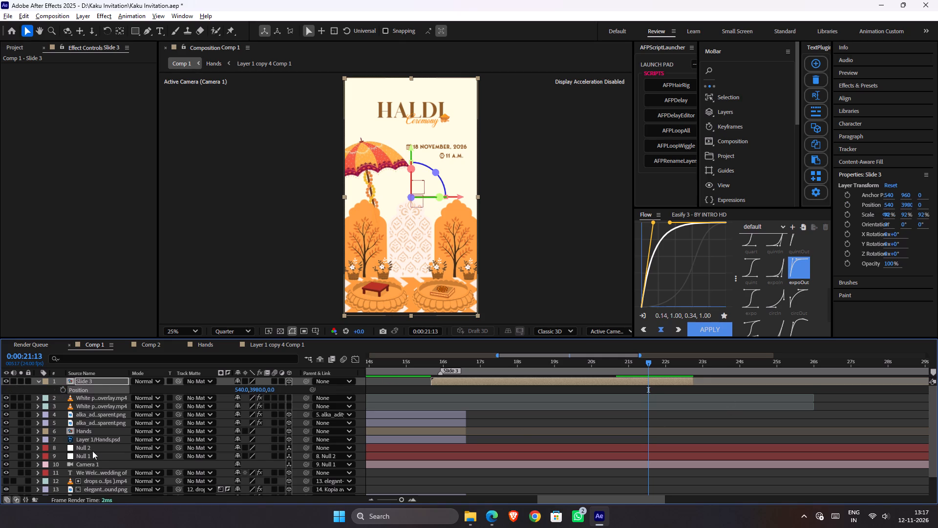
# Show the keyframes of Null 1 and Null 2, apply Easy Ease to Null 1's Position keyframe just after 18 seconds, and save.
pyautogui.click(93, 452)
pyautogui.keyDown('shift'); pyautogui.click(93, 454); pyautogui.keyUp('shift')
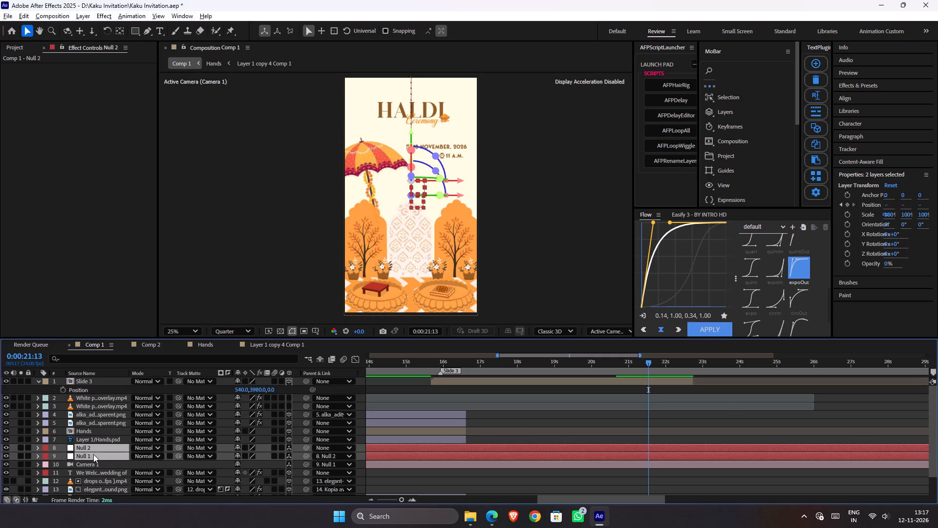
pyautogui.press('u')
pyautogui.click(608, 415)
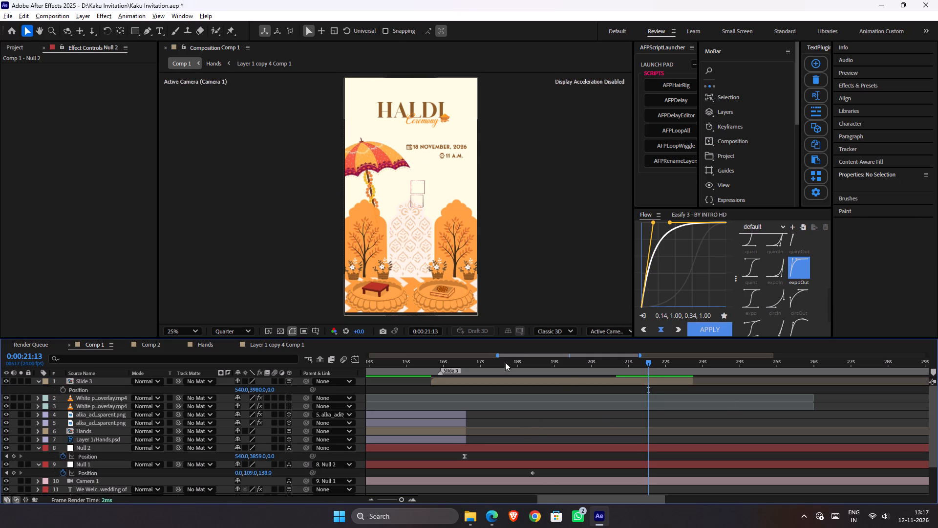
pyautogui.moveTo(540, 478); pyautogui.dragTo(528, 470)
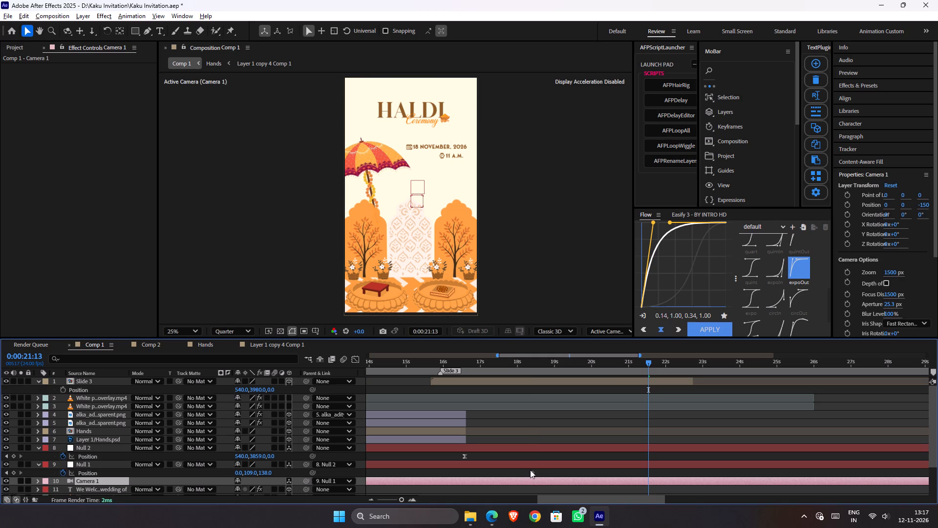
pyautogui.hotkey('ctrl', 'z')
pyautogui.moveTo(549, 476); pyautogui.dragTo(525, 469)
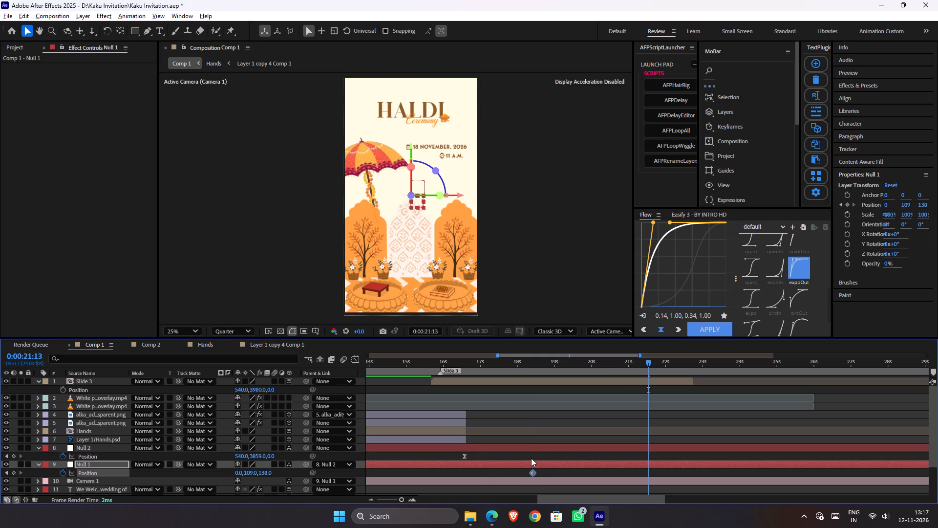
pyautogui.press('F9')
pyautogui.hotkey('ctrl', 's')
pyautogui.click(538, 438)
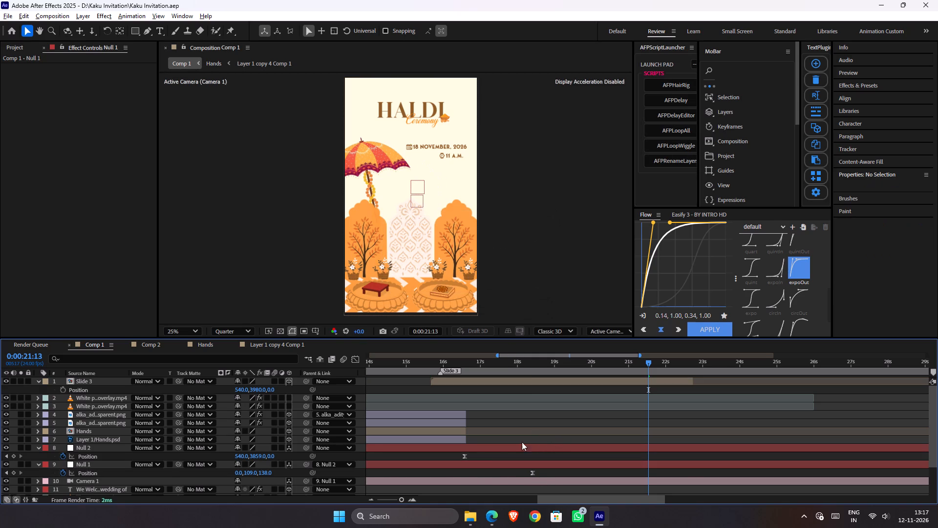
# Add a Position keyframe to Null 2 and place it at about 0:00:20:09 to hold the camera on the Haldi slide.
pyautogui.click(102, 440)
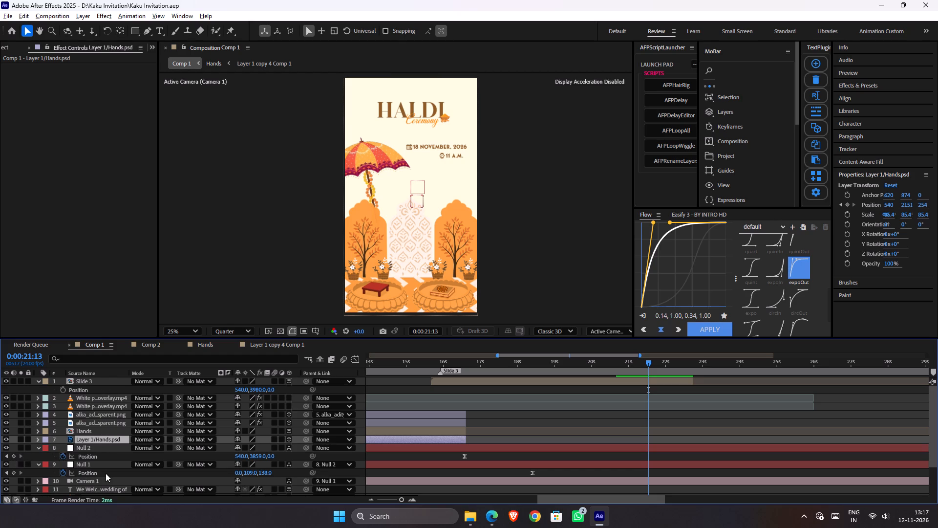
pyautogui.click(13, 457)
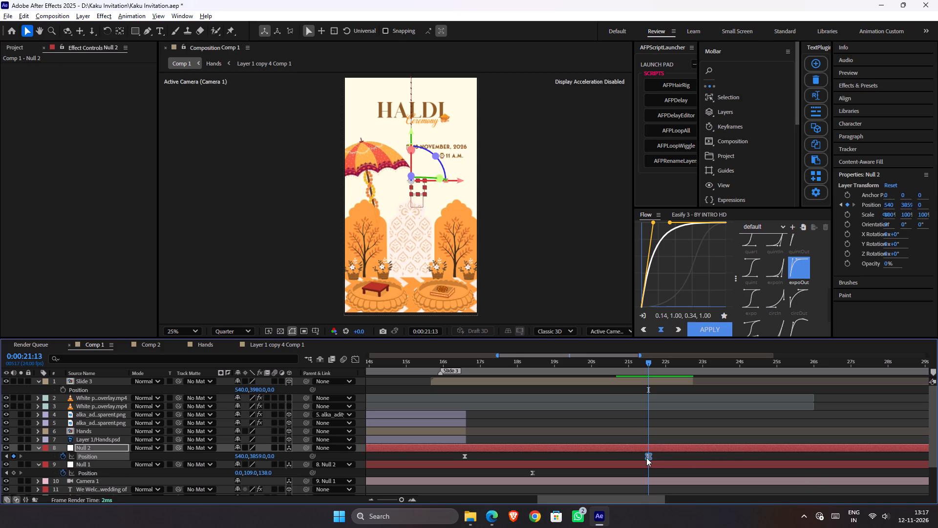
pyautogui.moveTo(648, 458); pyautogui.dragTo(604, 455)
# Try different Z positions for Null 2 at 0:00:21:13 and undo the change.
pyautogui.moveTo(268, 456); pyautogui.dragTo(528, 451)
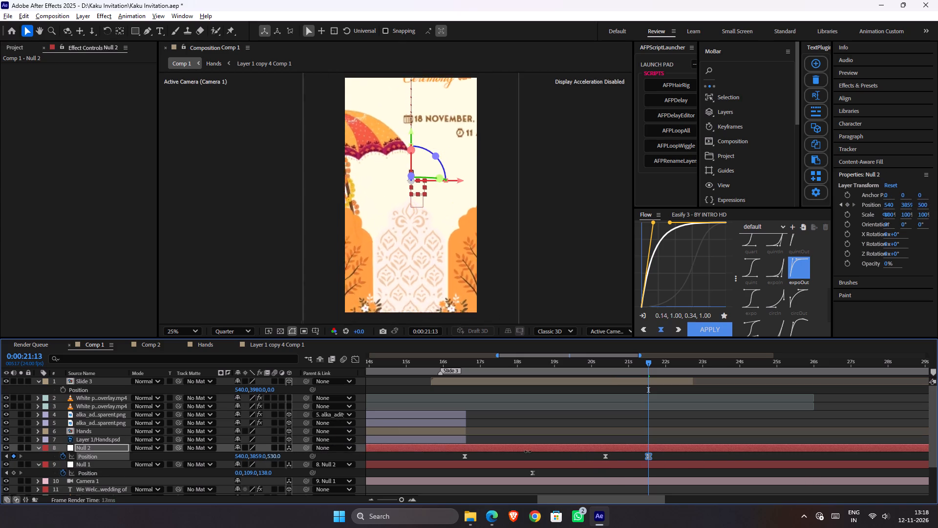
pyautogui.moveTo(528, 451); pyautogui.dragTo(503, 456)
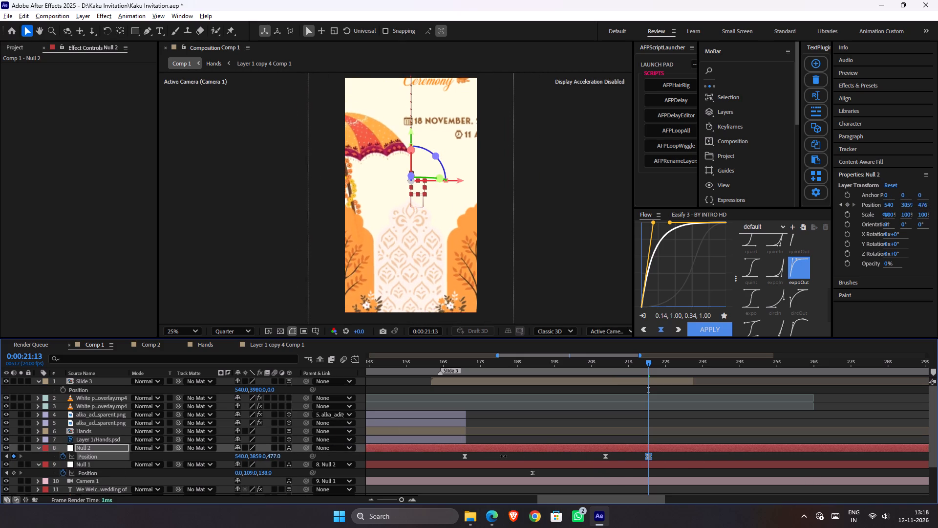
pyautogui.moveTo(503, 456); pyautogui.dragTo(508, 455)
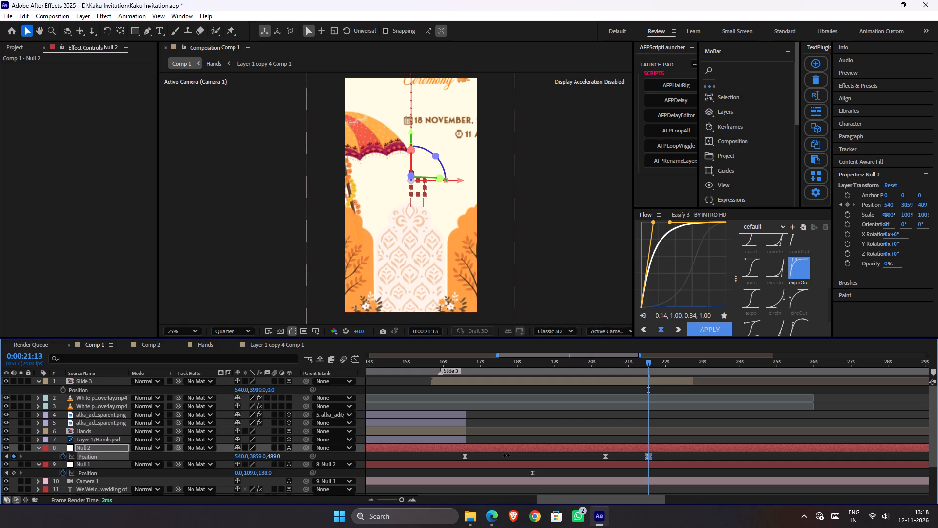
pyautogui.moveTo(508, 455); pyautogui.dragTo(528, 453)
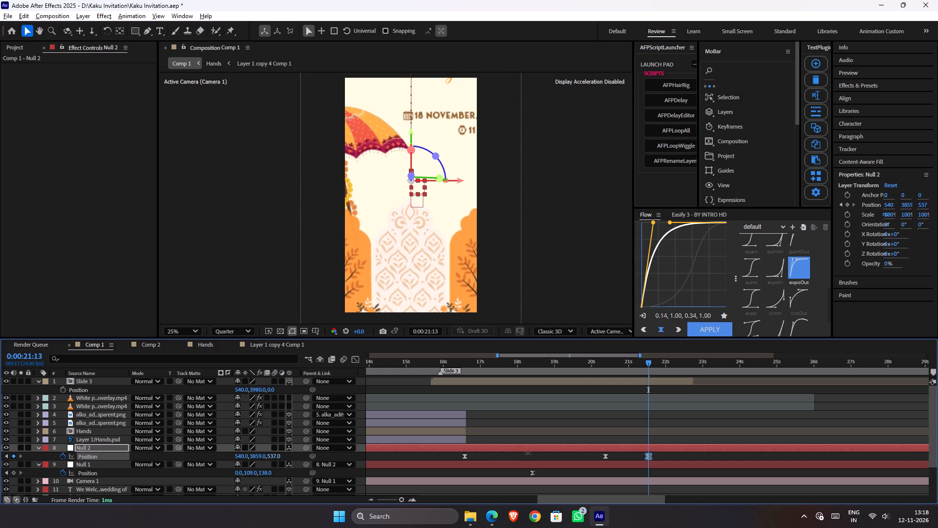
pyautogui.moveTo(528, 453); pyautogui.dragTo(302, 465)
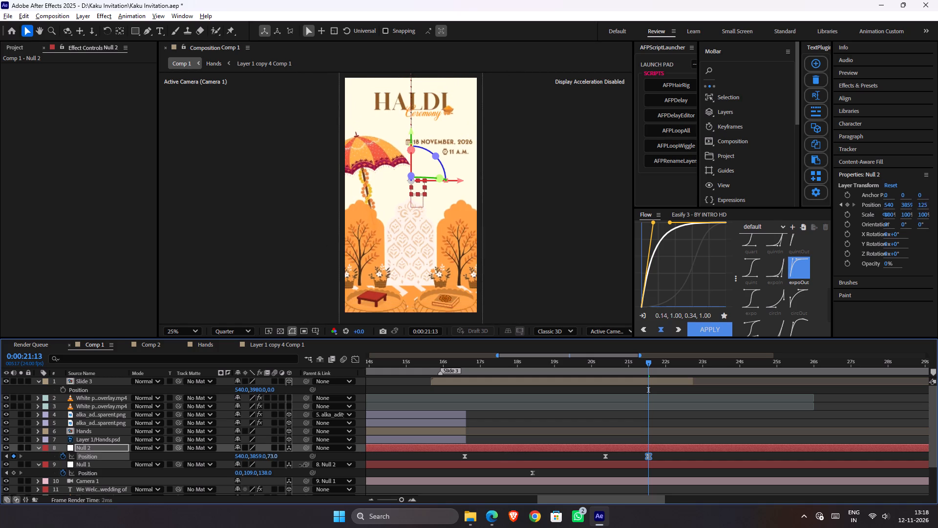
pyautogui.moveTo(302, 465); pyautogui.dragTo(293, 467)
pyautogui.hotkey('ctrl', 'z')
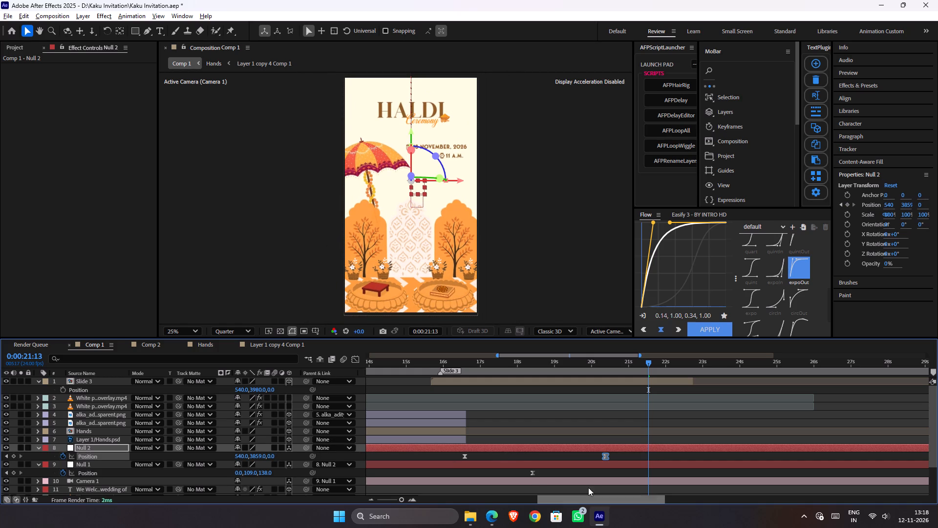
# Keyframe Null 2's X position at 1534 at 0:00:21:13 so the camera slides sideways off the Haldi slide, and save.
pyautogui.moveTo(244, 459); pyautogui.dragTo(152, 458)
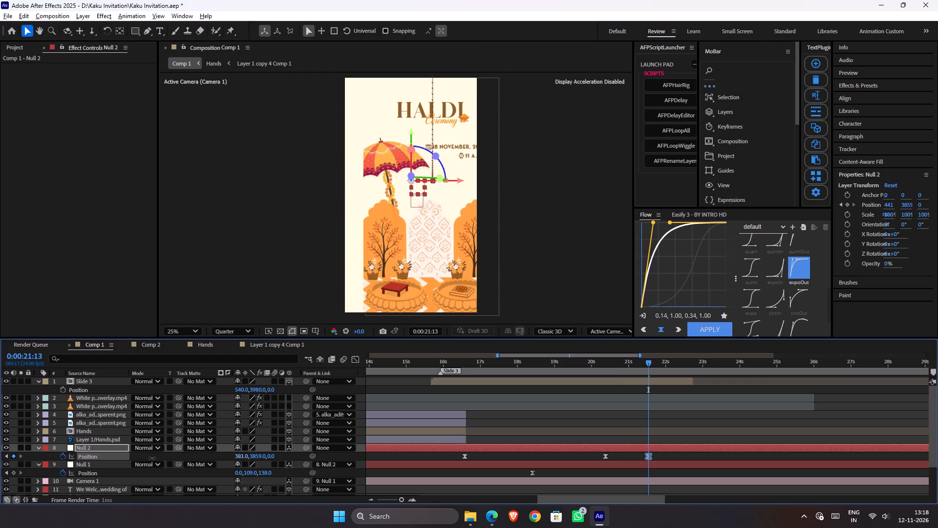
pyautogui.moveTo(152, 458); pyautogui.dragTo(736, 515)
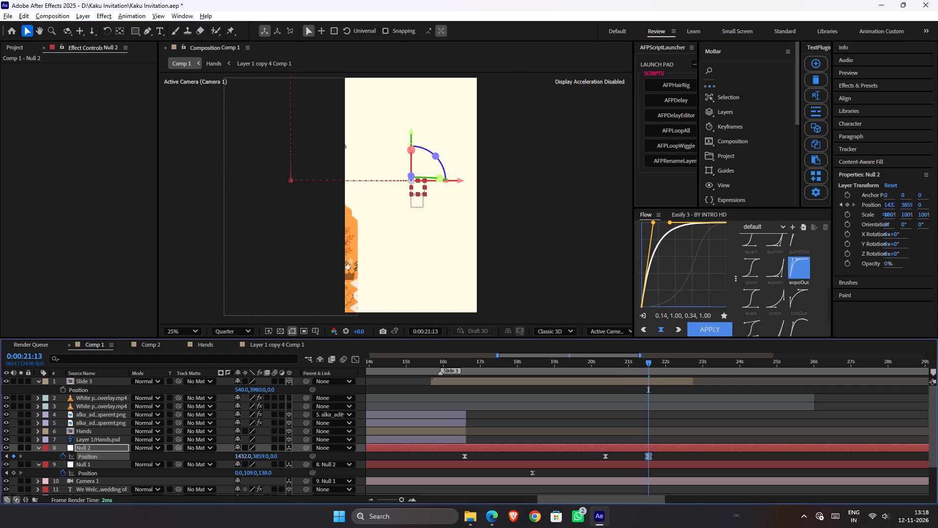
pyautogui.moveTo(736, 515); pyautogui.dragTo(780, 509)
pyautogui.hotkey('ctrl', 's')
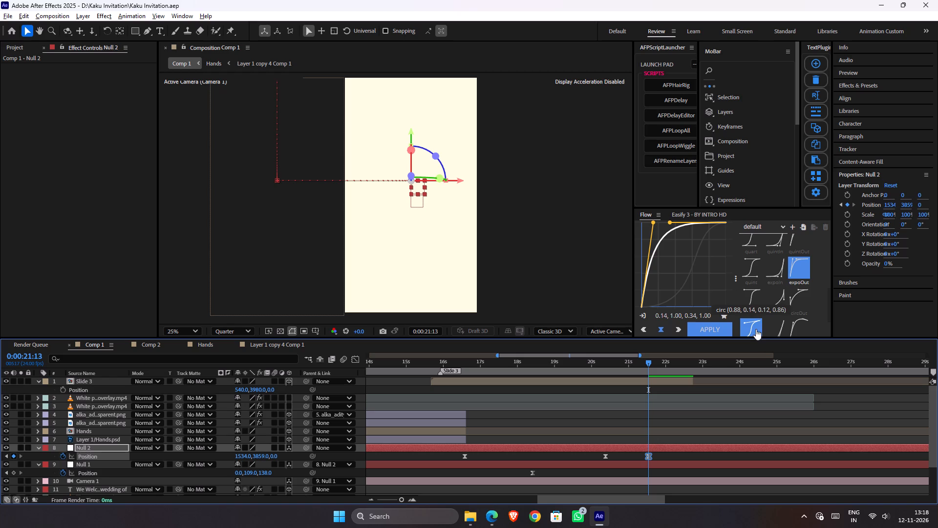
# Apply the 0.48, 0.04, 0.52, 0.96 Flow easing curve to Null 2's last two Position keyframes.
pyautogui.scroll(1, 778, 298)
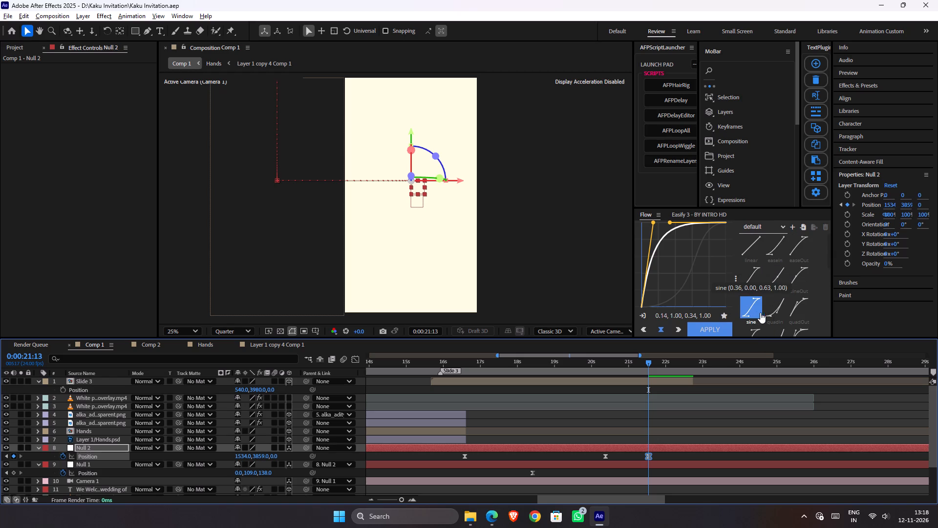
pyautogui.click(758, 326)
pyautogui.click(754, 330)
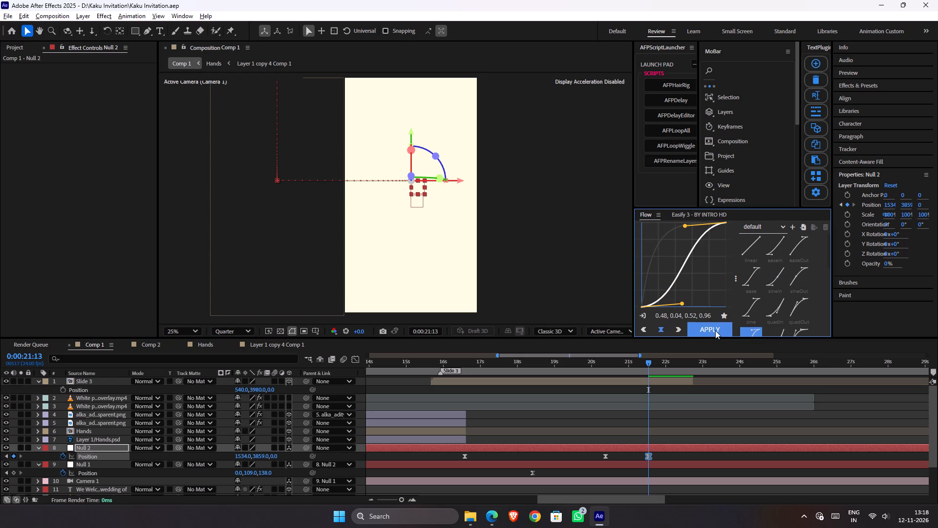
pyautogui.click(711, 326)
pyautogui.moveTo(661, 460); pyautogui.dragTo(577, 450)
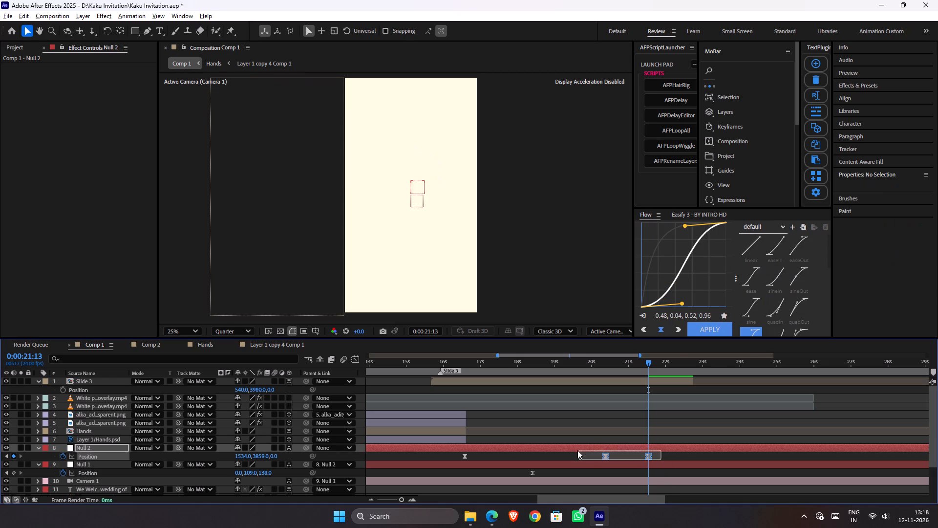
pyautogui.moveTo(577, 450); pyautogui.dragTo(573, 450)
pyautogui.click(711, 331)
# Preview the camera's sideways move off the Haldi slide from 0:00:20:01 and save the project.
pyautogui.click(593, 365)
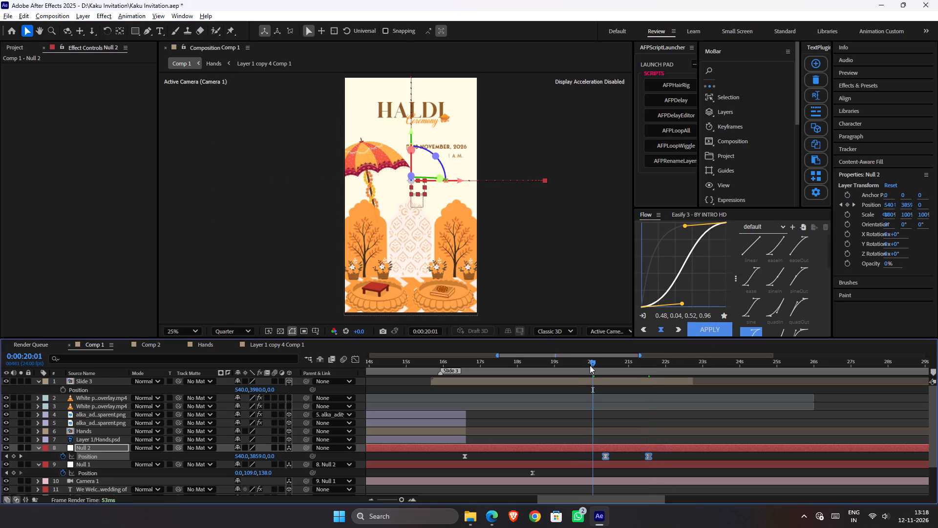
pyautogui.press('space')
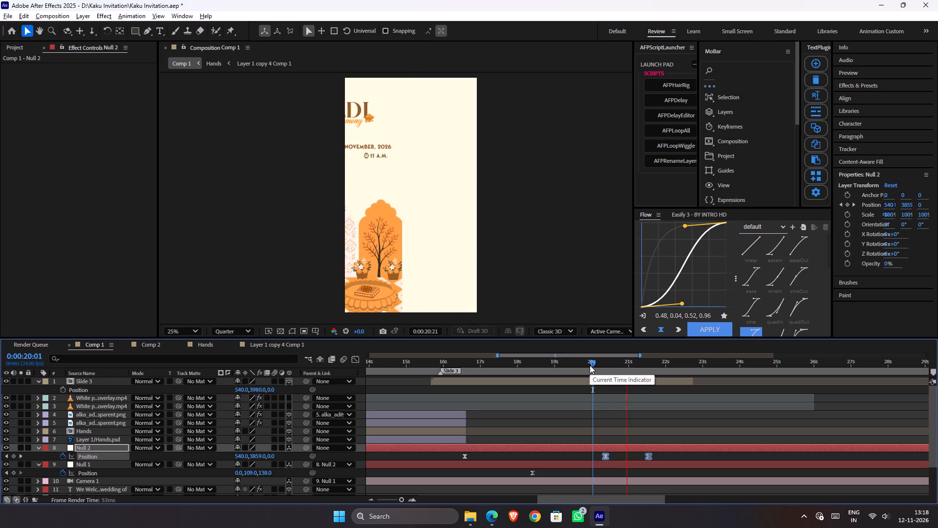
pyautogui.press('space')
pyautogui.moveTo(598, 364); pyautogui.dragTo(563, 371)
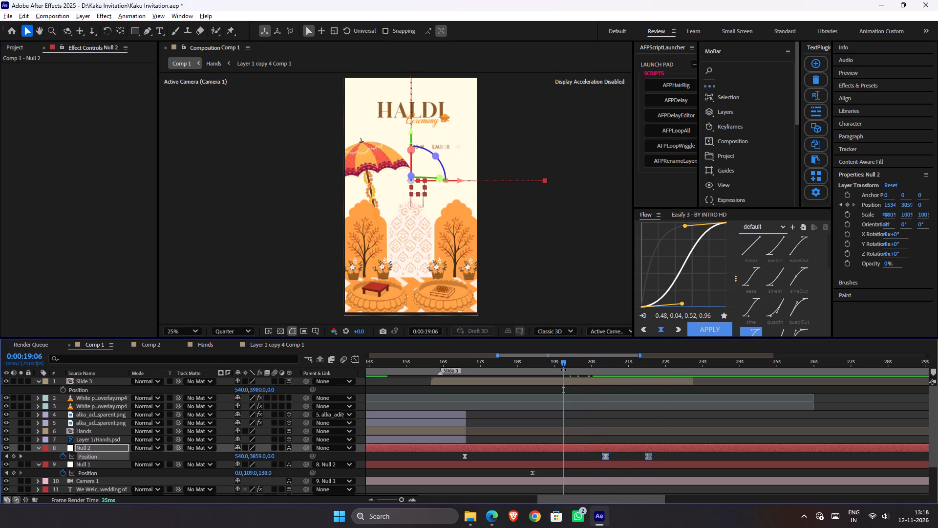
pyautogui.hotkey('ctrl', 's')
# Lengthen the sideways camera move by shifting its starting Null 2 Position keyframe earlier, to about 0:00:19:15, and preview it.
pyautogui.click(616, 453)
pyautogui.moveTo(605, 458); pyautogui.dragTo(580, 458)
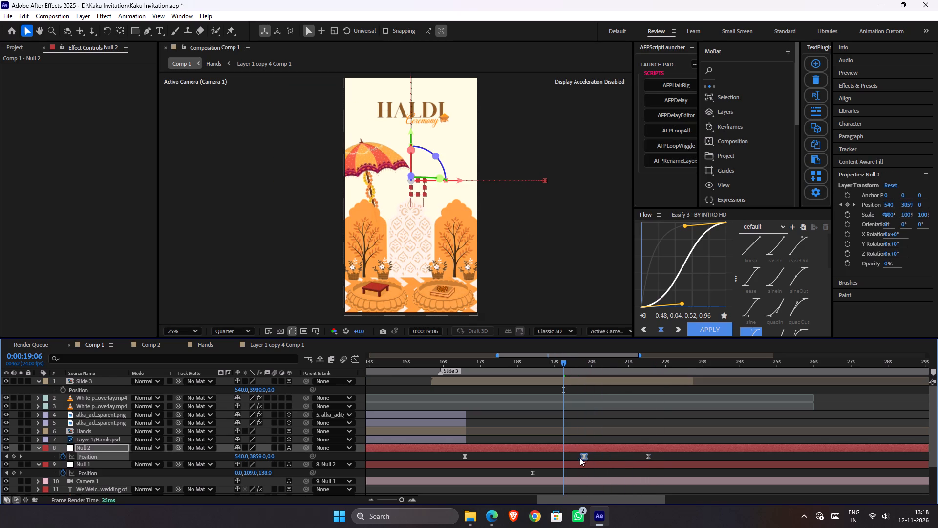
pyautogui.moveTo(580, 458); pyautogui.dragTo(577, 458)
pyautogui.press('space')
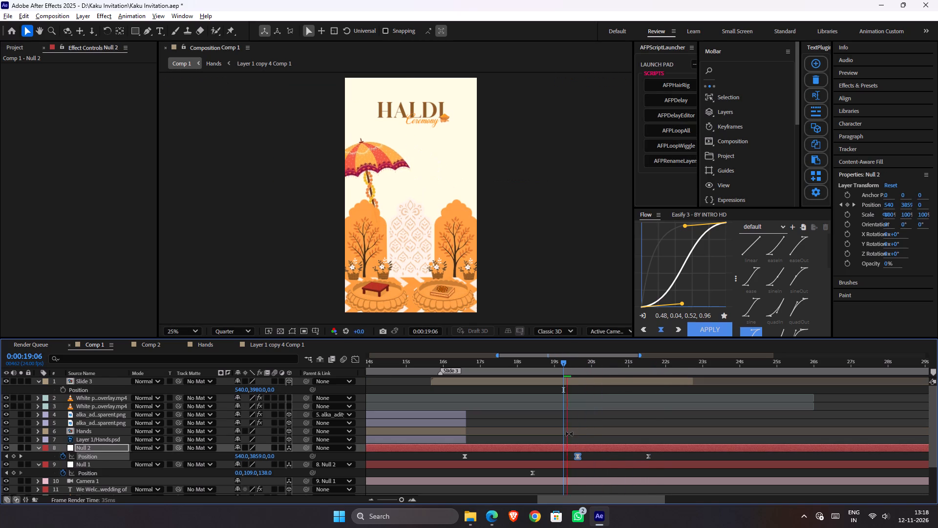
pyautogui.press('space')
# Shift Null 2's last two Position keyframes together so the sideways move runs from about 0:00:20:23 to about 0:00:22:20.
pyautogui.moveTo(566, 456); pyautogui.dragTo(569, 457)
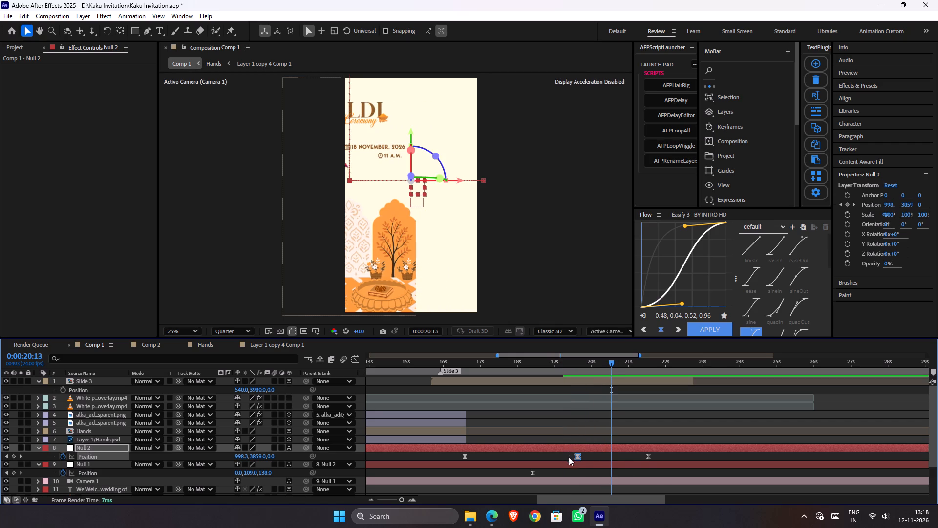
pyautogui.moveTo(569, 457); pyautogui.dragTo(669, 476)
pyautogui.moveTo(575, 455); pyautogui.dragTo(637, 466)
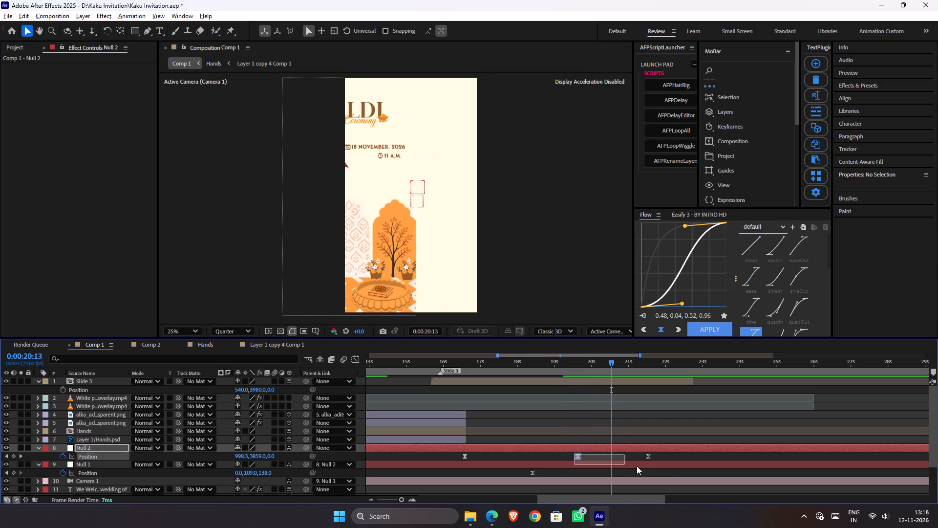
pyautogui.moveTo(637, 466); pyautogui.dragTo(666, 467)
pyautogui.moveTo(650, 457); pyautogui.dragTo(699, 459)
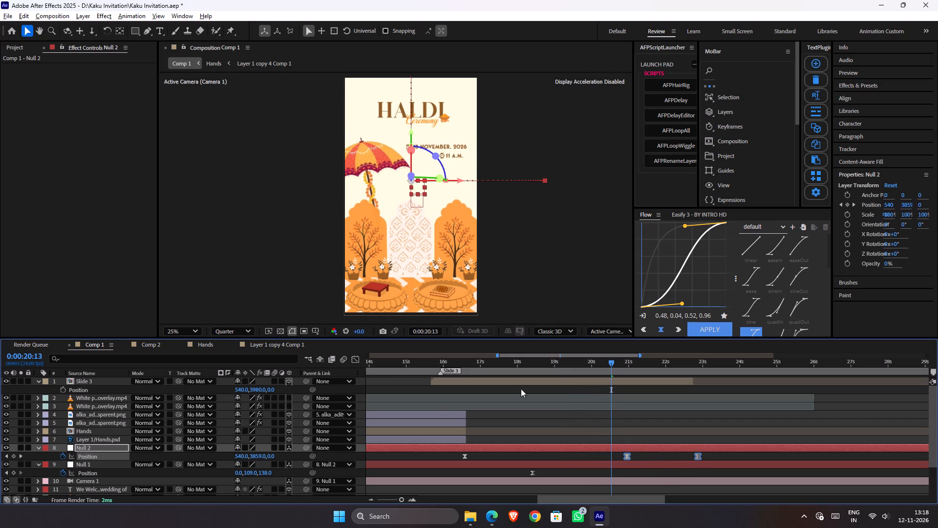
# Preview Comp 1 from 0:00:15:05 to check the retimed Haldi slide and camera exit, and save the project.
pyautogui.moveTo(438, 360); pyautogui.dragTo(413, 369)
pyautogui.press('space')
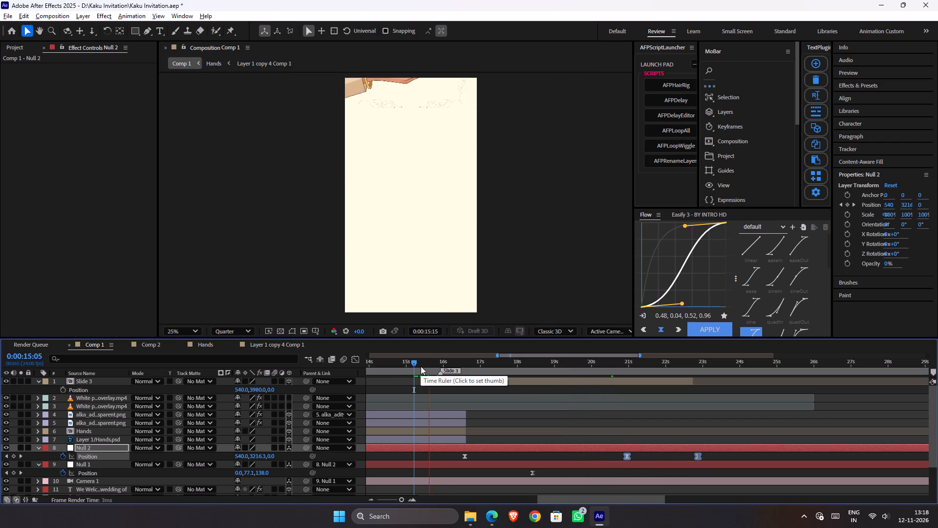
pyautogui.keyDown('alt'); pyautogui.scroll(3, 561, 403); pyautogui.keyUp('alt')
pyautogui.keyDown('alt'); pyautogui.scroll(-1, 561, 403); pyautogui.keyUp('alt')
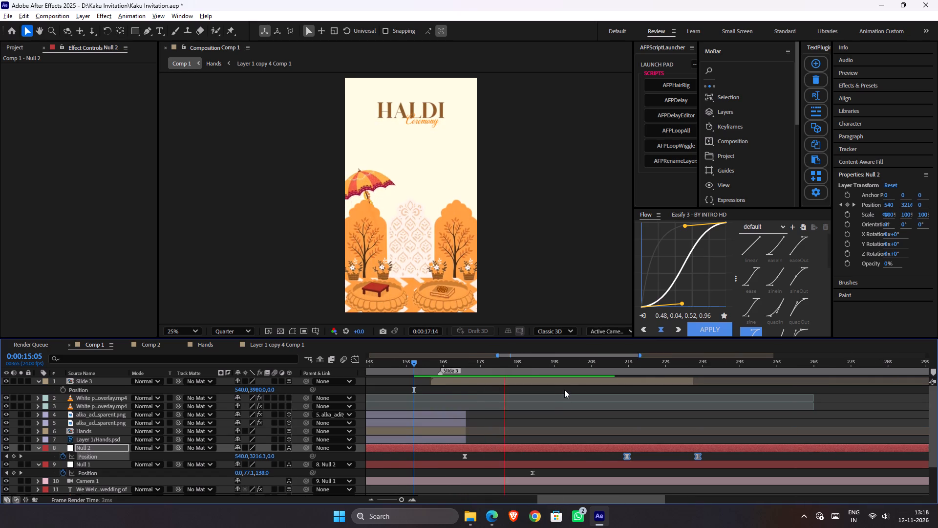
pyautogui.hotkey('ctrl', 's')
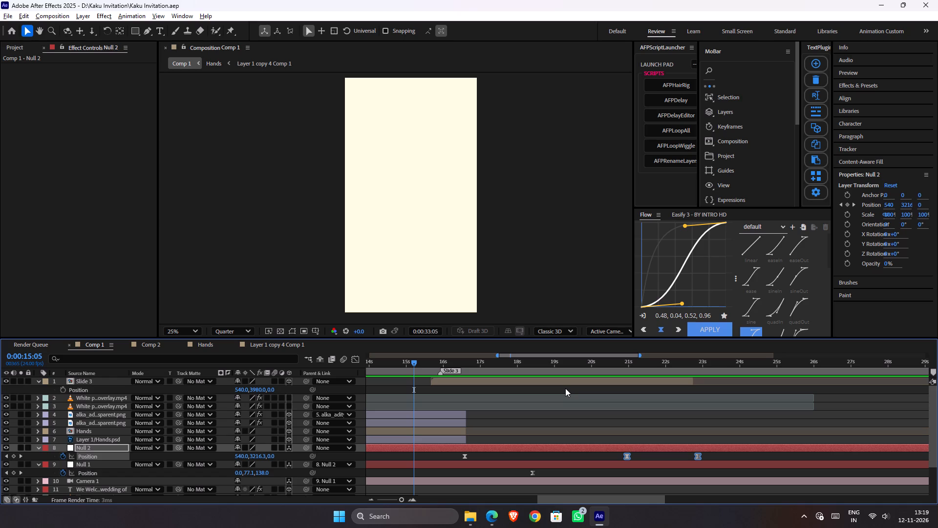
pyautogui.keyDown('alt'); pyautogui.scroll(-3, 627, 415); pyautogui.keyUp('alt')
pyautogui.keyDown('alt'); pyautogui.scroll(1, 627, 415); pyautogui.keyUp('alt')
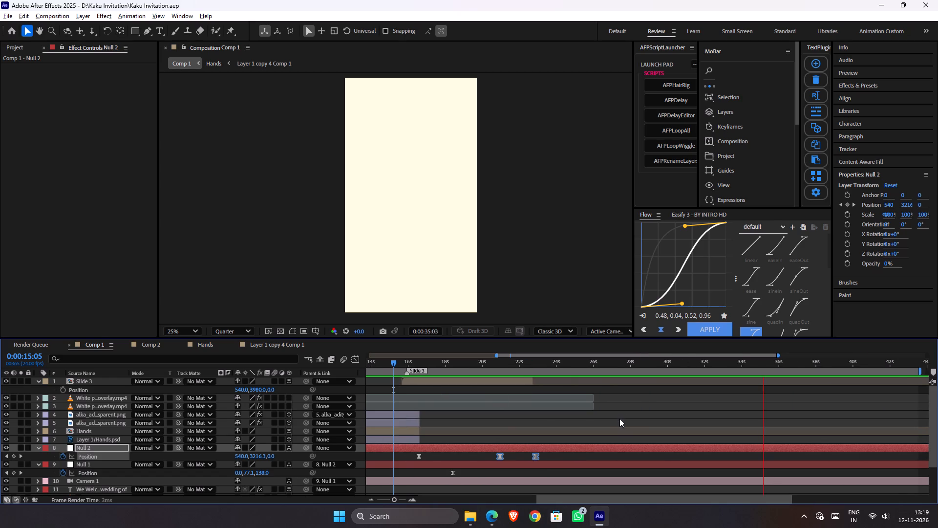
pyautogui.hotkey('ctrl', 's')
pyautogui.keyDown('alt'); pyautogui.scroll(1, 559, 431); pyautogui.keyUp('alt')
pyautogui.keyDown('alt'); pyautogui.scroll(-4, 559, 431); pyautogui.keyUp('alt')
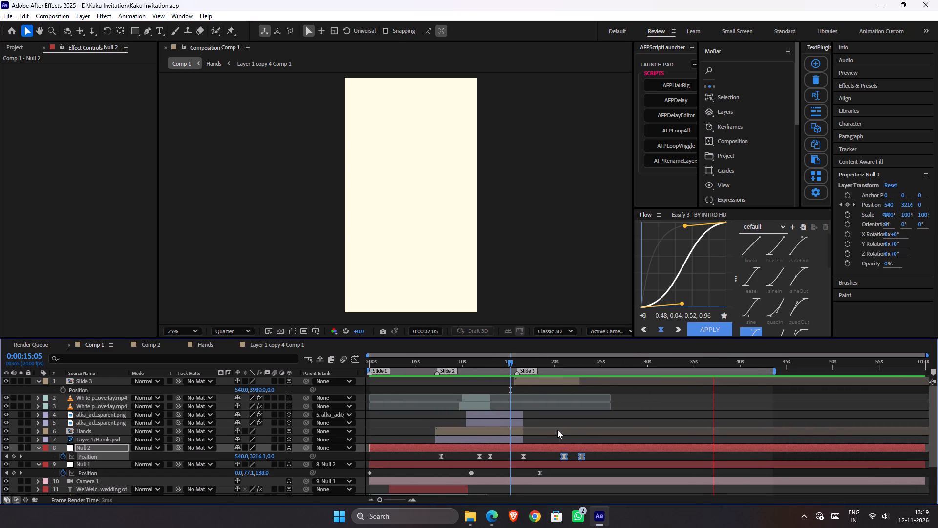
pyautogui.press('space')
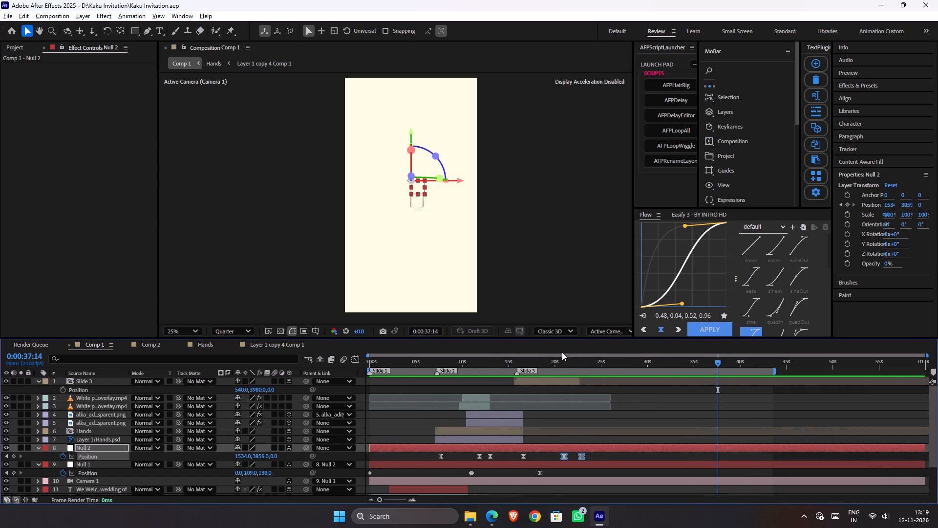
pyautogui.moveTo(553, 361); pyautogui.dragTo(557, 361)
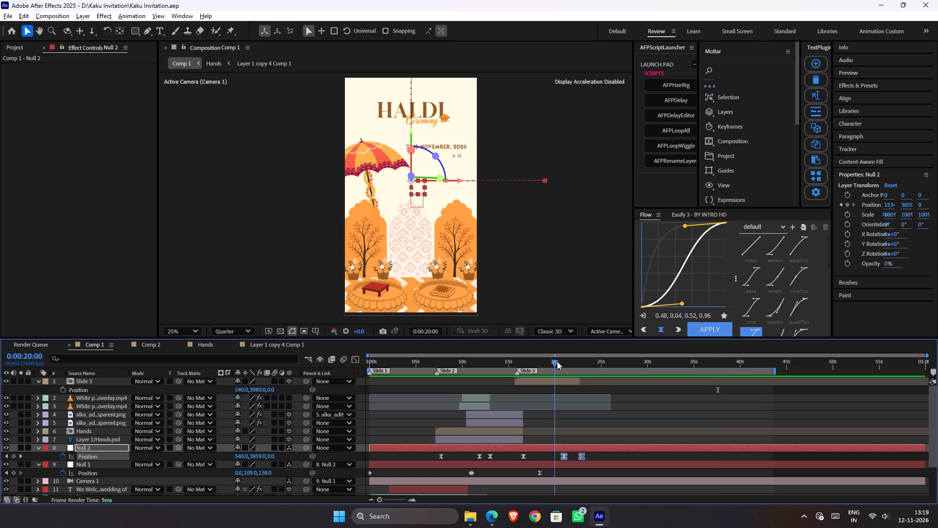
pyautogui.moveTo(557, 361); pyautogui.dragTo(561, 362)
# Switch to the wedding card PDF in the browser to consult the ceremony schedule.
pyautogui.click(492, 512)
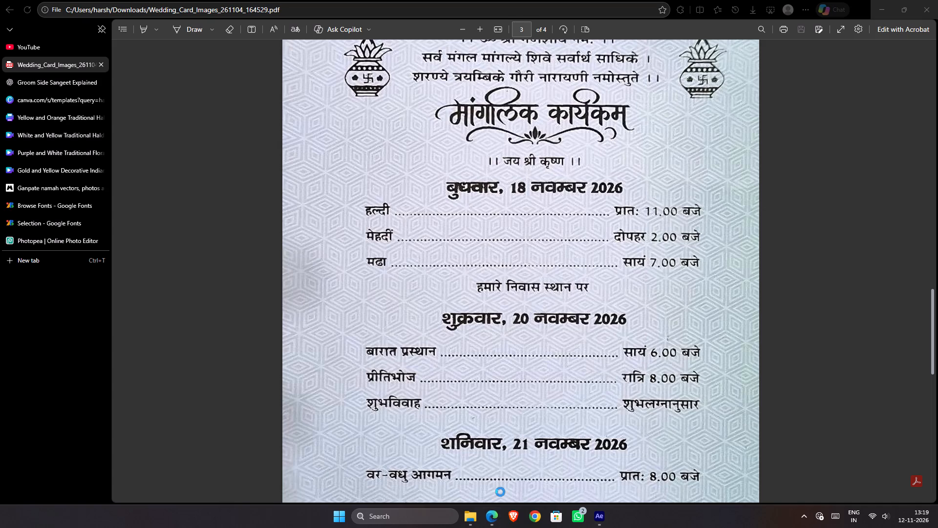
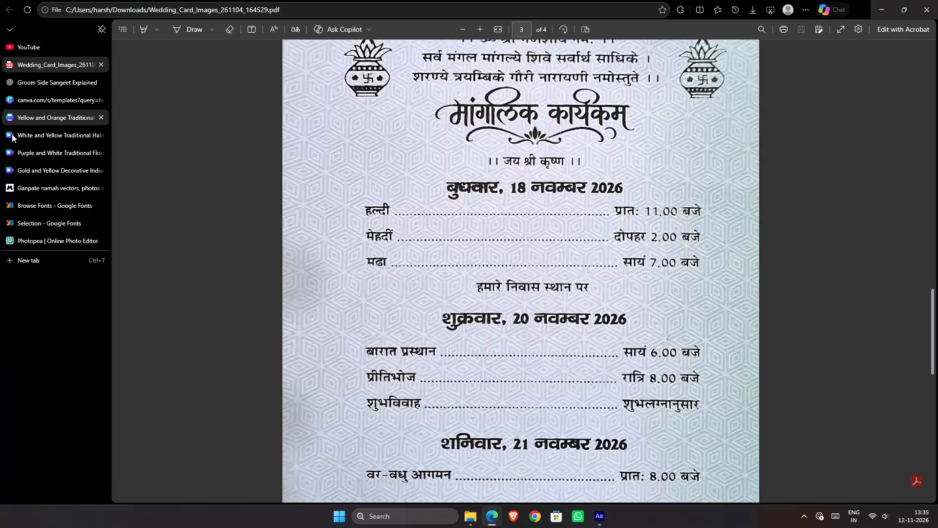
# Close the four open Canva design tabs, from Yellow and Orange Traditional Haldi through Gold and Yellow Decorative.
pyautogui.click(101, 117)
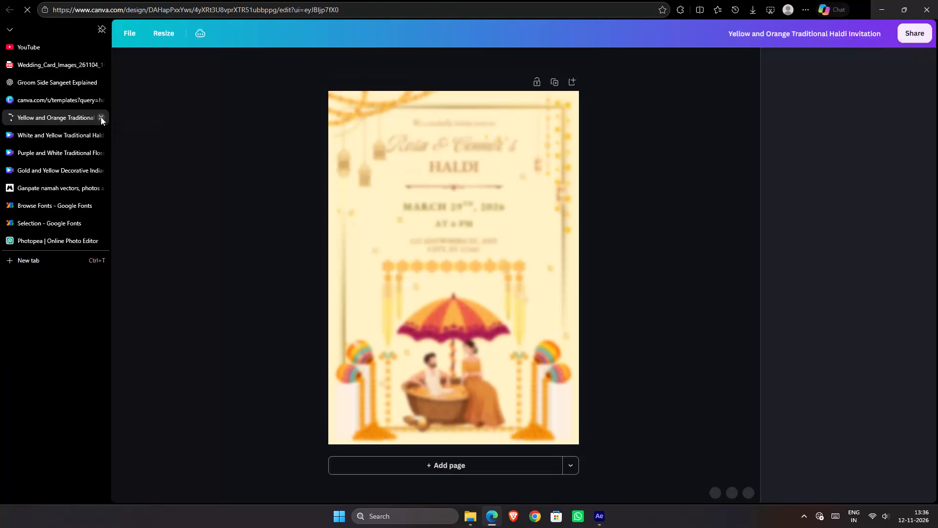
pyautogui.click(101, 117)
pyautogui.click(101, 117)
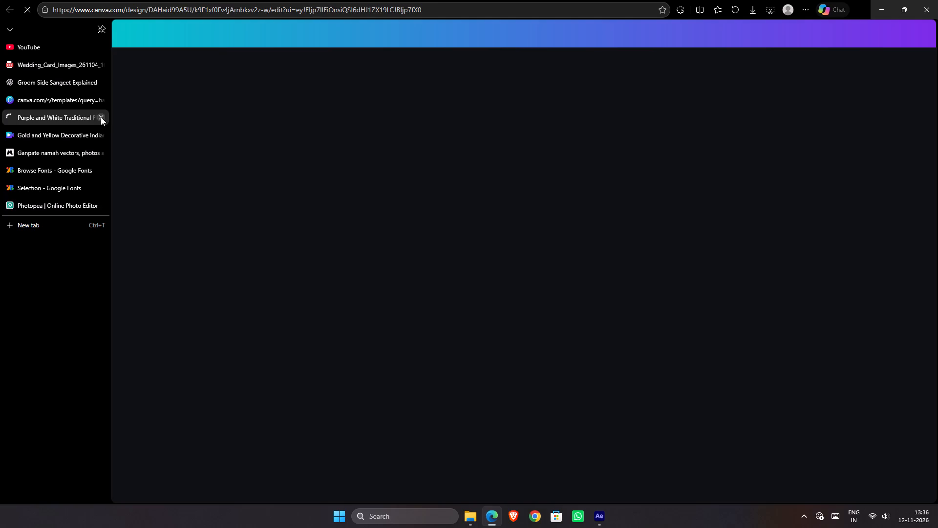
pyautogui.click(101, 117)
# Replace the haldi query on the Canva templates page with a search for "mehandi".
pyautogui.click(74, 103)
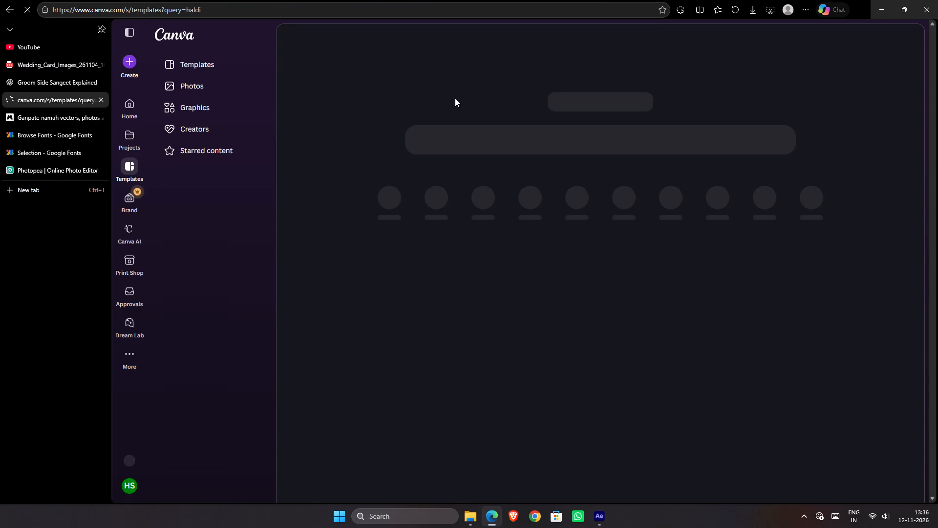
pyautogui.click(503, 139)
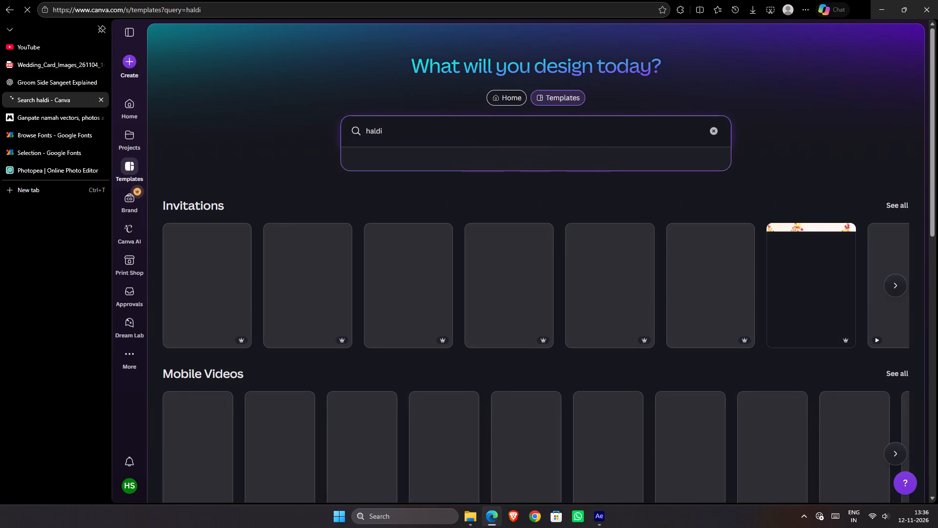
pyautogui.press('BackSpace')
pyautogui.press('BackSpace')
pyautogui.press('BackSpace')
pyautogui.press('BackSpace')
pyautogui.press('BackSpace')
pyautogui.press('BackSpace')
pyautogui.press('BackSpace')
pyautogui.press('BackSpace')
pyautogui.press('BackSpace')
pyautogui.press('BackSpace')
pyautogui.press('BackSpace')
pyautogui.press('BackSpace')
pyautogui.press('BackSpace')
pyautogui.press('BackSpace')
pyautogui.press('BackSpace')
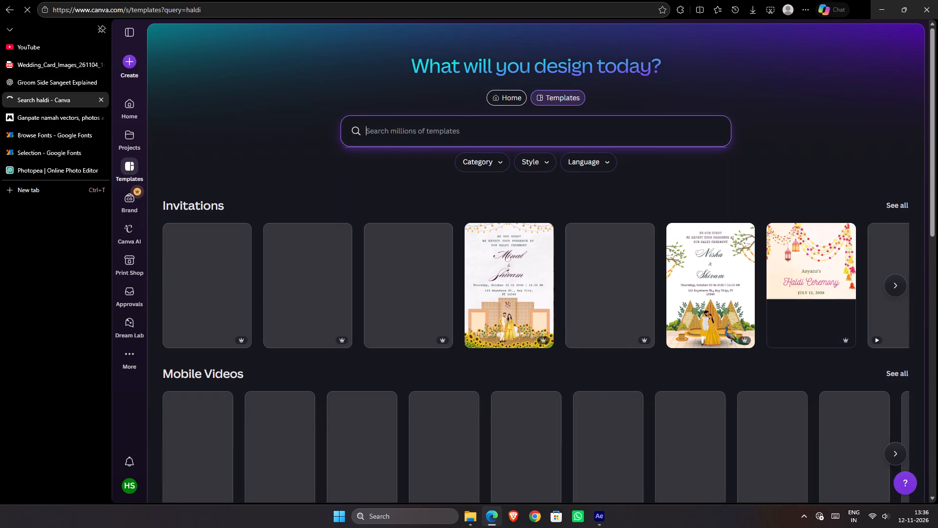
pyautogui.write('mehandi')
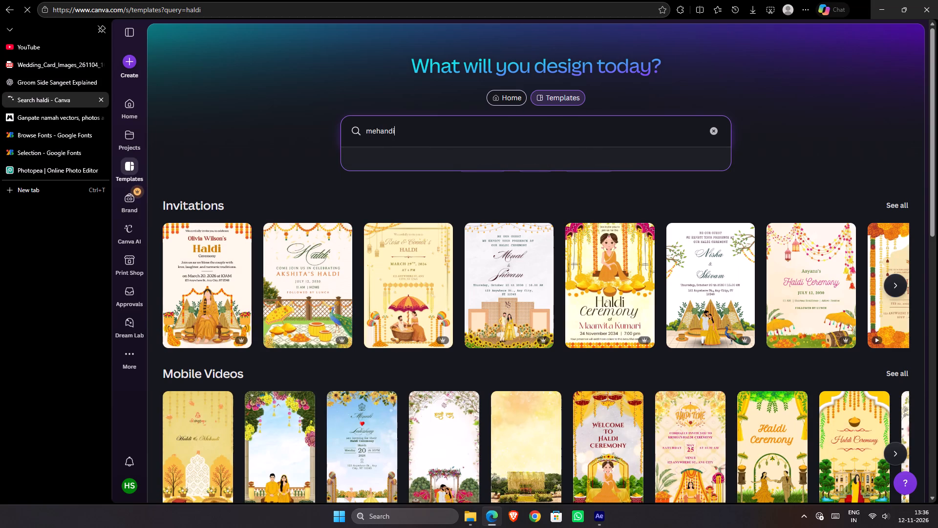
pyautogui.press('Return')
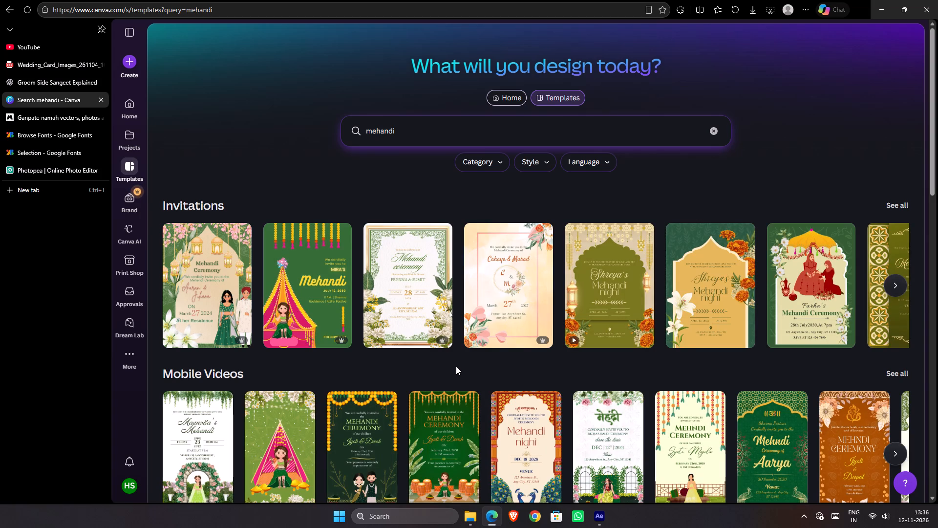
# Browse the mehandi invitation and mobile video templates, including further invitation designs, for a reference for the ceremony scene.
pyautogui.scroll(-1, 459, 365)
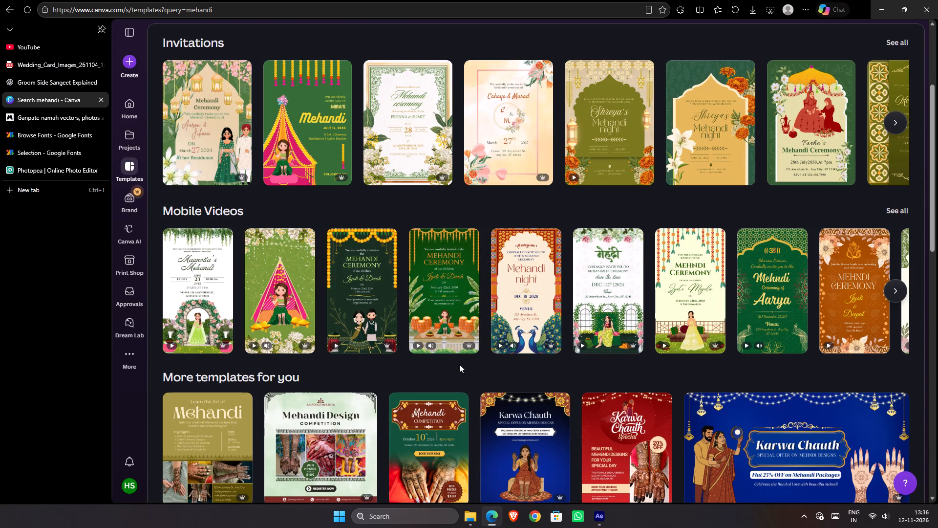
pyautogui.scroll(1, 459, 364)
pyautogui.scroll(-1, 459, 364)
pyautogui.scroll(2, 459, 364)
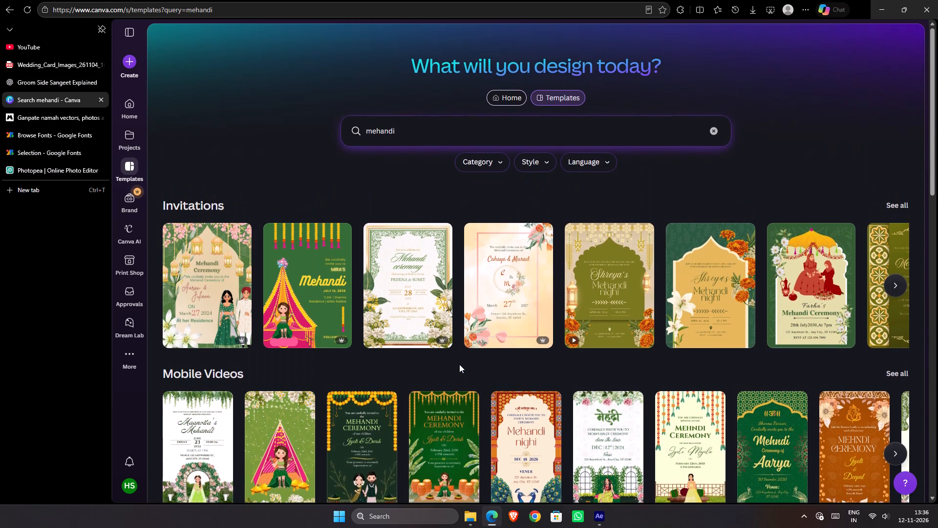
pyautogui.scroll(-1, 459, 364)
pyautogui.scroll(4, 459, 364)
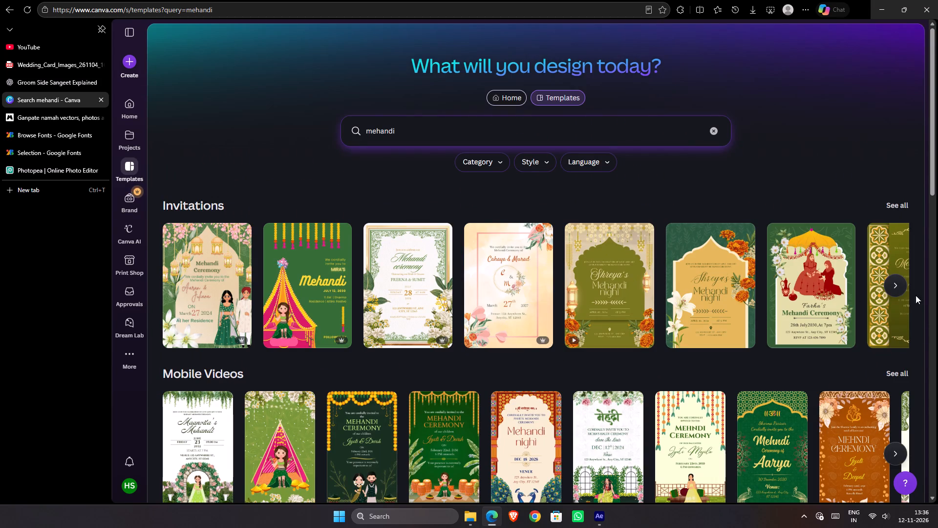
pyautogui.click(891, 289)
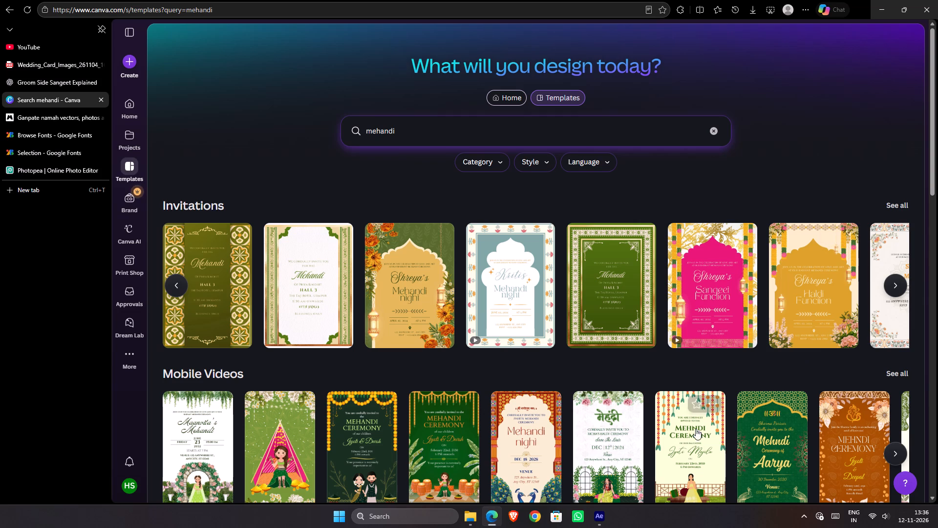
# Switch back to the invitation project in After Effects.
pyautogui.click(599, 519)
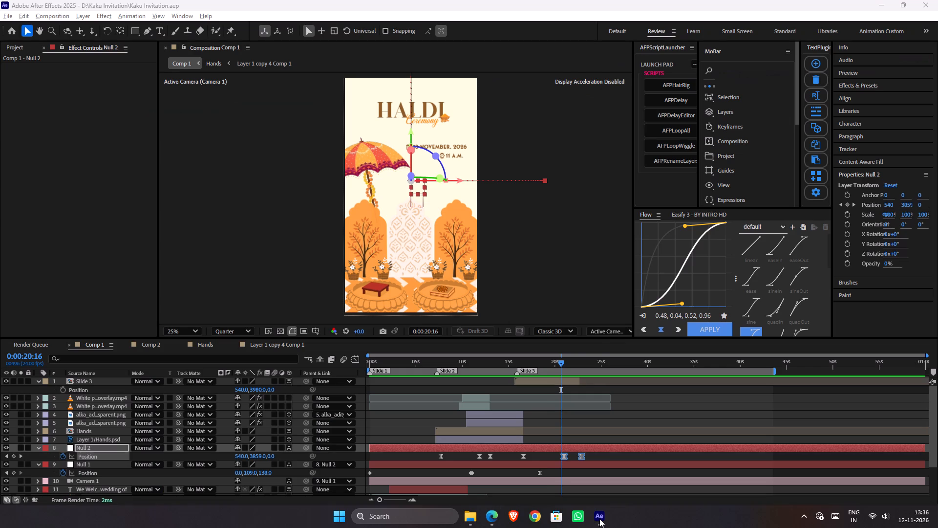
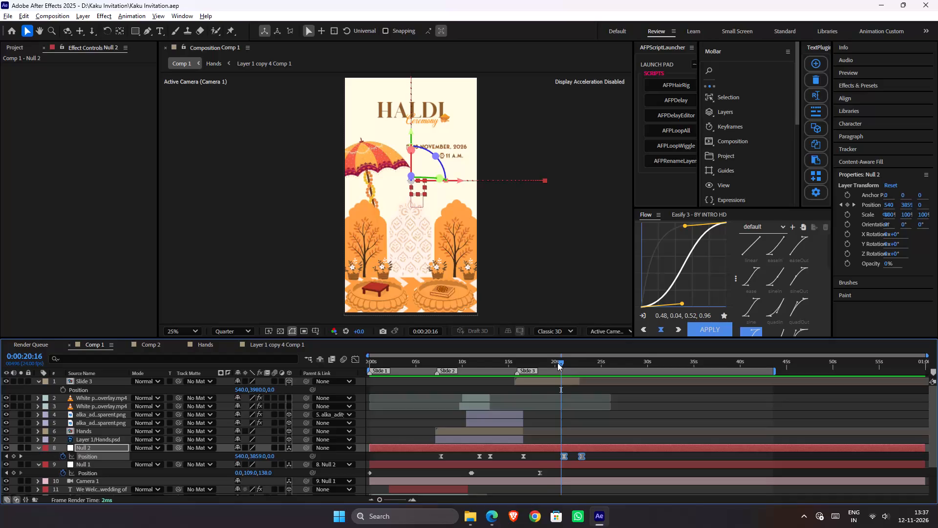
# Preview the end of the Haldi slide and its sideways exit transition in Comp 1, from around 19 to 22 seconds.
pyautogui.moveTo(554, 364); pyautogui.dragTo(551, 384)
pyautogui.click(569, 421)
pyautogui.press('space')
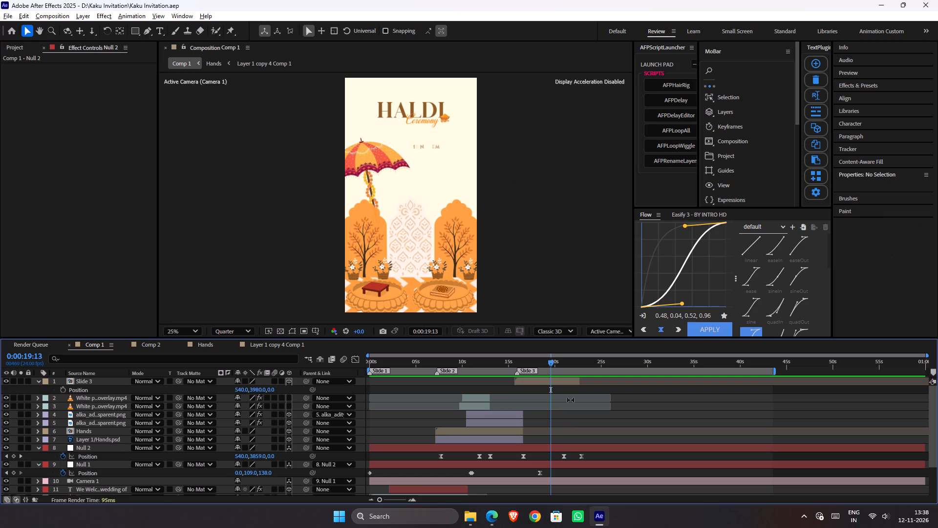
pyautogui.press('space')
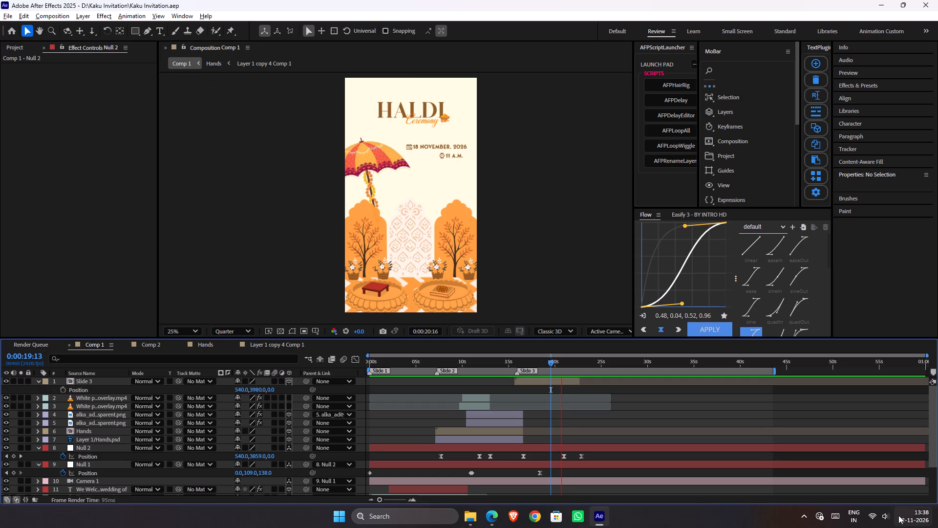
pyautogui.click(874, 514)
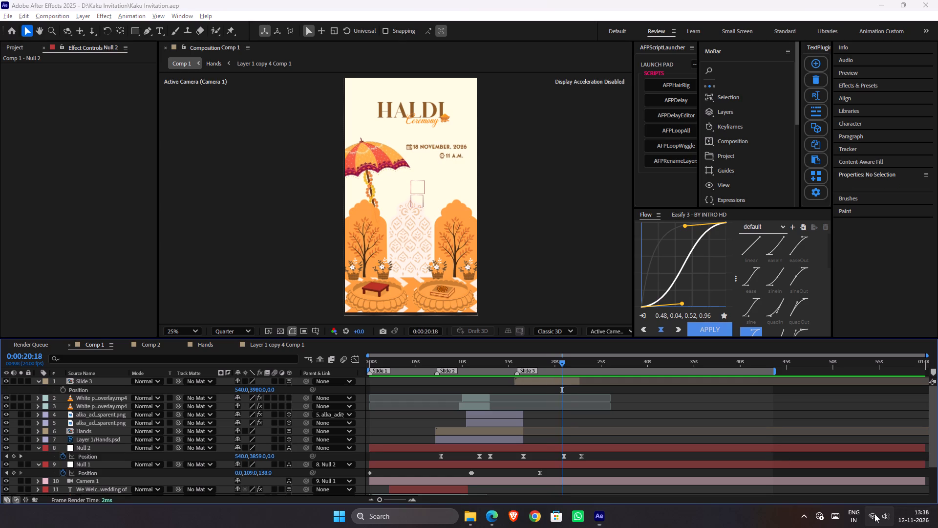
pyautogui.click(560, 362)
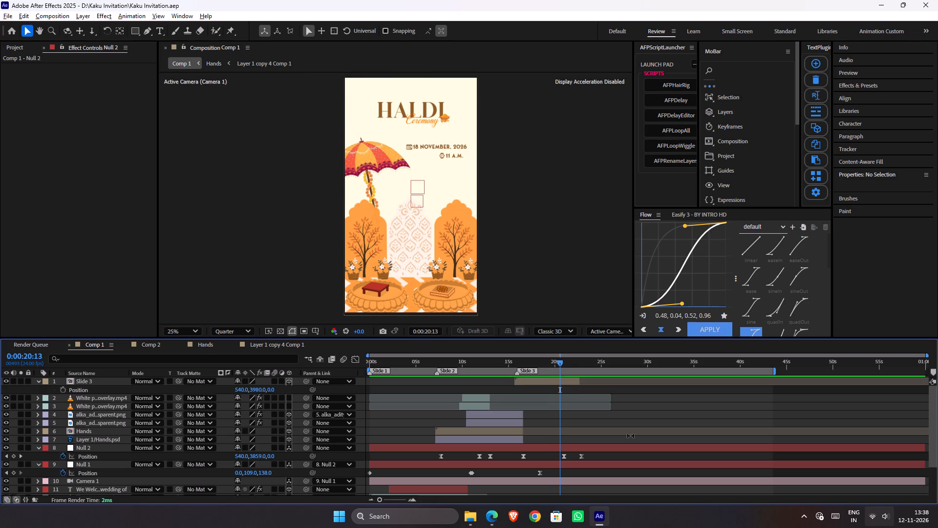
pyautogui.press('space')
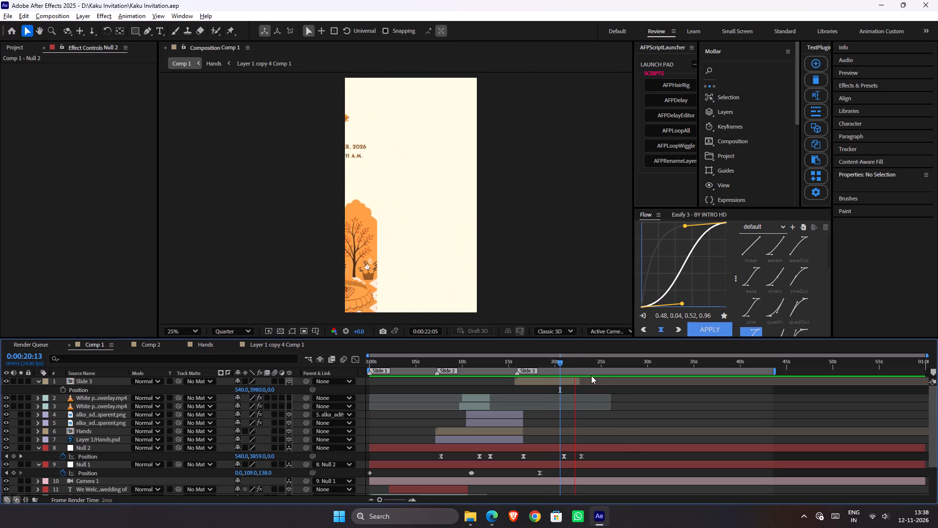
pyautogui.press('space')
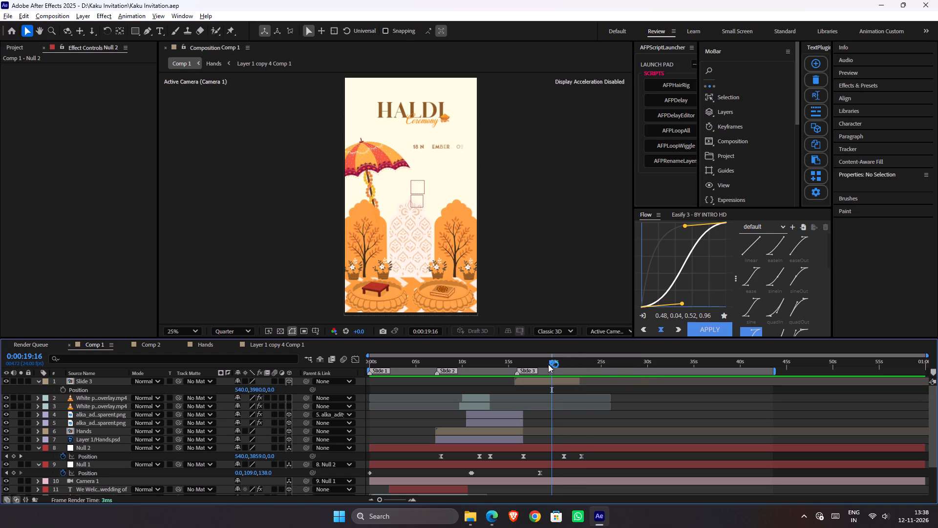
# Scrub back through the Haldi and hands scenes and play the transition into the Haldi slide from 0:00:14:20.
pyautogui.moveTo(555, 362); pyautogui.dragTo(523, 350)
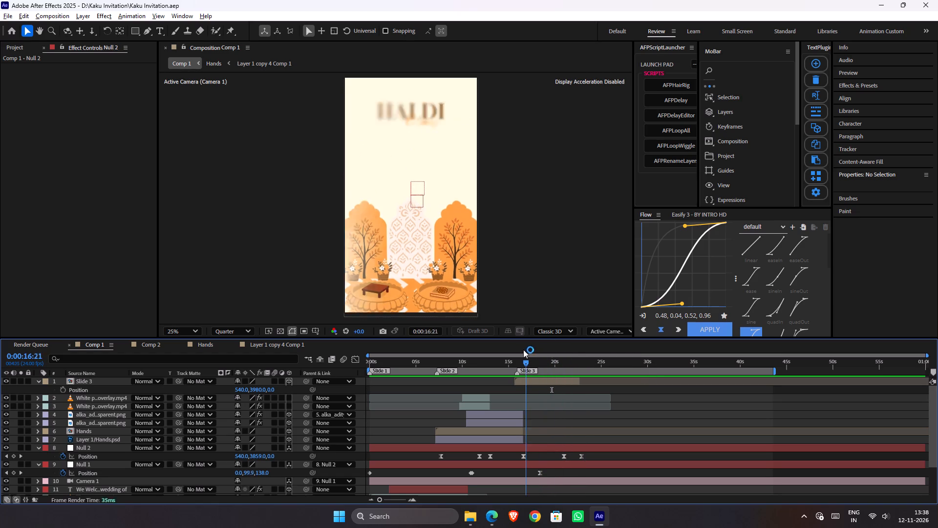
pyautogui.moveTo(523, 350); pyautogui.dragTo(474, 389)
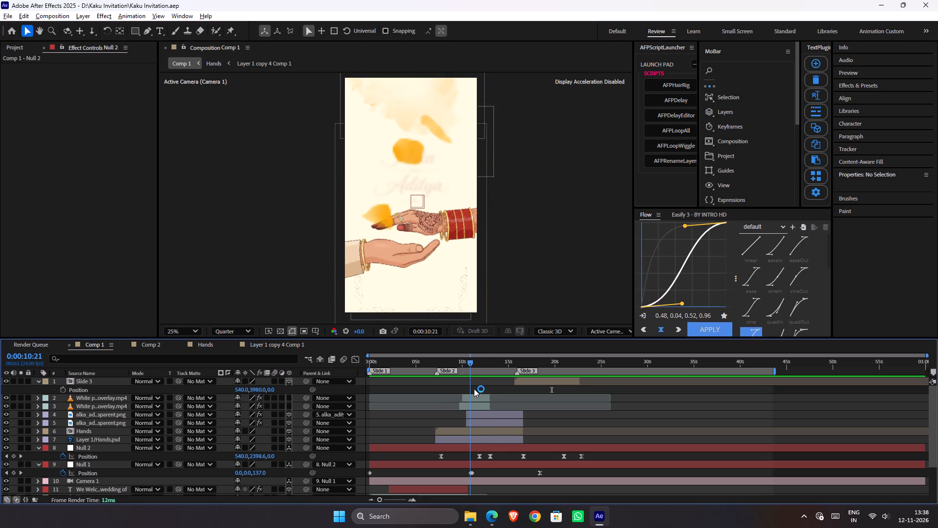
pyautogui.moveTo(474, 389); pyautogui.dragTo(514, 372)
pyautogui.click(507, 360)
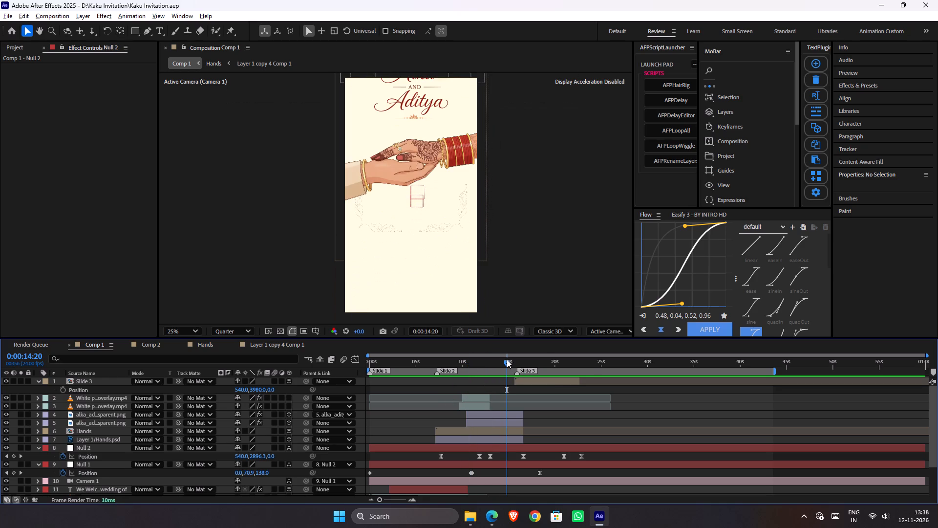
pyautogui.press('space')
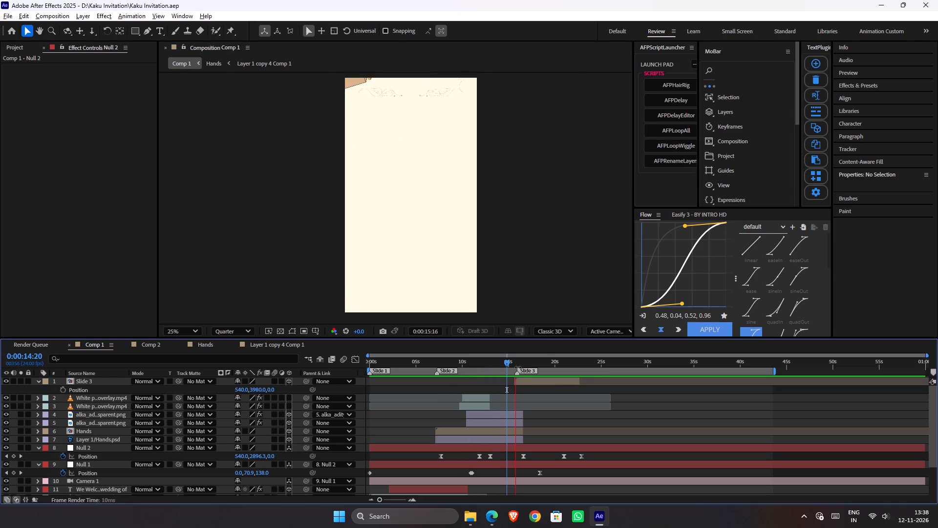
pyautogui.press('space')
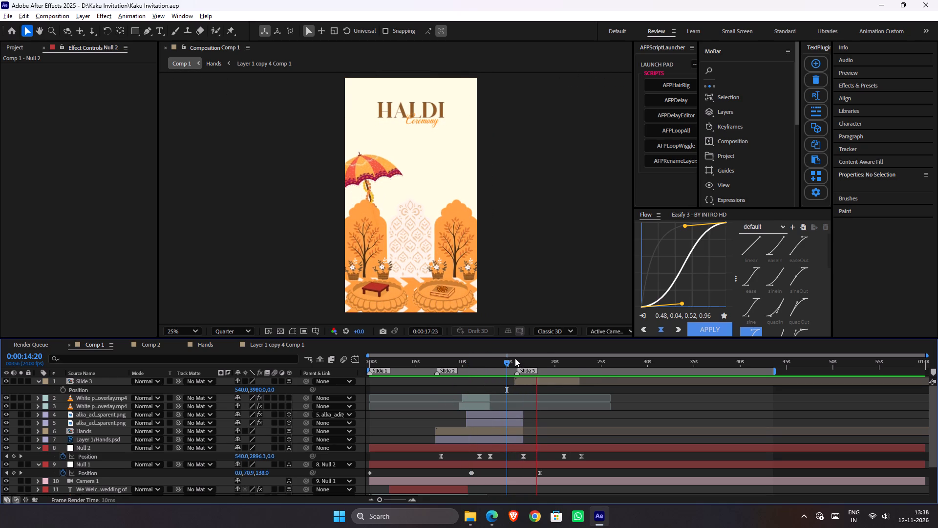
pyautogui.scroll(2, 533, 391)
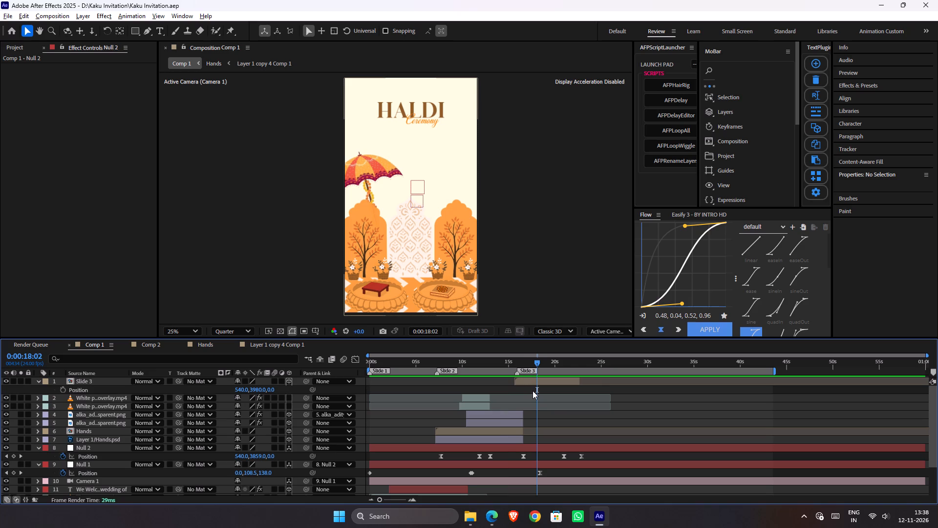
pyautogui.scroll(-1, 533, 391)
pyautogui.scroll(8, 533, 391)
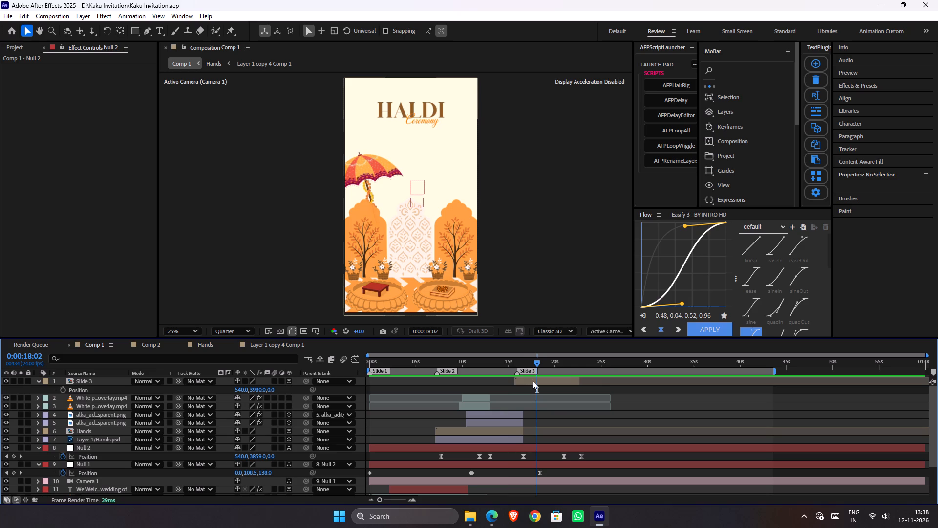
# Open the Slide 3 precomp from its layer, and return to the Comp 1 timeline.
pyautogui.doubleClick(533, 381)
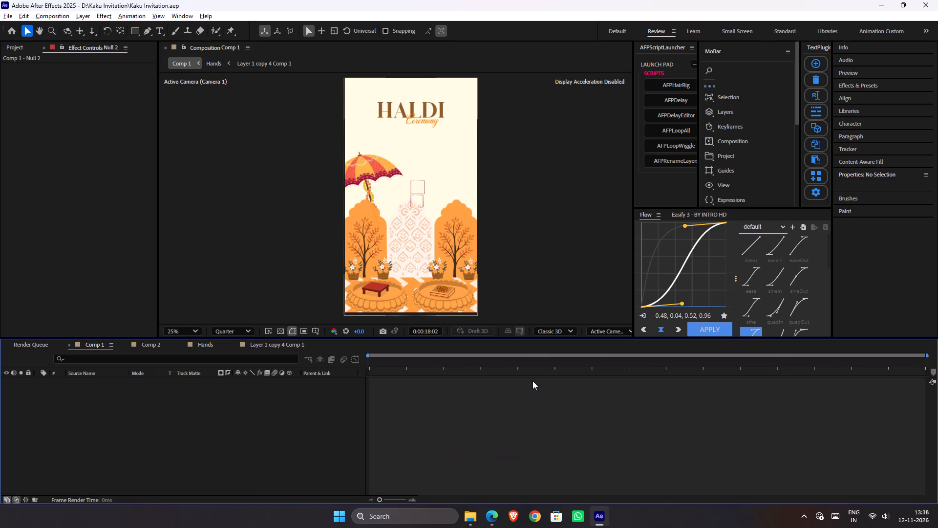
pyautogui.click(424, 399)
pyautogui.keyDown('shift'); pyautogui.click(426, 395); pyautogui.keyUp('shift')
pyautogui.keyDown('shift'); pyautogui.click(429, 390); pyautogui.keyUp('shift')
pyautogui.moveTo(427, 396); pyautogui.dragTo(533, 381)
pyautogui.moveTo(533, 381); pyautogui.dragTo(414, 399)
pyautogui.click(97, 346)
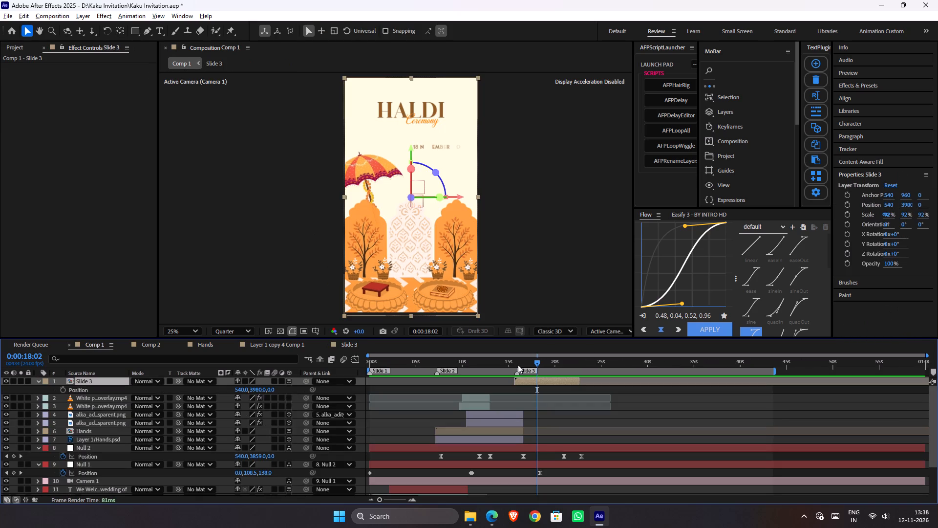
# Save the invitation project.
pyautogui.hotkey('ctrl', 's')
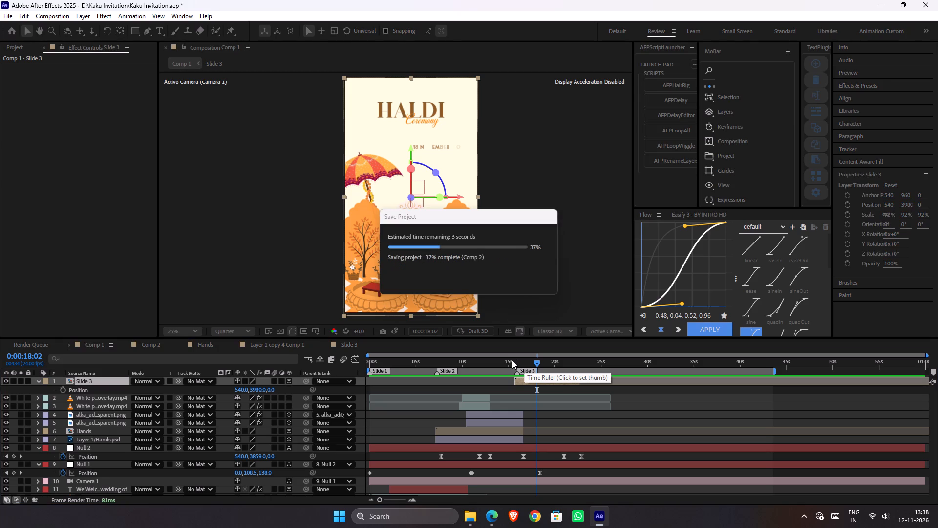
# Preview the Haldi slide in Comp 1 from 0:00:15:09 through its exit transition.
pyautogui.click(512, 360)
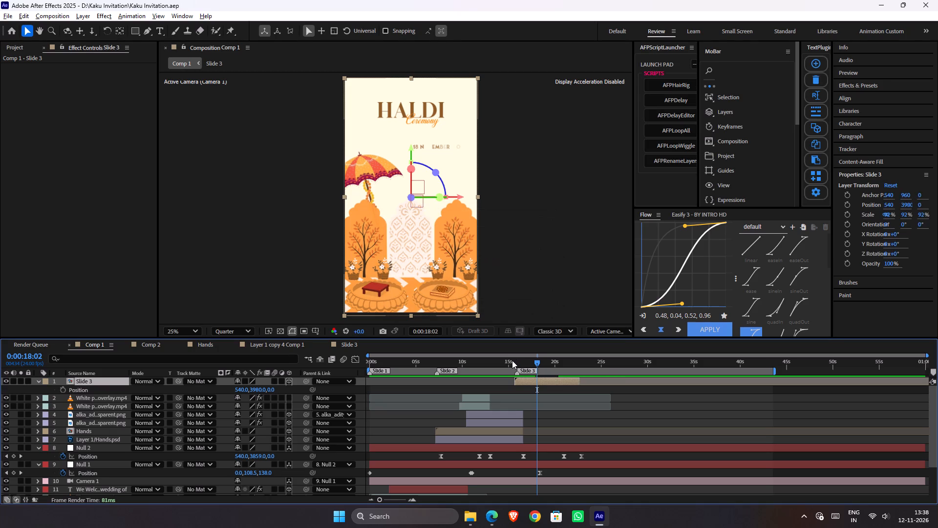
pyautogui.press('space')
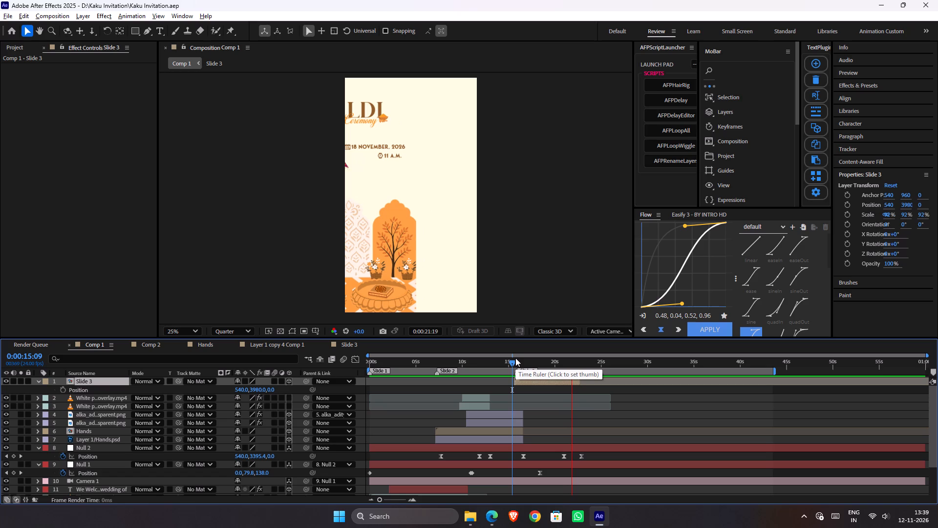
pyautogui.moveTo(521, 358); pyautogui.dragTo(518, 364)
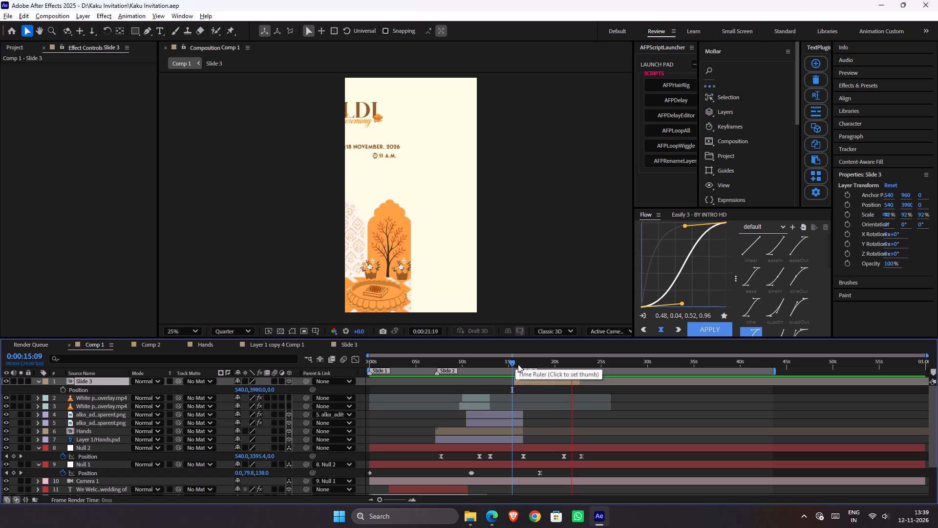
pyautogui.moveTo(518, 364); pyautogui.dragTo(514, 363)
pyautogui.press('space')
pyautogui.press('space')
# Save the invitation project again and switch to the previously used window.
pyautogui.hotkey('ctrl', 's')
pyautogui.hotkey('alt', 'Tab')
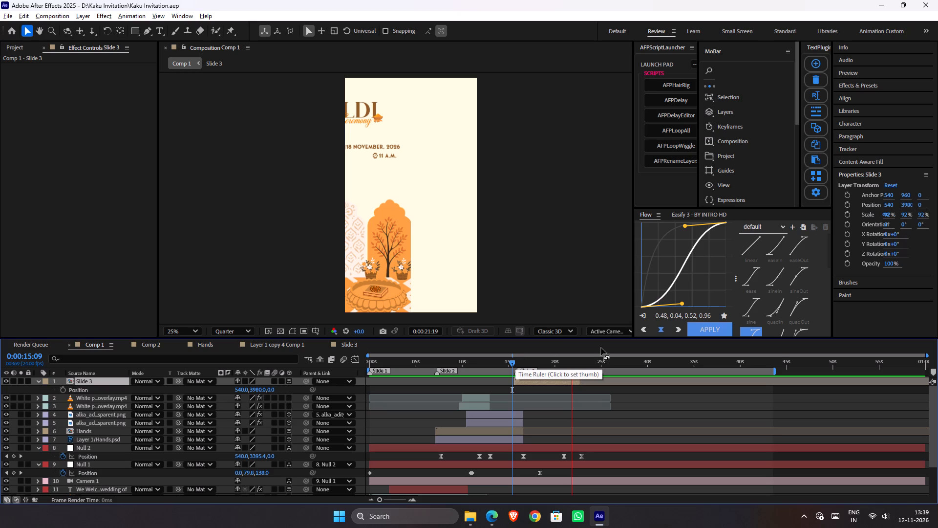
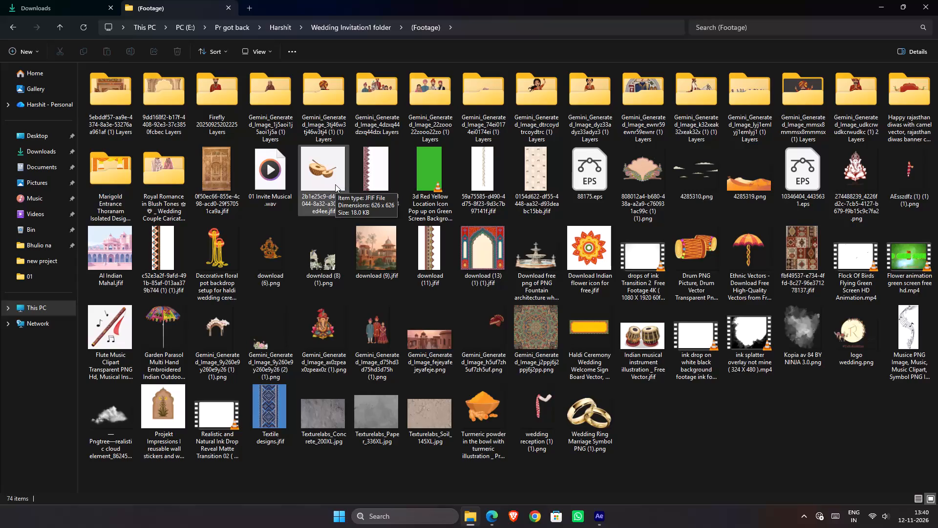
# Check the vertical paisley border image from the Footage folder, add it as Comp 1's top layer, and start it at 0:00:22:15.
pyautogui.doubleClick(491, 206)
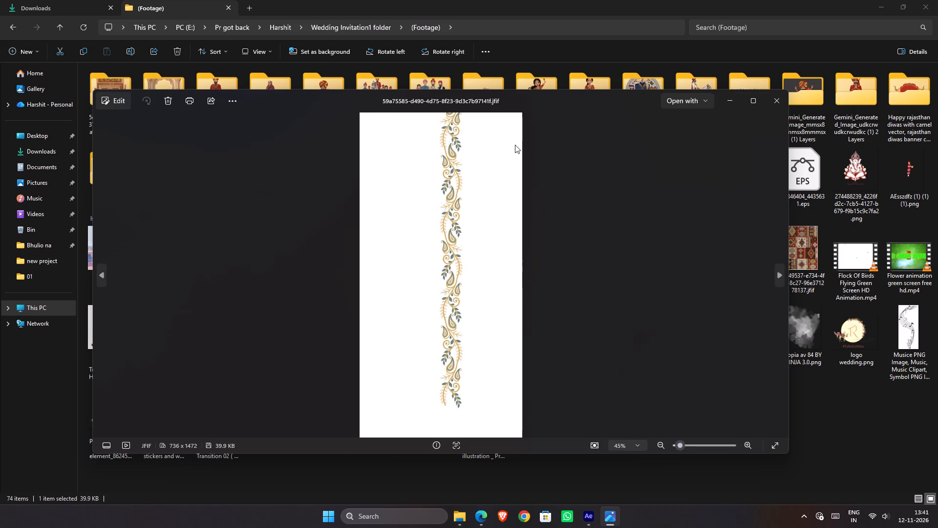
pyautogui.click(775, 100)
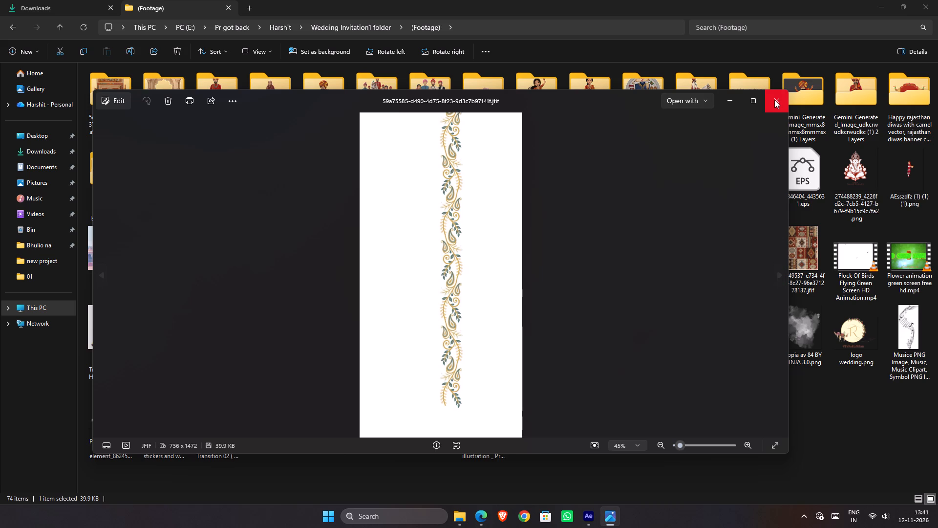
pyautogui.moveTo(475, 164); pyautogui.dragTo(774, 100)
pyautogui.moveTo(774, 100); pyautogui.dragTo(603, 518)
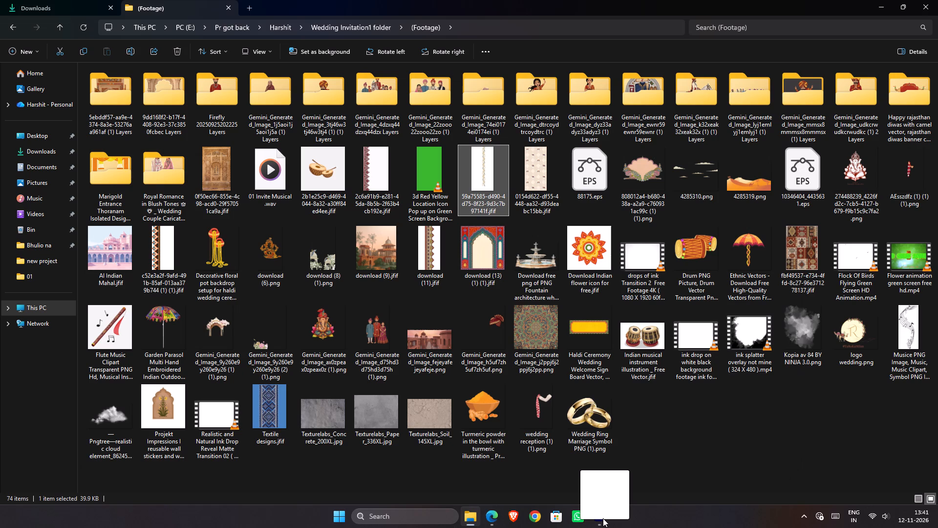
pyautogui.moveTo(603, 518); pyautogui.dragTo(597, 392)
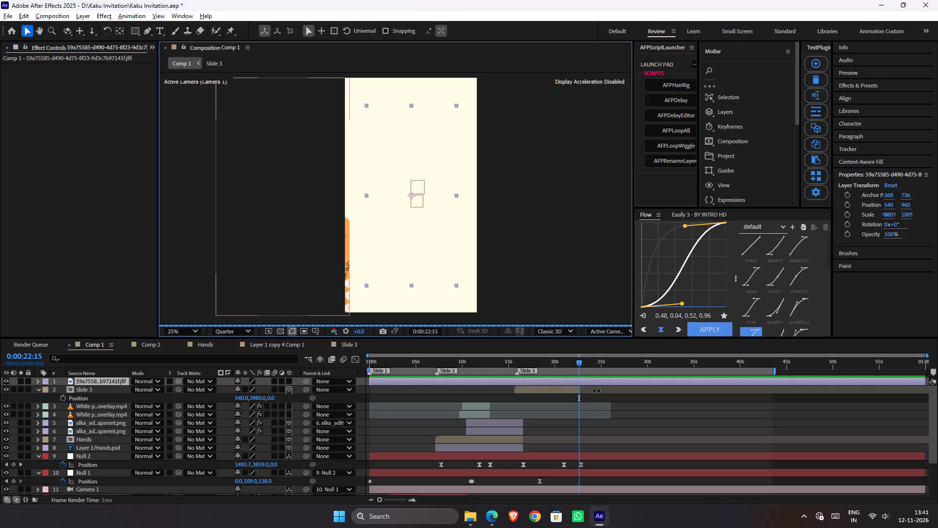
pyautogui.press('[')
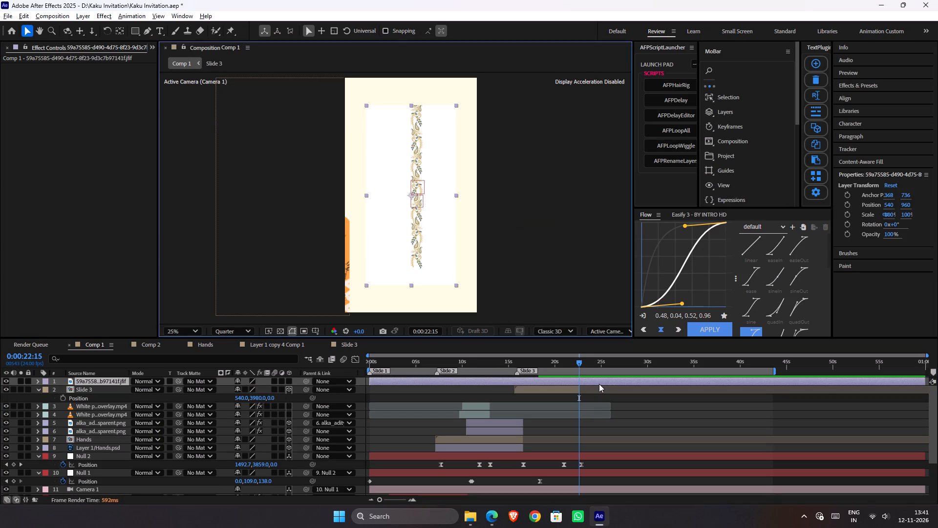
pyautogui.hotkey('ctrl', 'z')
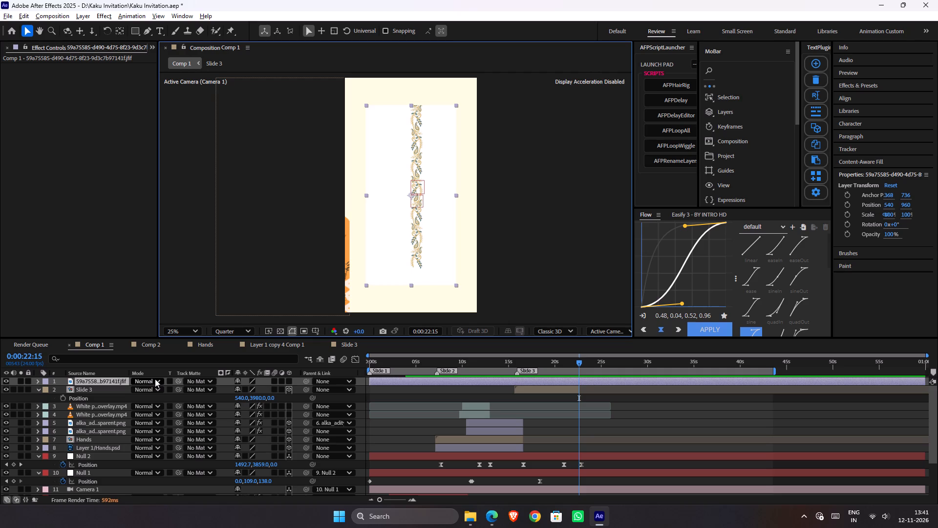
pyautogui.press('[')
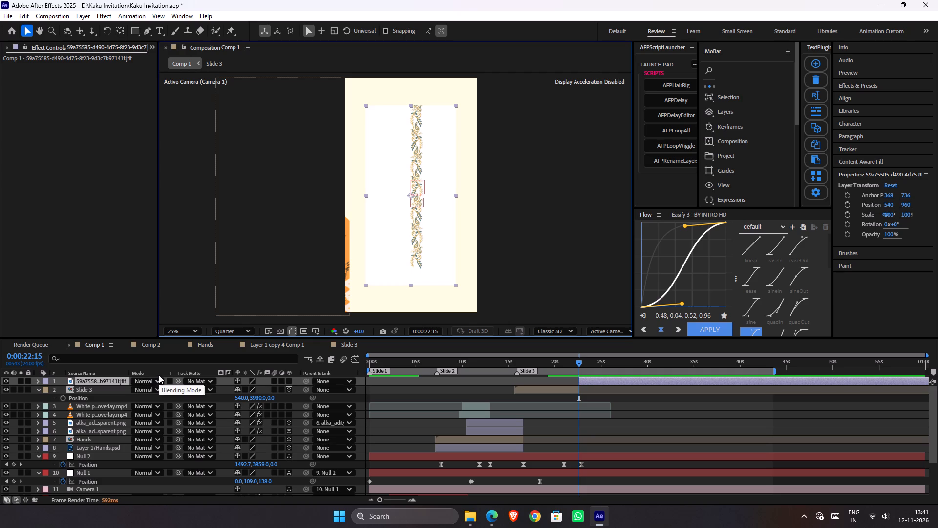
# Set the paisley border layer's blending mode to Multiply.
pyautogui.click(157, 381)
pyautogui.click(198, 116)
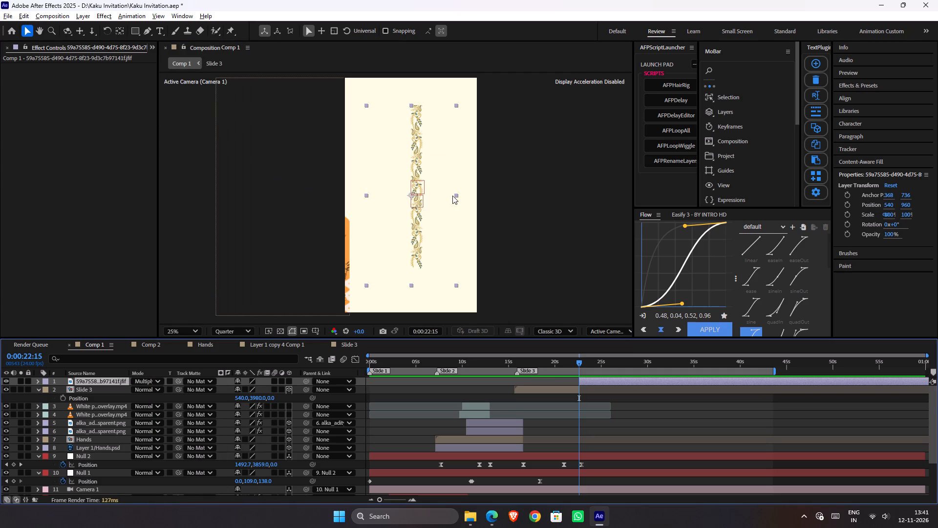
# Scale the paisley border to about 132% and place it along the frame's right edge, at about 844, 980.
pyautogui.moveTo(456, 195); pyautogui.dragTo(469, 196)
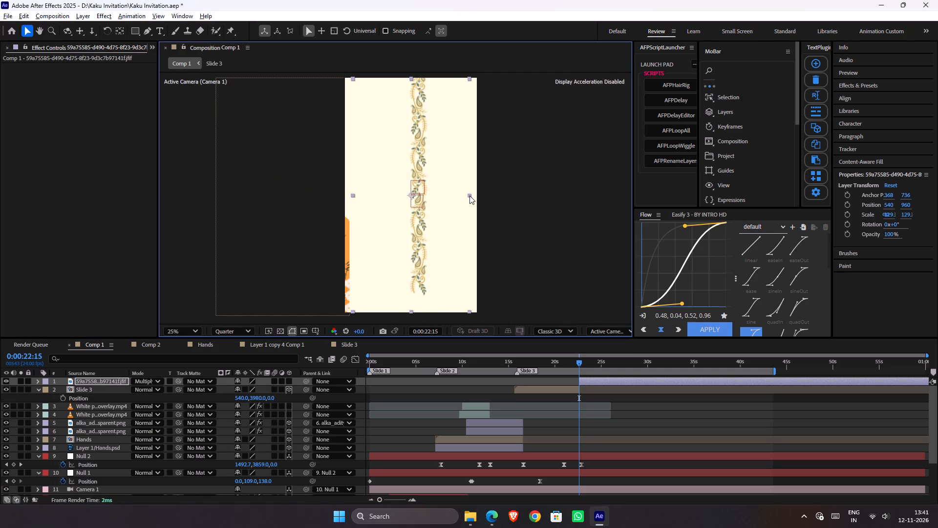
pyautogui.moveTo(469, 196); pyautogui.dragTo(471, 196)
pyautogui.moveTo(438, 211); pyautogui.dragTo(410, 221)
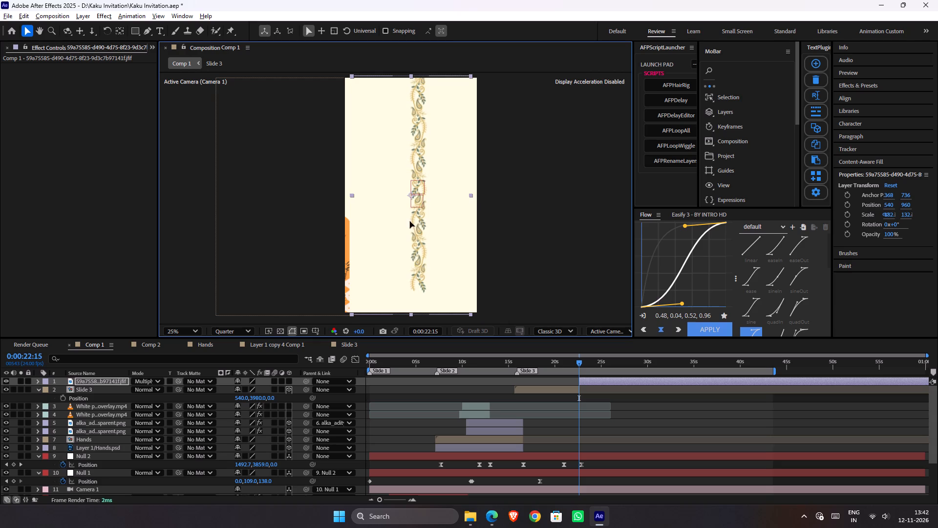
pyautogui.moveTo(410, 221); pyautogui.dragTo(394, 212)
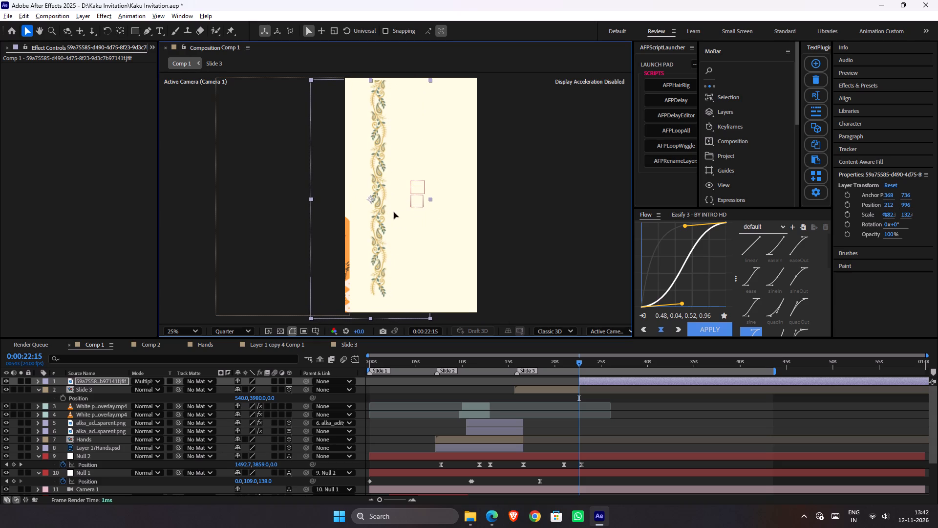
pyautogui.moveTo(394, 212); pyautogui.dragTo(467, 212)
pyautogui.moveTo(467, 212); pyautogui.dragTo(475, 214)
# Save the invitation project.
pyautogui.hotkey('ctrl', 's')
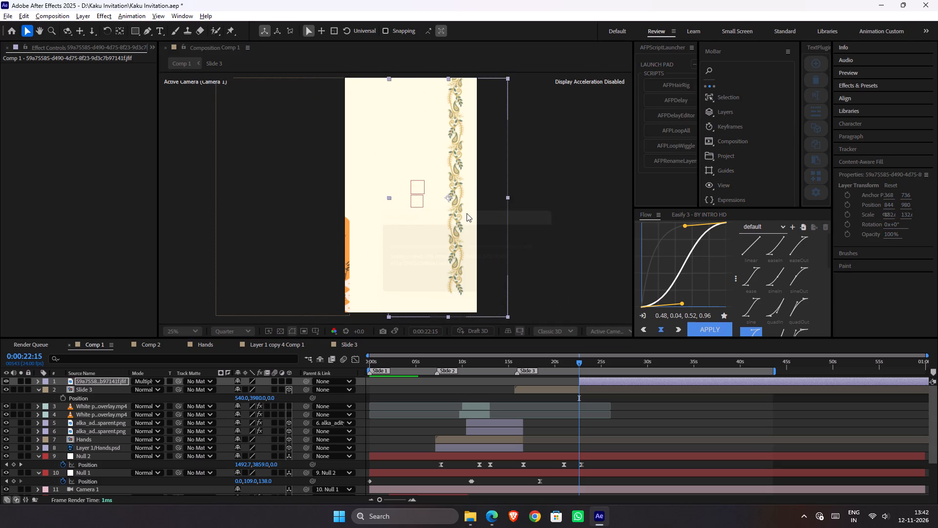
# Find the CC Page Turn effect and apply it to the paisley border layer.
pyautogui.hotkey('ctrl', 'space')
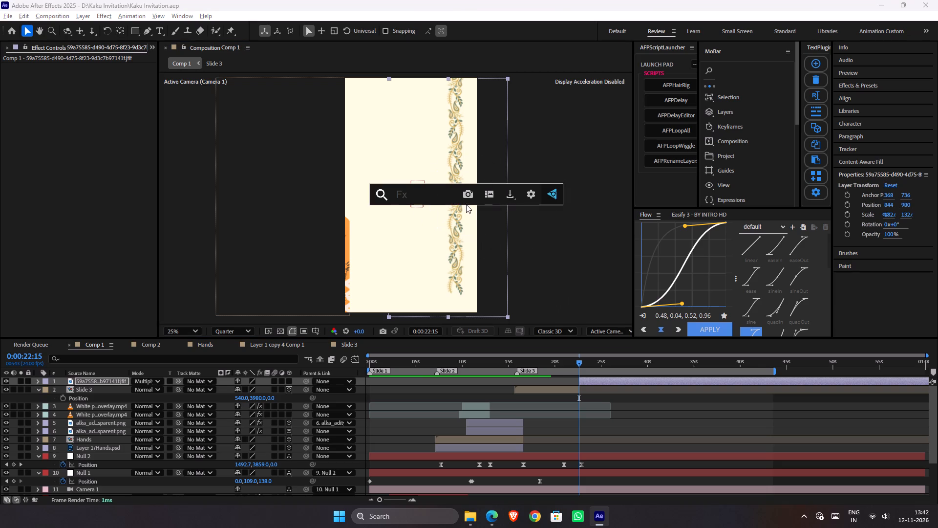
pyautogui.press('p')
pyautogui.write('ag')
pyautogui.press('e')
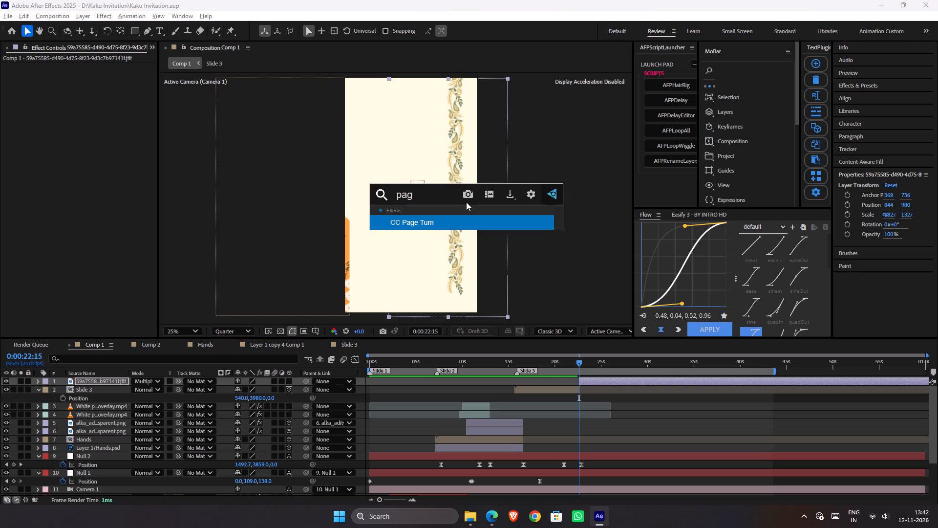
pyautogui.click(444, 220)
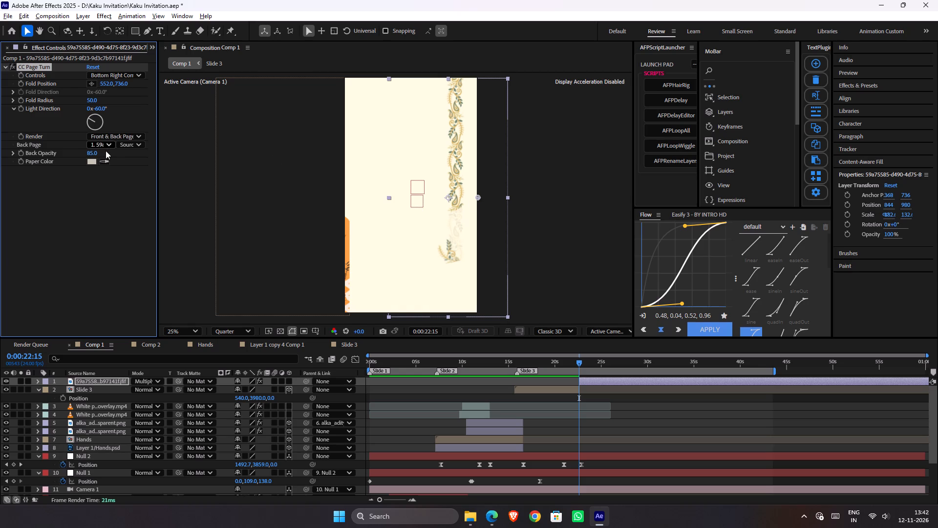
# Set CC Page Turn's Back Opacity to 100 and its back page source to Masks.
pyautogui.moveTo(95, 153); pyautogui.dragTo(114, 151)
pyautogui.moveTo(114, 151); pyautogui.dragTo(128, 151)
pyautogui.moveTo(95, 152); pyautogui.dragTo(249, 194)
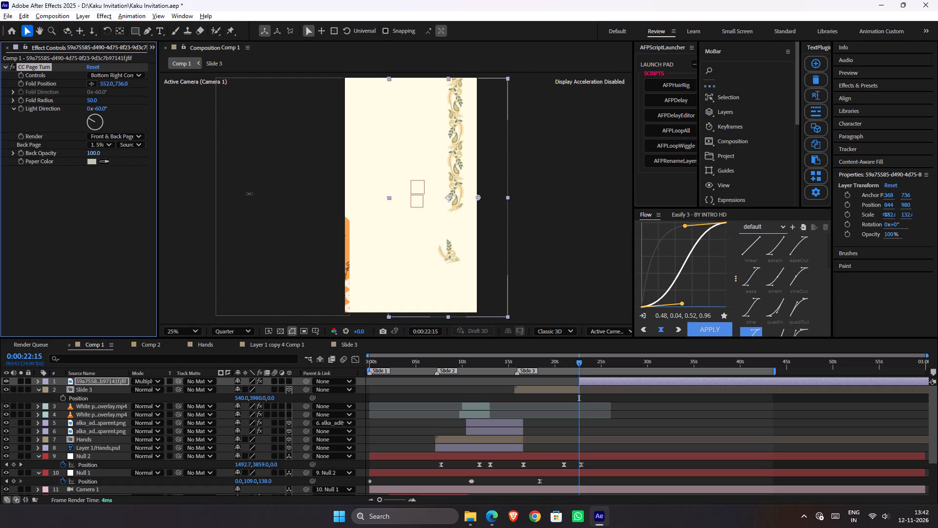
pyautogui.moveTo(249, 194); pyautogui.dragTo(258, 194)
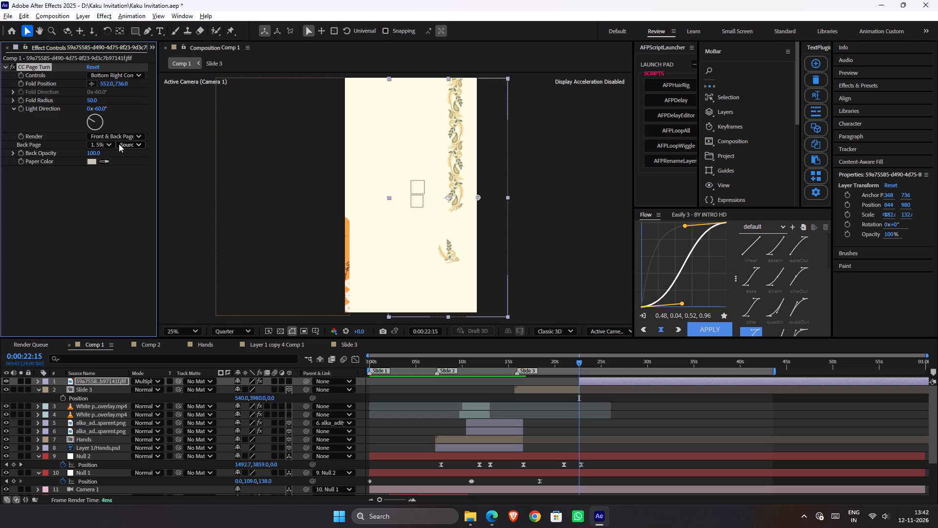
pyautogui.click(123, 145)
pyautogui.click(127, 174)
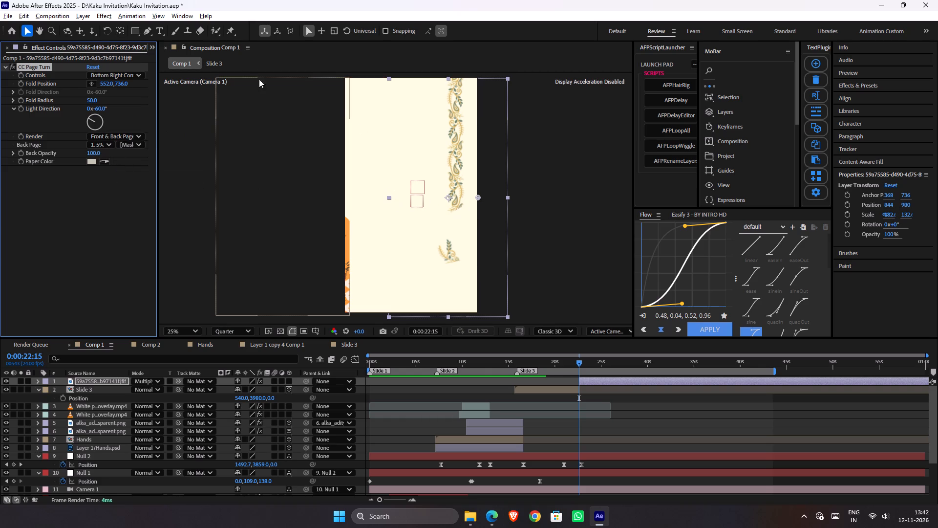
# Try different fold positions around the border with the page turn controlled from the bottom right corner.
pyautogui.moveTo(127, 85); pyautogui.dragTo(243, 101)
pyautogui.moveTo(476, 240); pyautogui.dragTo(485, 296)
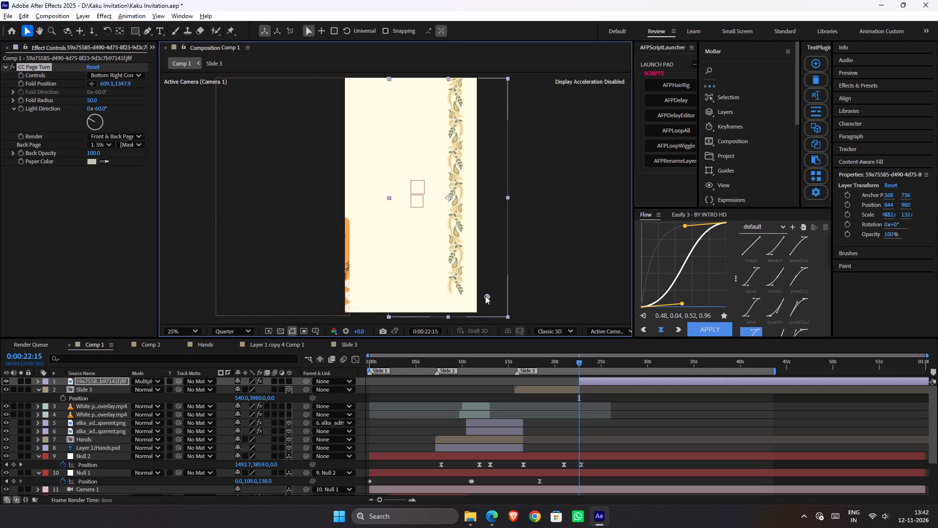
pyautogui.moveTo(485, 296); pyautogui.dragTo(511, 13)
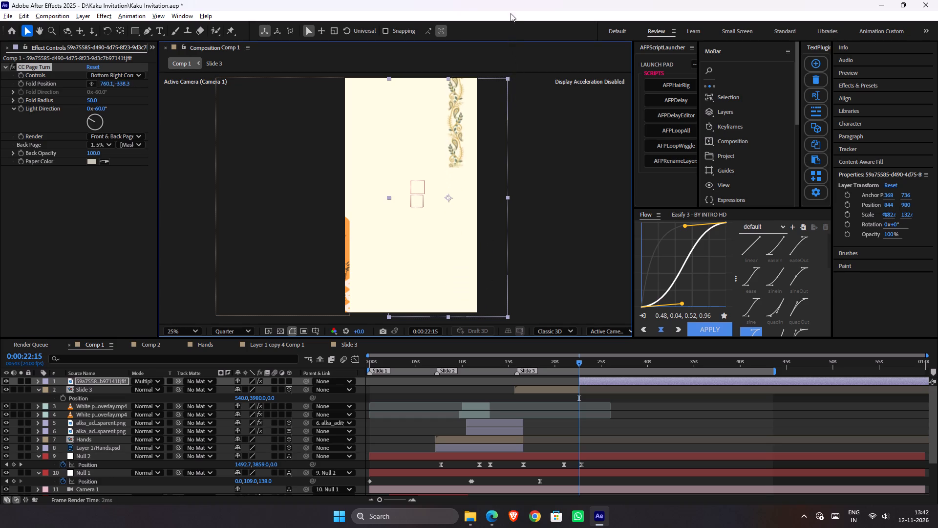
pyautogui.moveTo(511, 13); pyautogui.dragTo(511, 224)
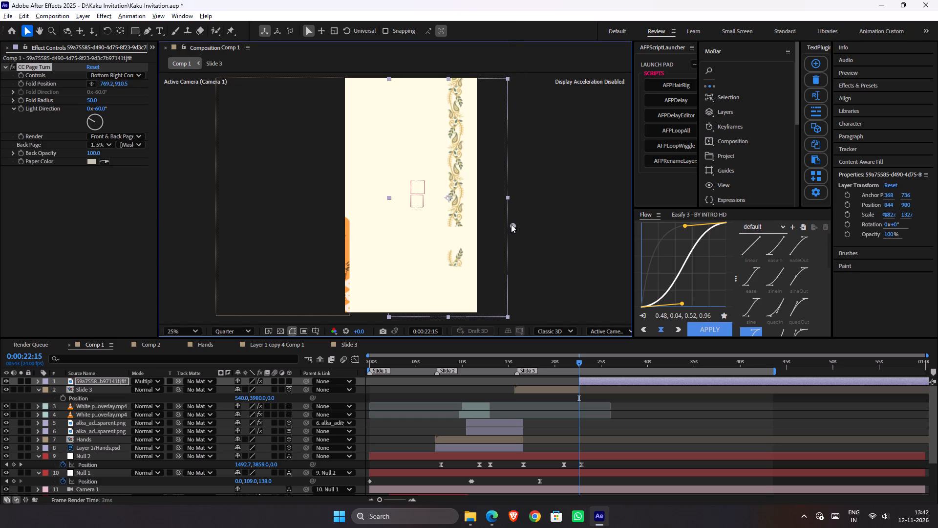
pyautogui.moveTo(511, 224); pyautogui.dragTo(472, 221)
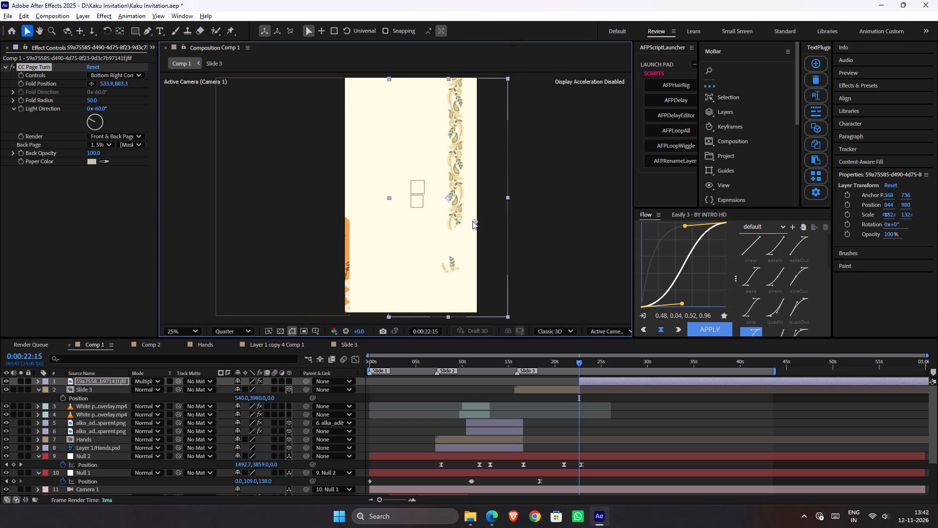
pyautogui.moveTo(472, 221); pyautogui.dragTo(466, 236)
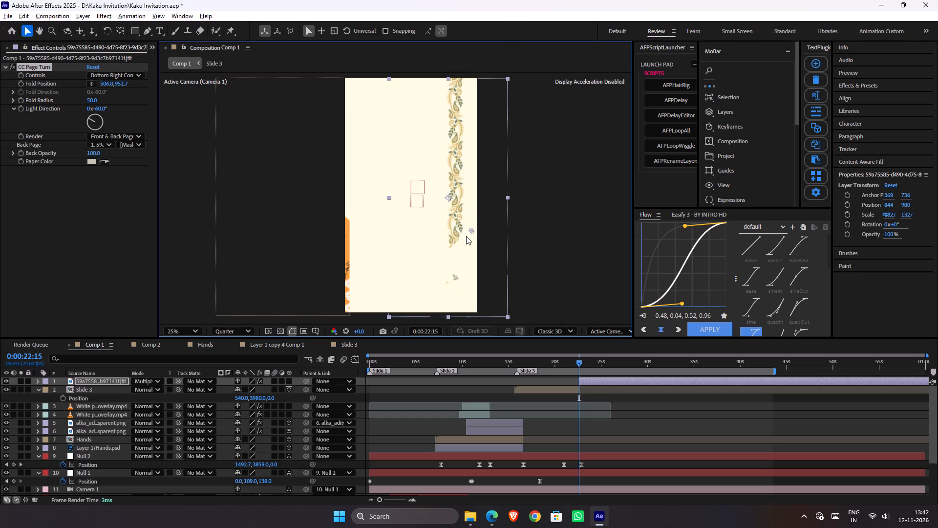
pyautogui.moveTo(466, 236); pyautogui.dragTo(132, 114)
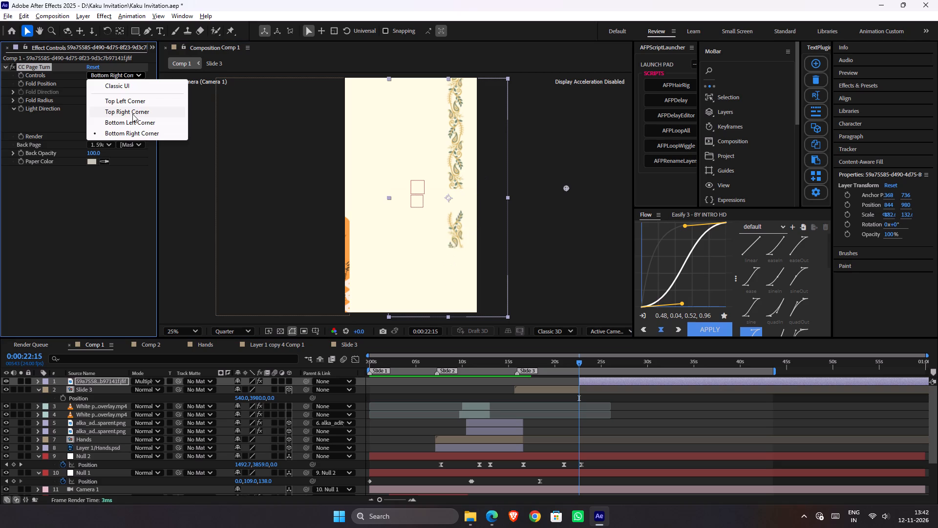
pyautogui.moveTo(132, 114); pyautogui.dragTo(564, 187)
# Switch CC Page Turn's controls to Bottom Left Corner and try fold positions, leaving the fold at about -434, 1450.
pyautogui.click(145, 77)
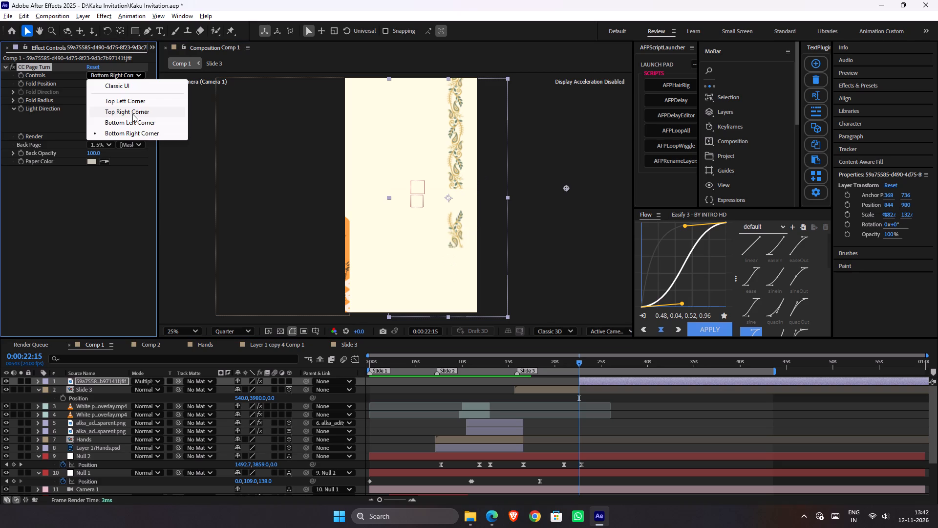
pyautogui.click(132, 121)
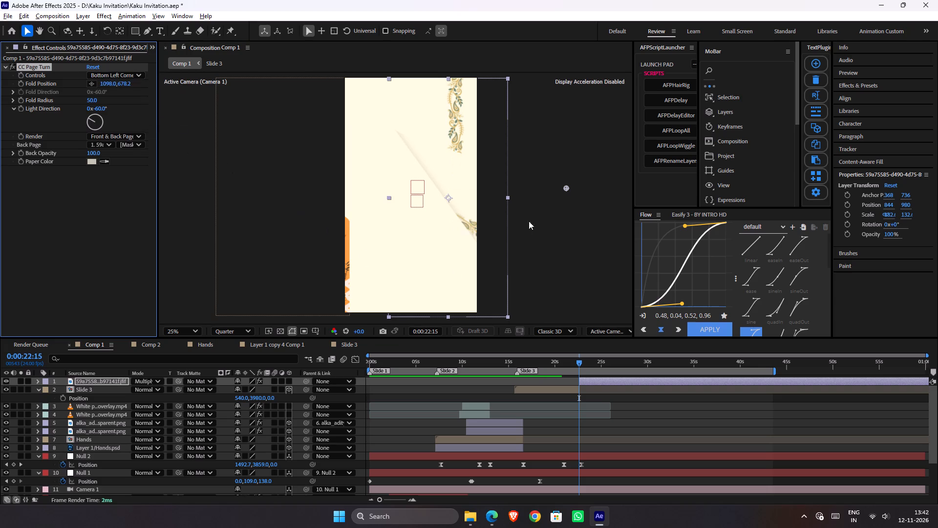
pyautogui.moveTo(565, 188); pyautogui.dragTo(465, 237)
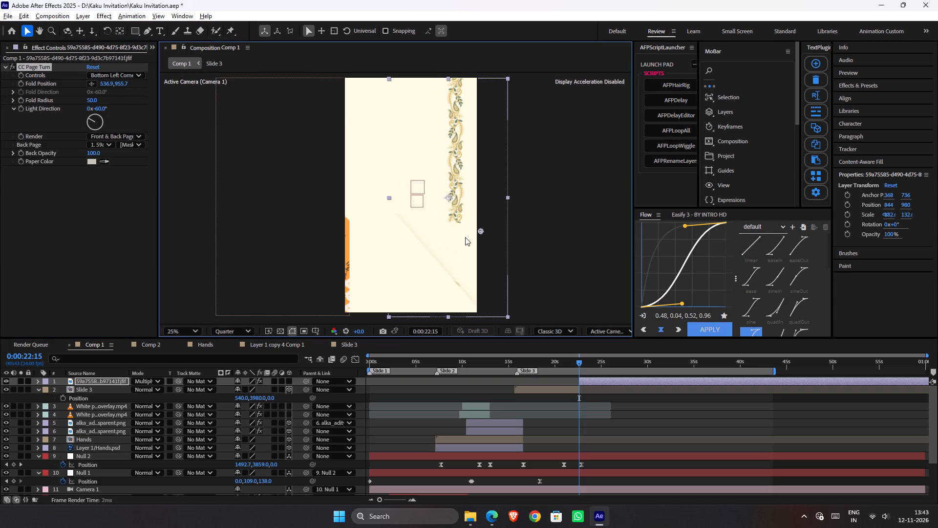
pyautogui.moveTo(465, 237); pyautogui.dragTo(406, 267)
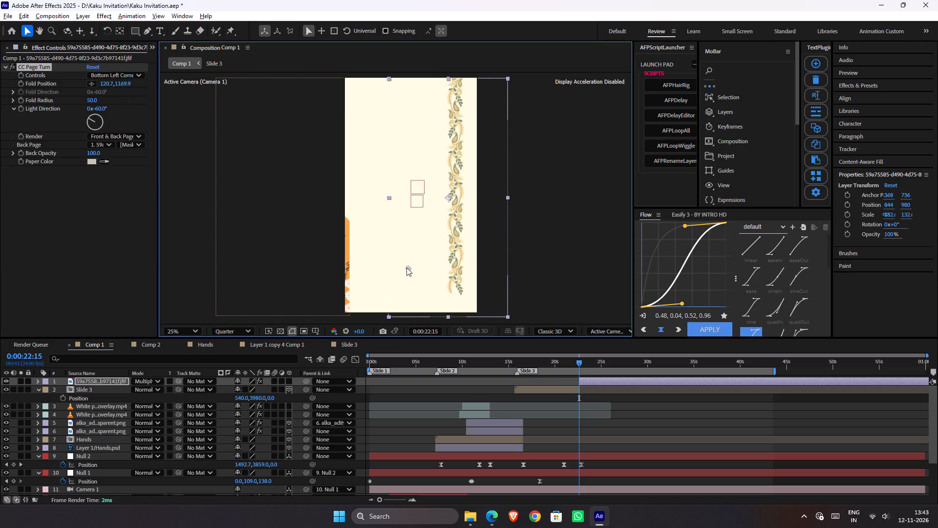
pyautogui.moveTo(406, 267); pyautogui.dragTo(438, 166)
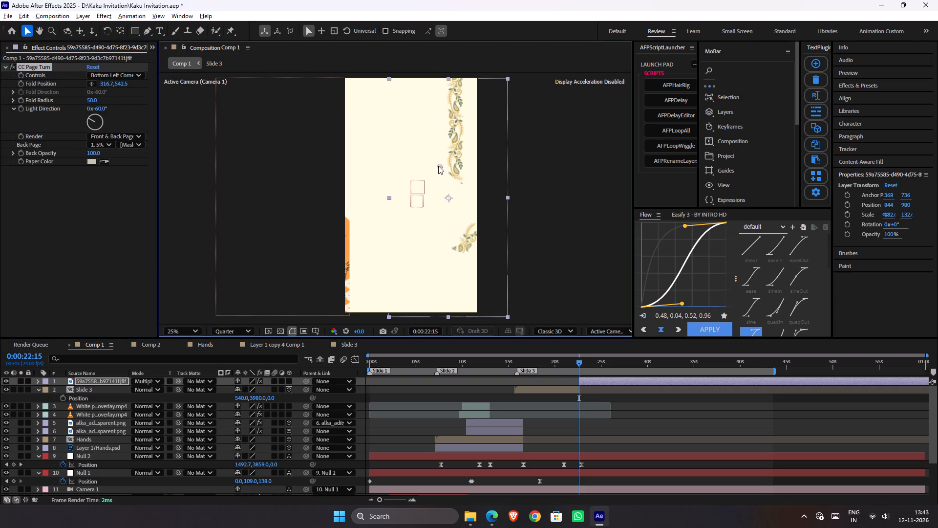
pyautogui.moveTo(438, 166); pyautogui.dragTo(302, 0)
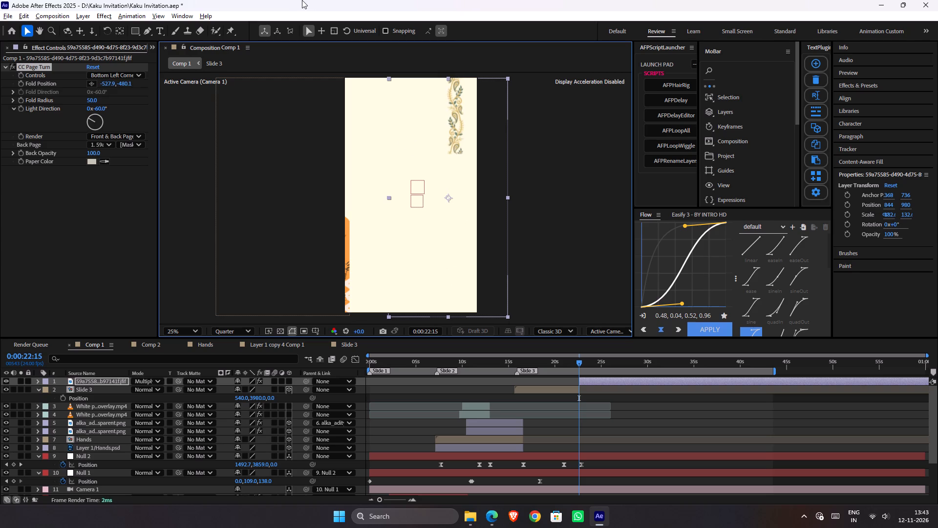
pyautogui.moveTo(302, 0); pyautogui.dragTo(301, 98)
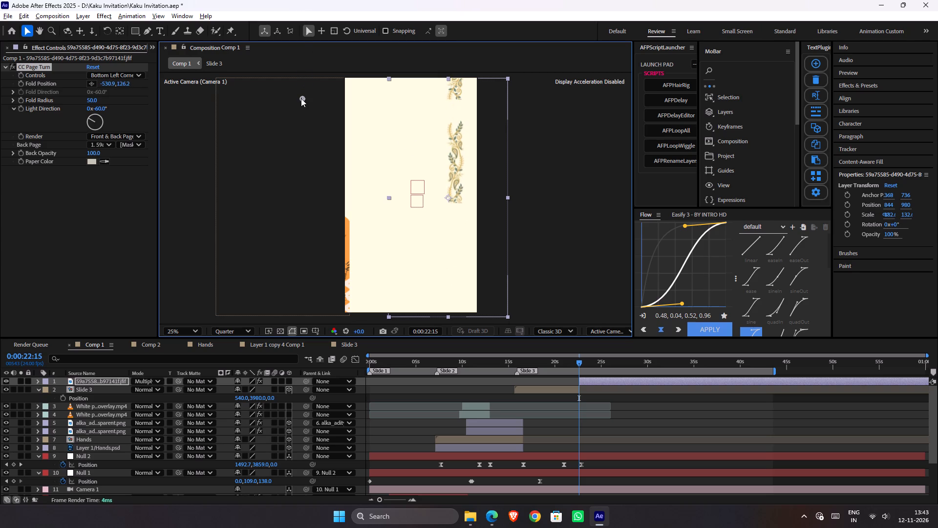
pyautogui.moveTo(301, 98); pyautogui.dragTo(316, 277)
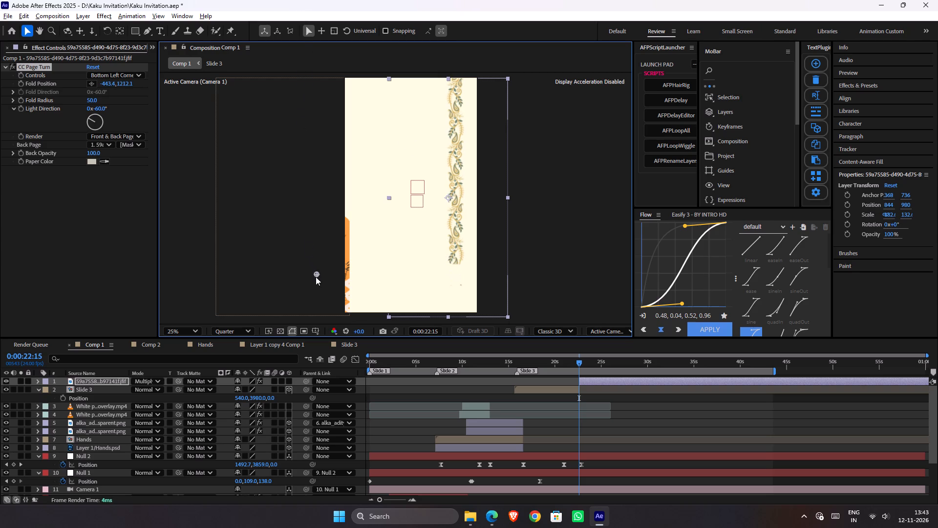
pyautogui.moveTo(316, 277); pyautogui.dragTo(316, 228)
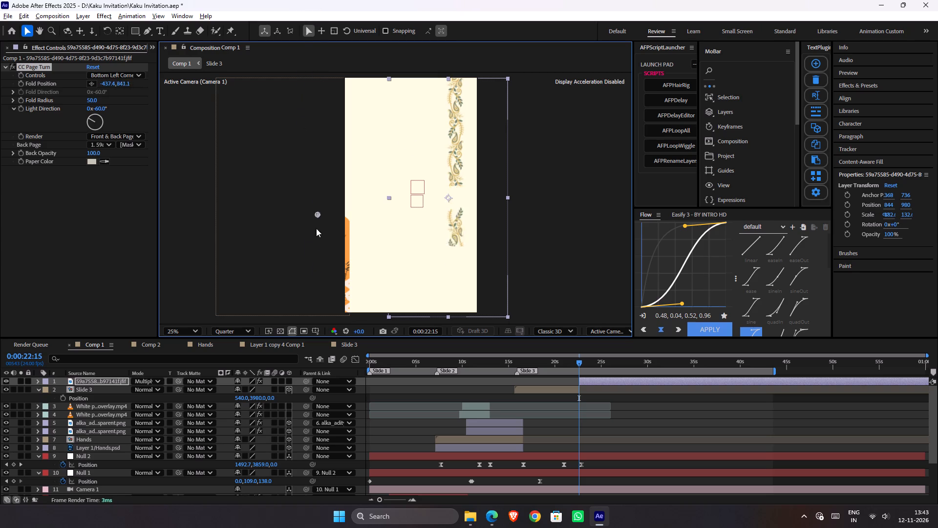
pyautogui.moveTo(316, 228); pyautogui.dragTo(317, 313)
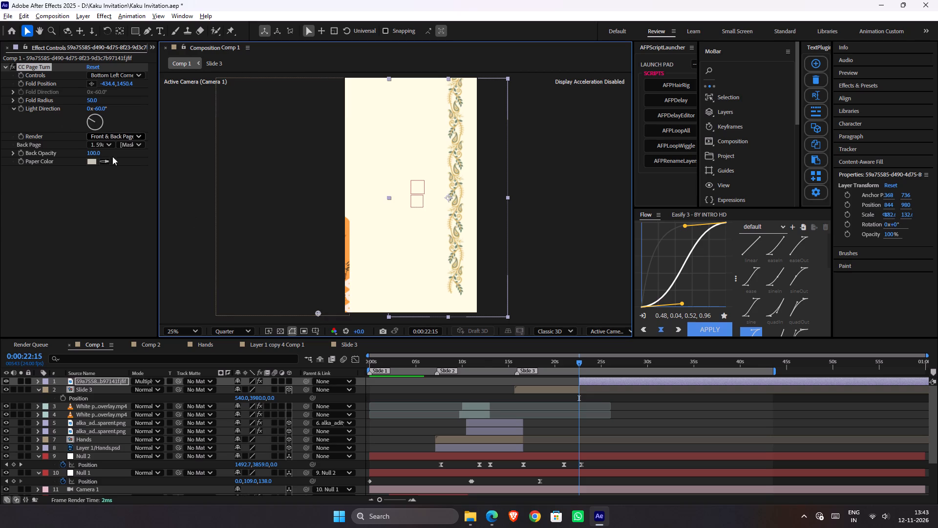
# Set the paisley border layer's blending mode to Normal.
pyautogui.click(148, 378)
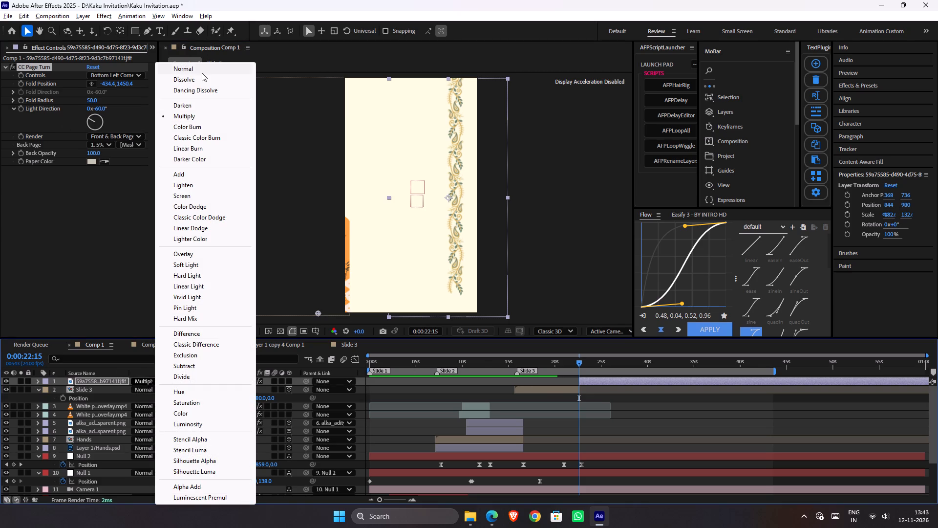
pyautogui.click(202, 66)
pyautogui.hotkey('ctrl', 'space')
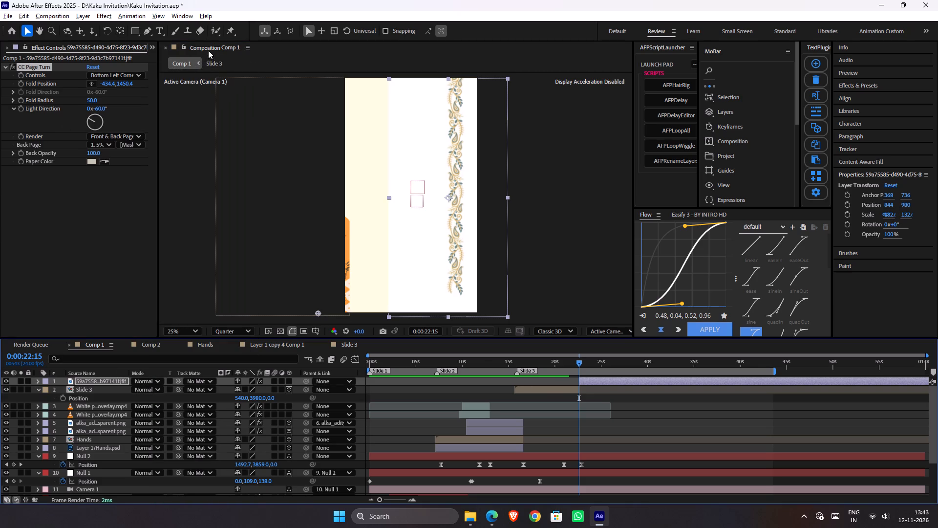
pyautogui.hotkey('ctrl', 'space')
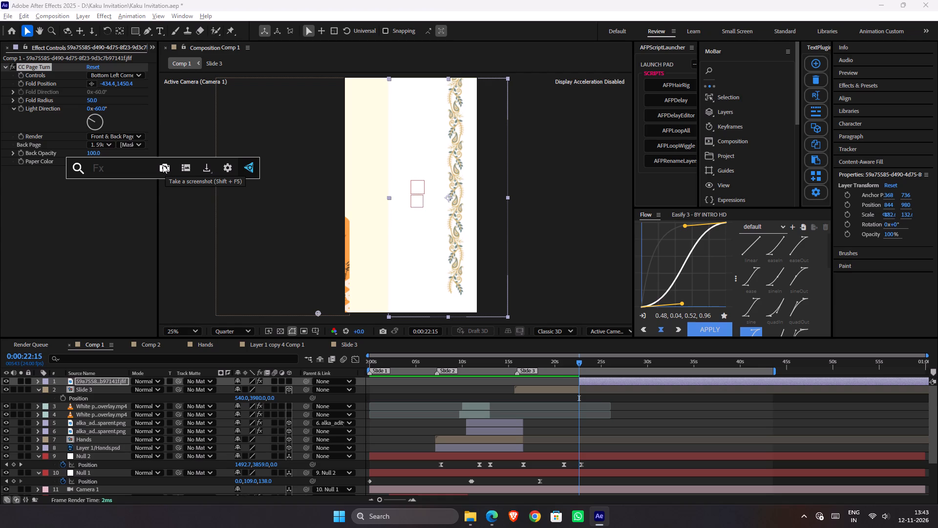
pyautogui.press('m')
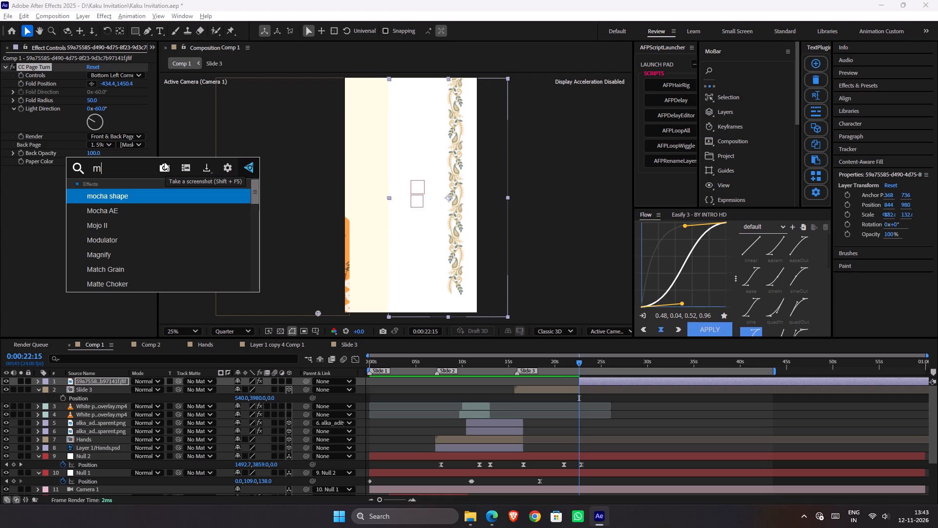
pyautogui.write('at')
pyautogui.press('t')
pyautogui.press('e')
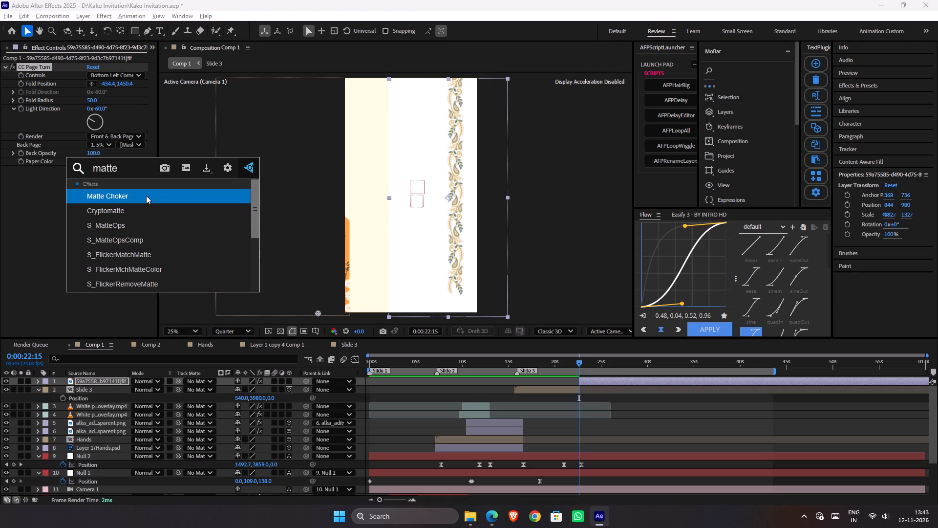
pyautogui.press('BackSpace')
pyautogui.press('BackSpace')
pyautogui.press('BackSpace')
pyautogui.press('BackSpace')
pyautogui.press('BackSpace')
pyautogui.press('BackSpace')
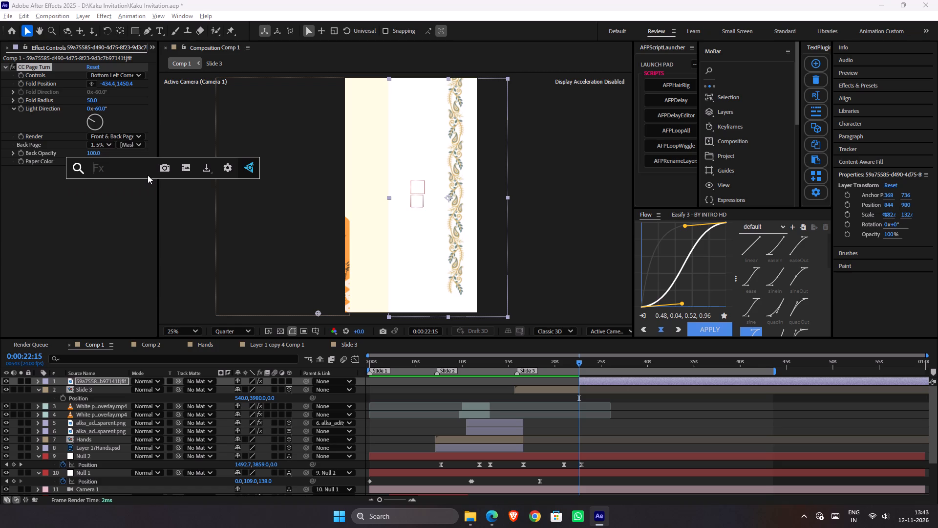
# Apply the Luma Key effect to the paisley border layer and place it ahead of CC Page Turn.
pyautogui.write('luma')
pyautogui.press('Return')
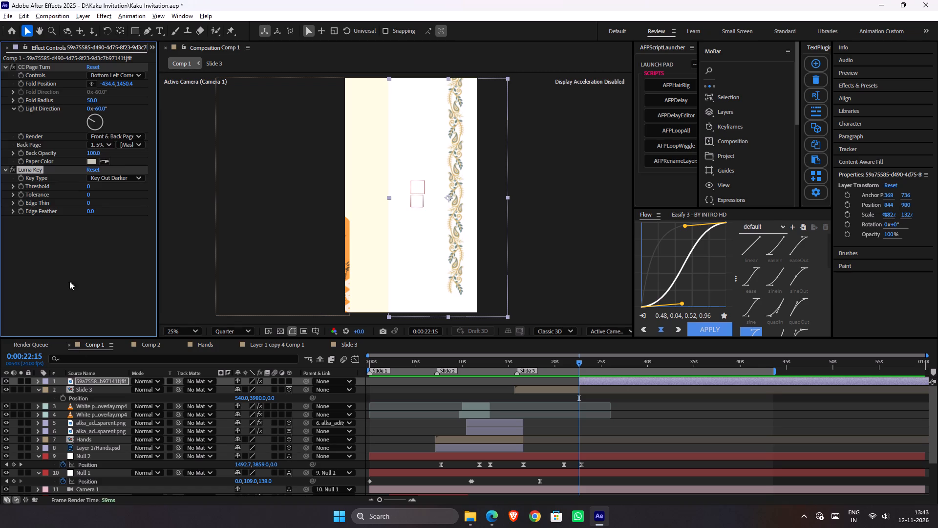
pyautogui.moveTo(40, 66); pyautogui.dragTo(39, 184)
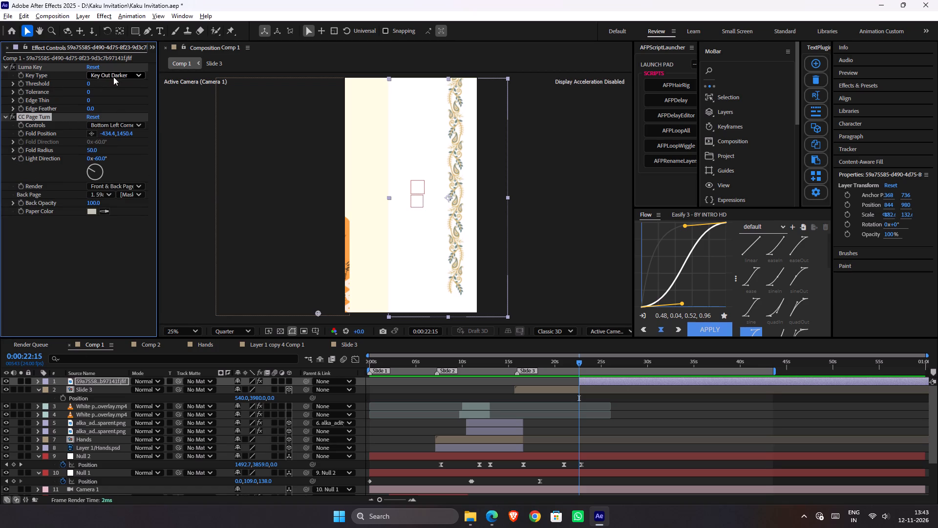
# Set Luma Key to Key Out Brighter with a threshold of 254 on the paisley border.
pyautogui.click(113, 77)
pyautogui.click(113, 86)
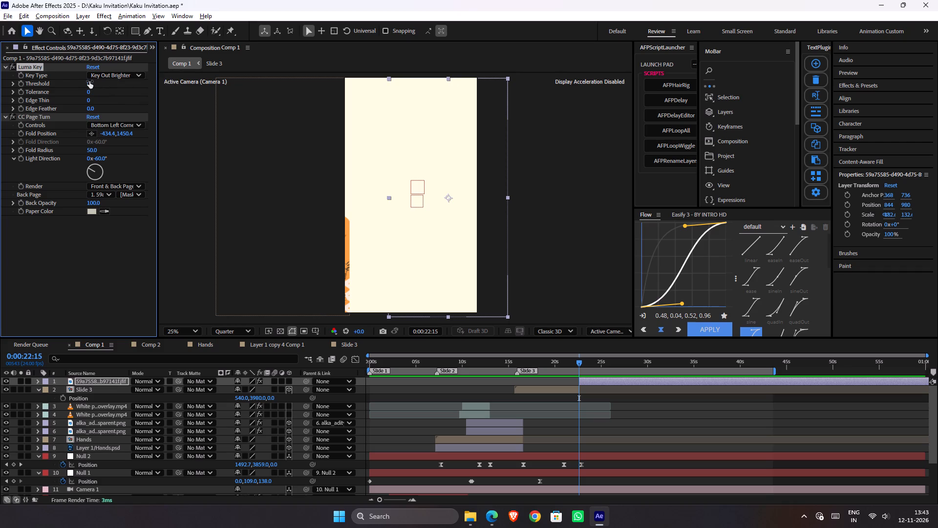
pyautogui.moveTo(89, 81); pyautogui.dragTo(134, 82)
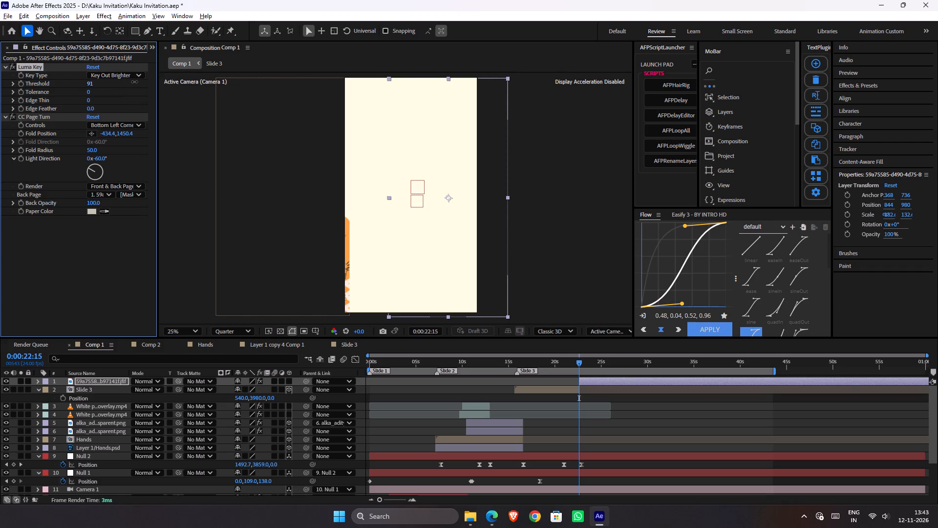
pyautogui.moveTo(134, 82); pyautogui.dragTo(158, 80)
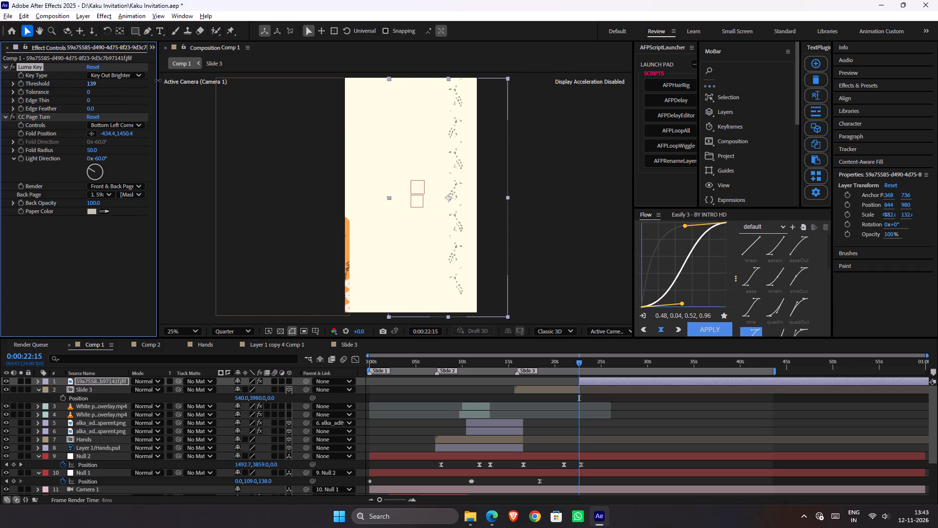
pyautogui.moveTo(158, 80); pyautogui.dragTo(188, 75)
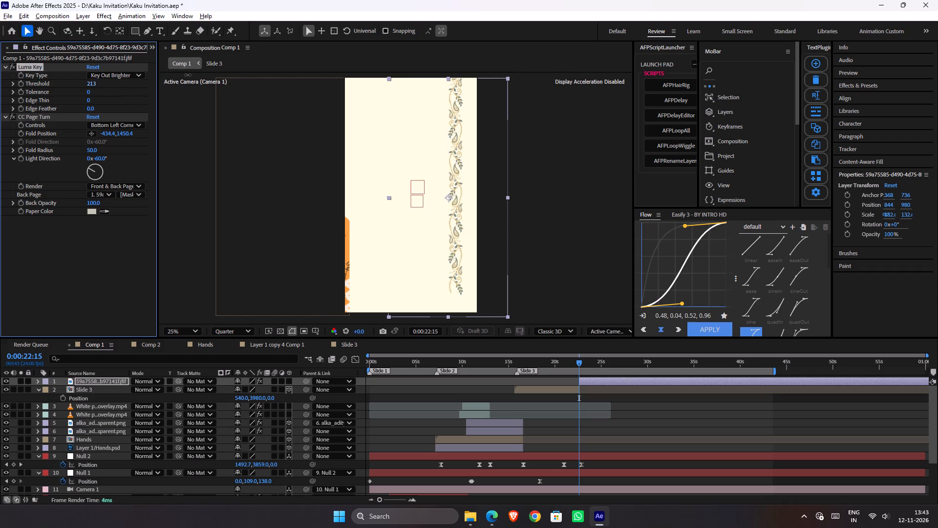
pyautogui.moveTo(188, 75); pyautogui.dragTo(216, 74)
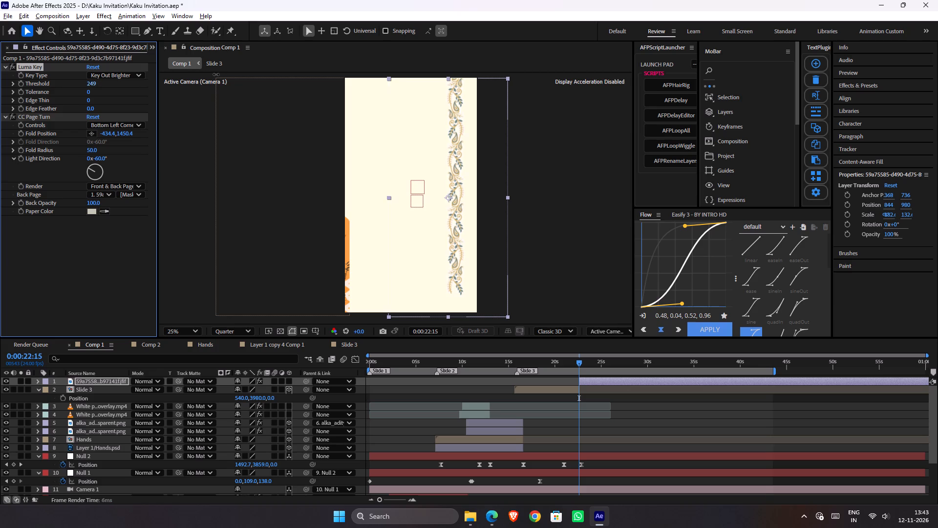
pyautogui.moveTo(216, 74); pyautogui.dragTo(219, 73)
pyautogui.click(92, 82)
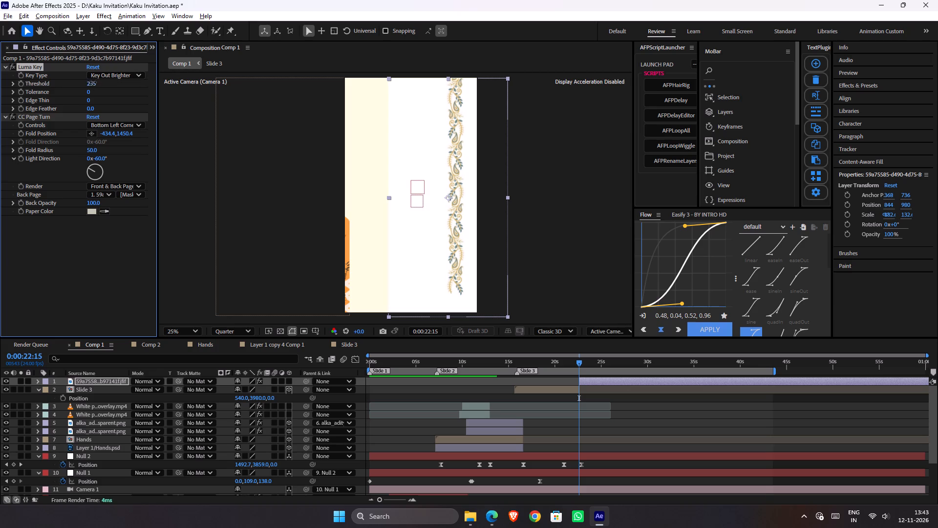
pyautogui.press('Down')
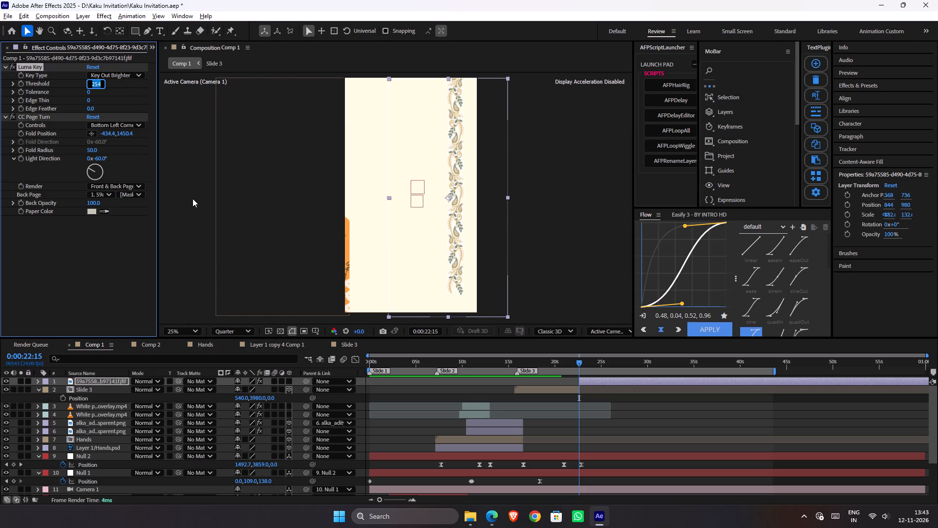
pyautogui.click(189, 198)
# Set the composition's preview resolution to Full.
pyautogui.scroll(2, 453, 208)
pyautogui.scroll(-1, 454, 207)
pyautogui.scroll(1, 454, 207)
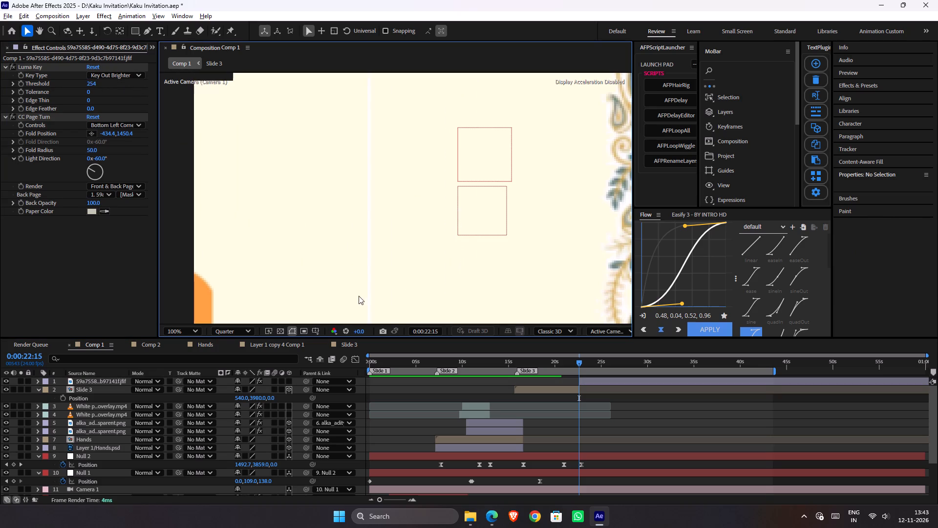
pyautogui.click(225, 335)
pyautogui.click(238, 358)
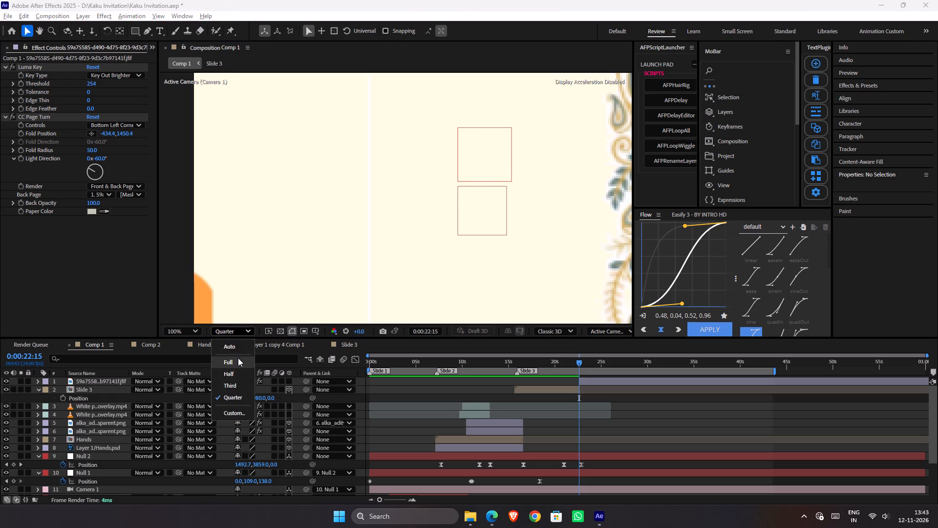
# Inspect the paisley border's edges up close and set the Luma Key threshold to 248.
pyautogui.press('space')
pyautogui.press('space')
pyautogui.press('space')
pyautogui.press('space')
pyautogui.press('space')
pyautogui.press('space')
pyautogui.press('space')
pyautogui.press('space')
pyautogui.press('space')
pyautogui.press('space')
pyautogui.press('space')
pyautogui.press('space')
pyautogui.press('space')
pyautogui.press('space')
pyautogui.press('space')
pyautogui.press('space')
pyautogui.press('space')
pyautogui.press('space')
pyautogui.press('space')
pyautogui.press('space')
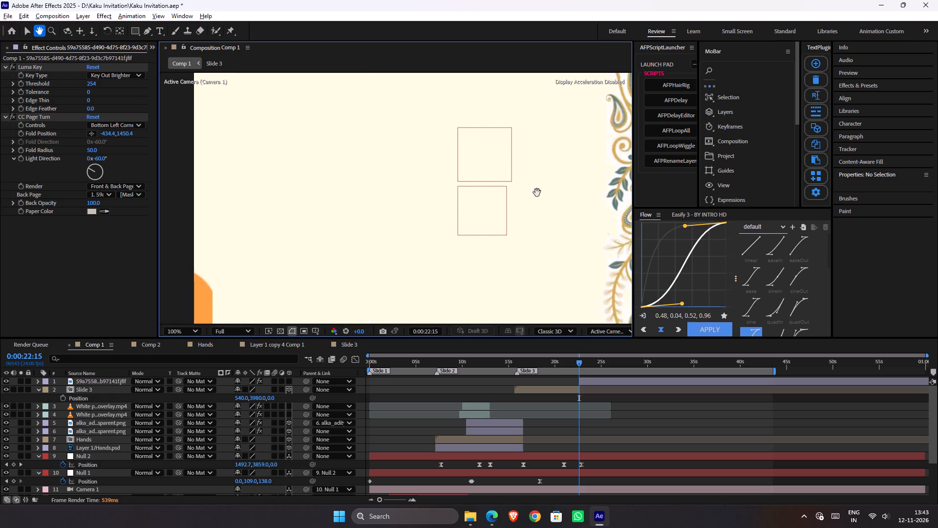
pyautogui.moveTo(550, 182); pyautogui.dragTo(314, 193)
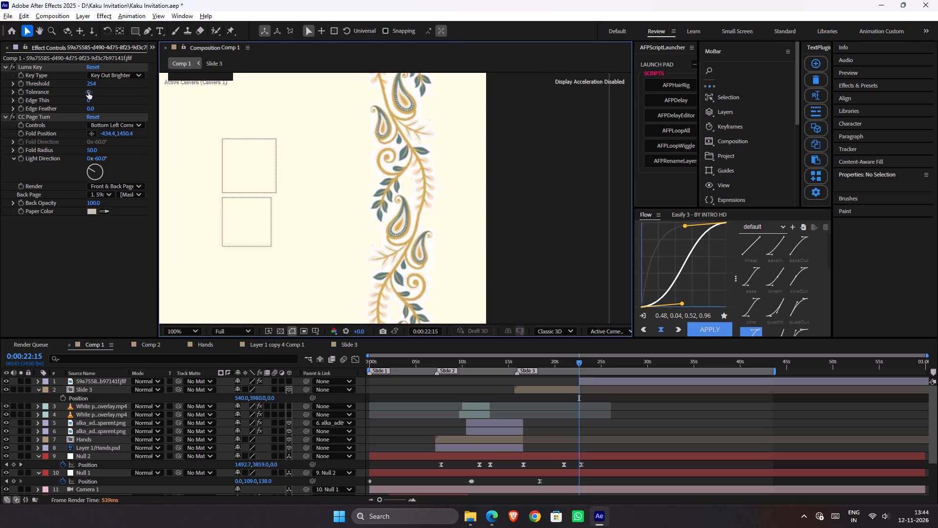
pyautogui.click(91, 86)
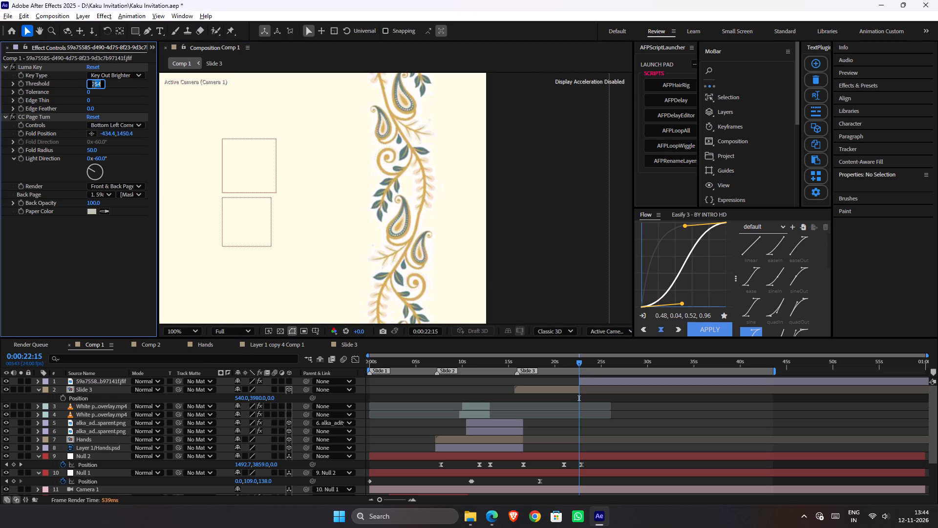
pyautogui.press('Down')
pyautogui.press('Down')
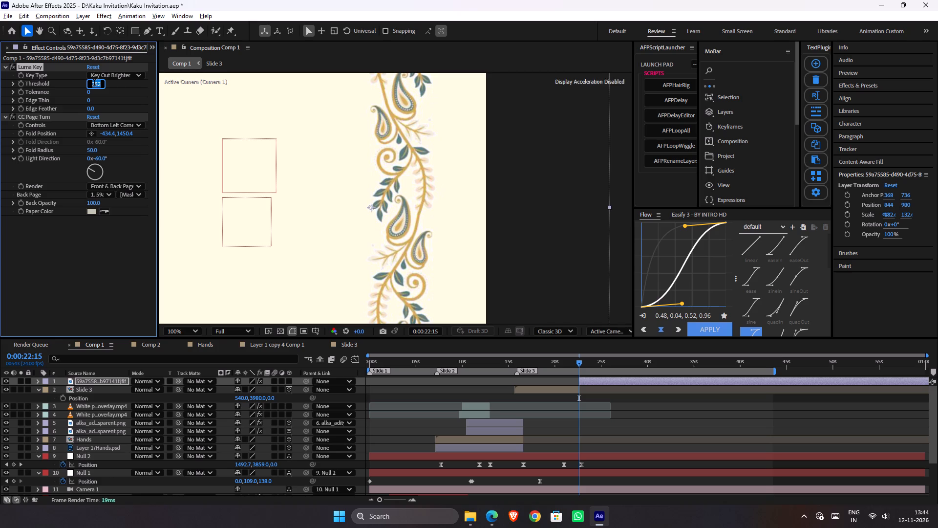
pyautogui.press('Down')
pyautogui.press('Down')
pyautogui.press('Down')
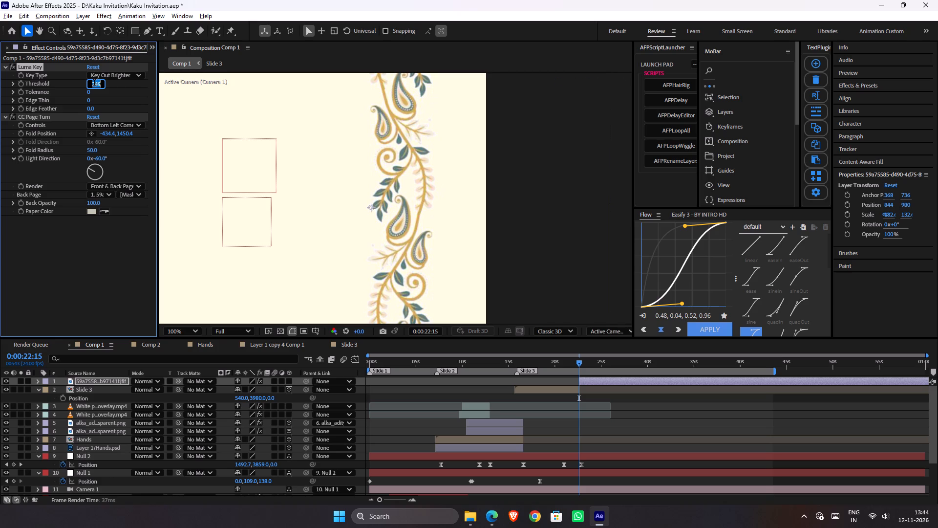
pyautogui.press('Down')
pyautogui.click(553, 422)
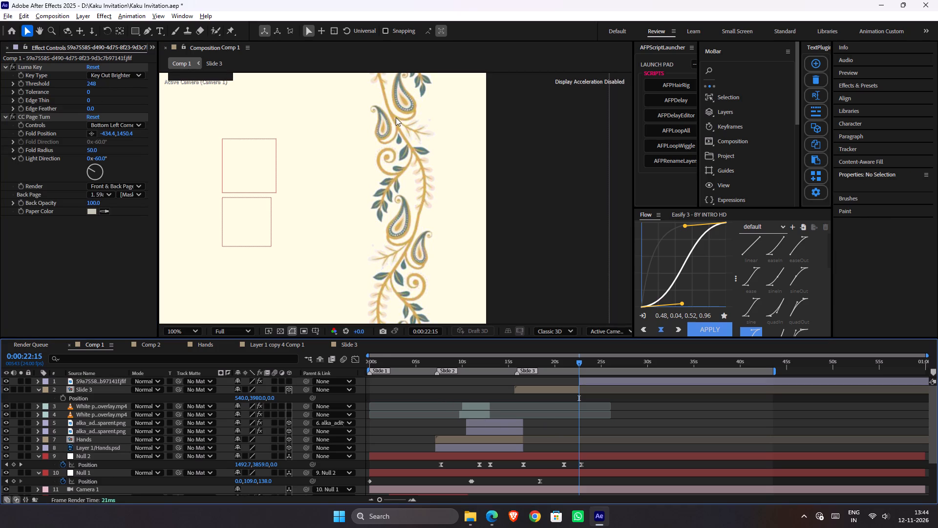
pyautogui.scroll(-2, 424, 158)
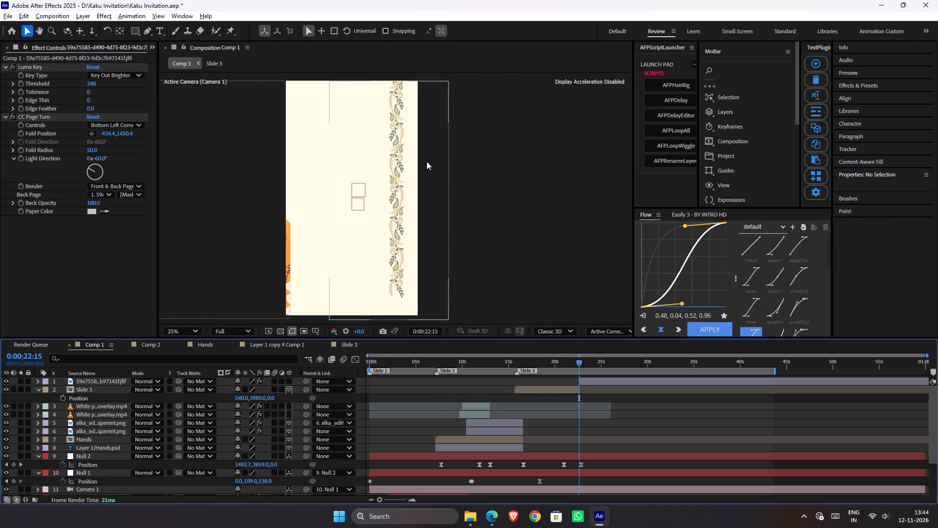
# Set the composition's preview resolution to Quarter and save the project.
pyautogui.click(233, 328)
pyautogui.click(243, 396)
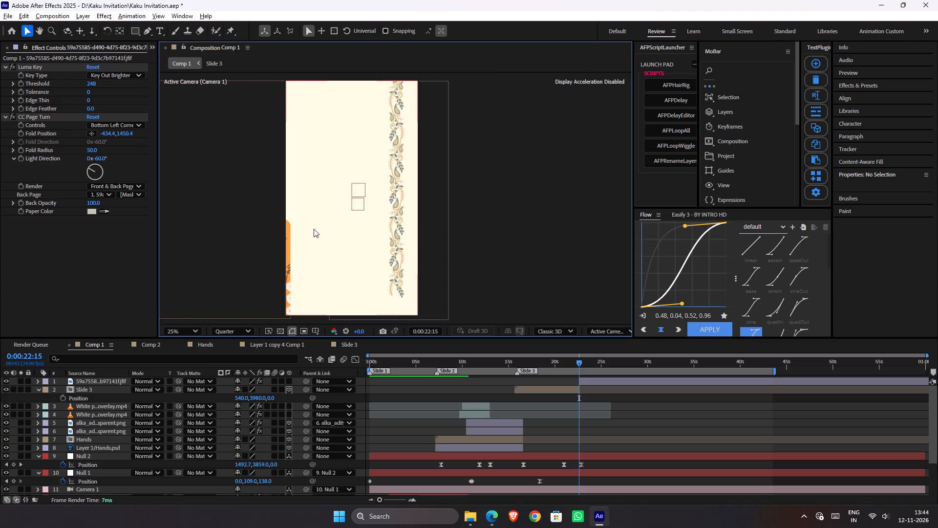
pyautogui.hotkey('ctrl', 's')
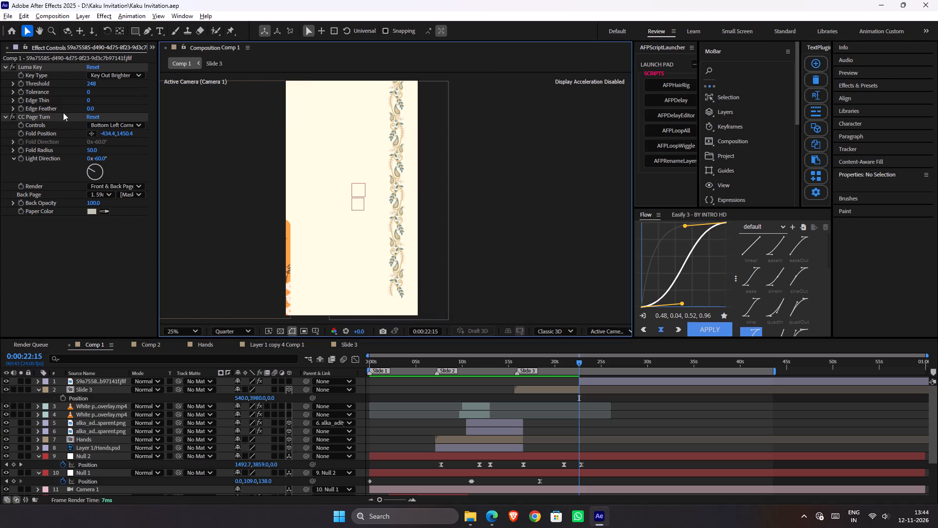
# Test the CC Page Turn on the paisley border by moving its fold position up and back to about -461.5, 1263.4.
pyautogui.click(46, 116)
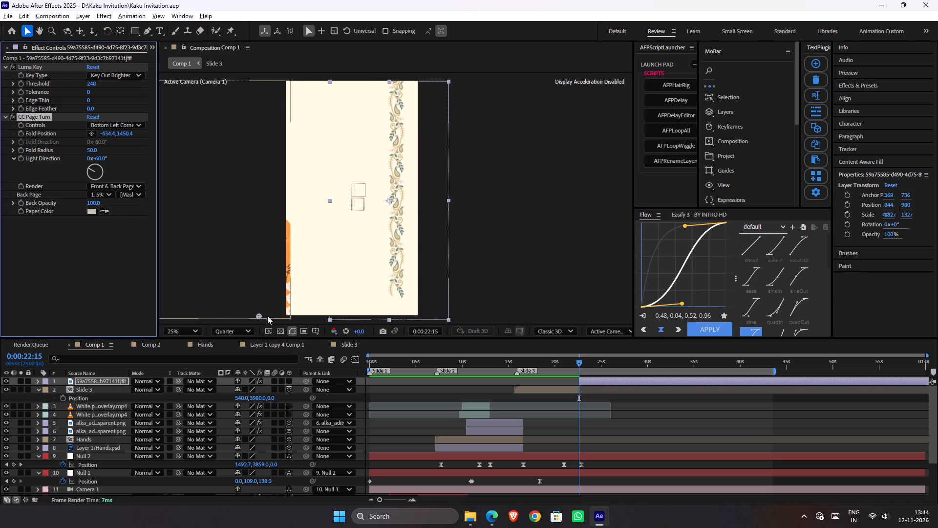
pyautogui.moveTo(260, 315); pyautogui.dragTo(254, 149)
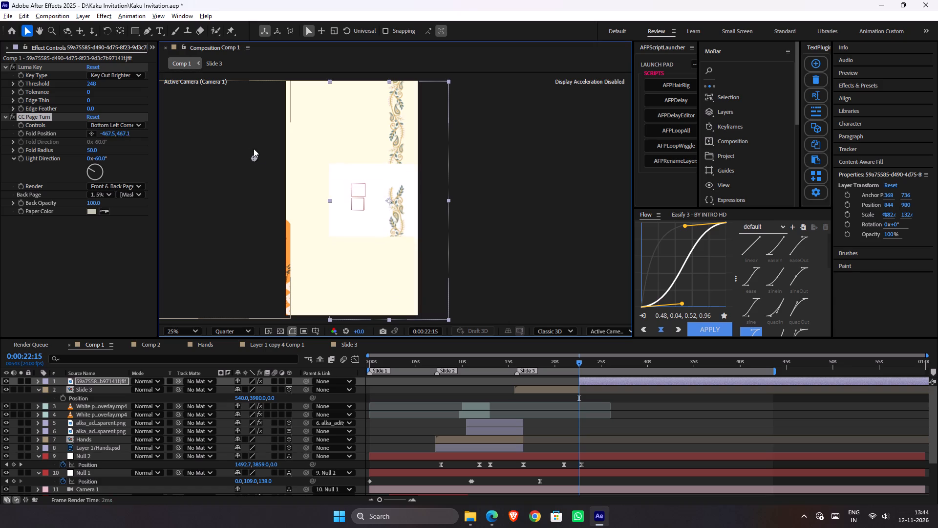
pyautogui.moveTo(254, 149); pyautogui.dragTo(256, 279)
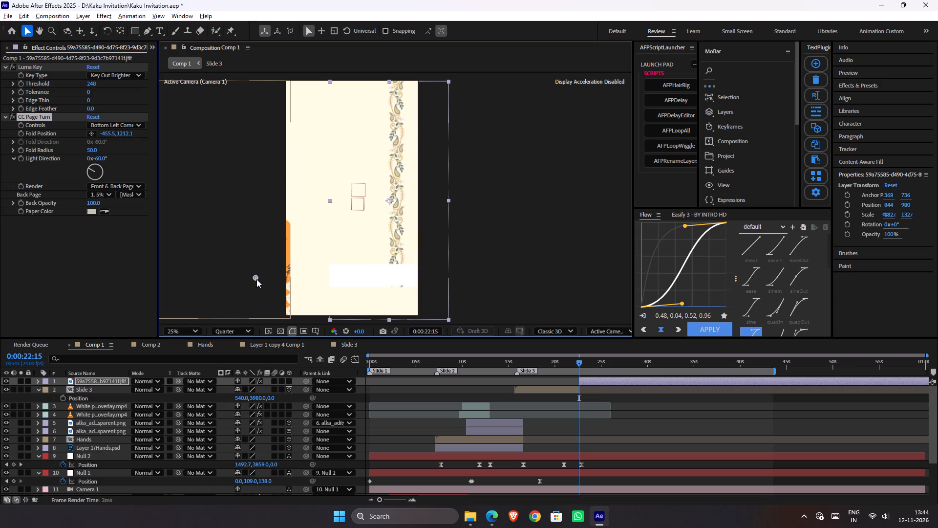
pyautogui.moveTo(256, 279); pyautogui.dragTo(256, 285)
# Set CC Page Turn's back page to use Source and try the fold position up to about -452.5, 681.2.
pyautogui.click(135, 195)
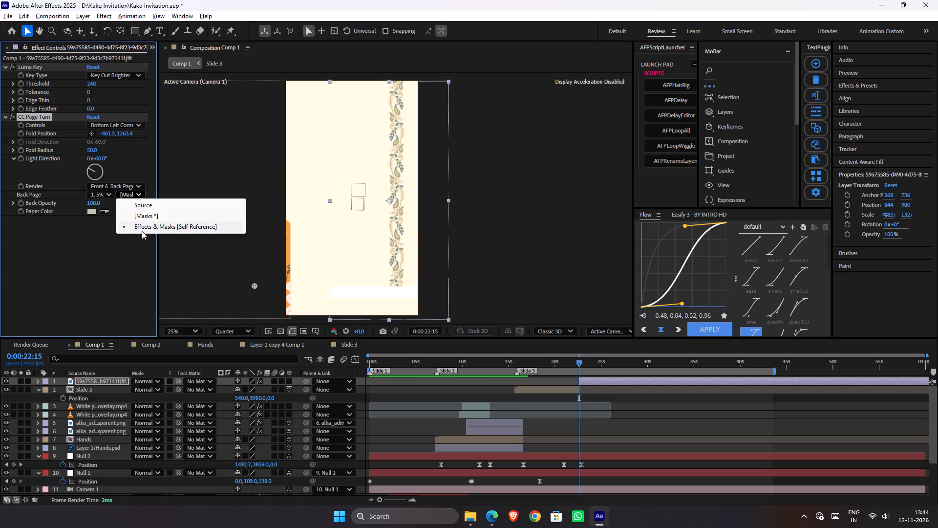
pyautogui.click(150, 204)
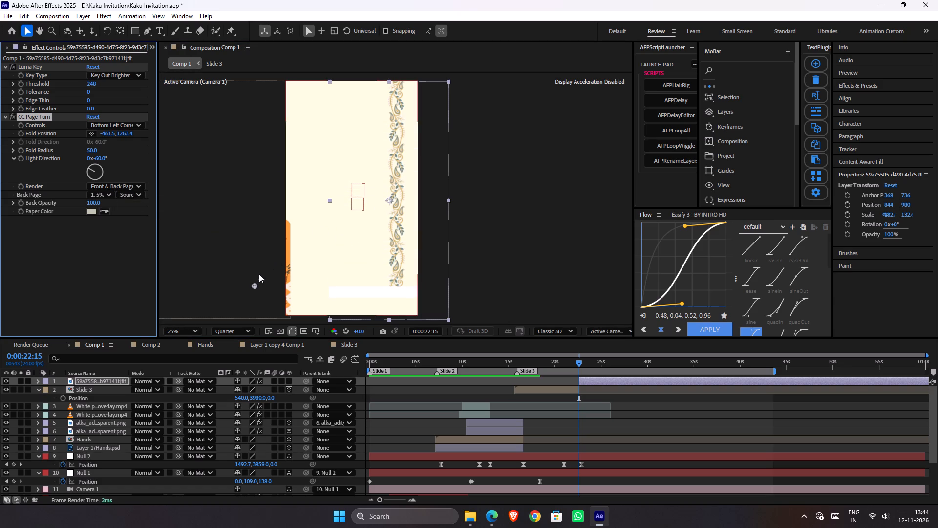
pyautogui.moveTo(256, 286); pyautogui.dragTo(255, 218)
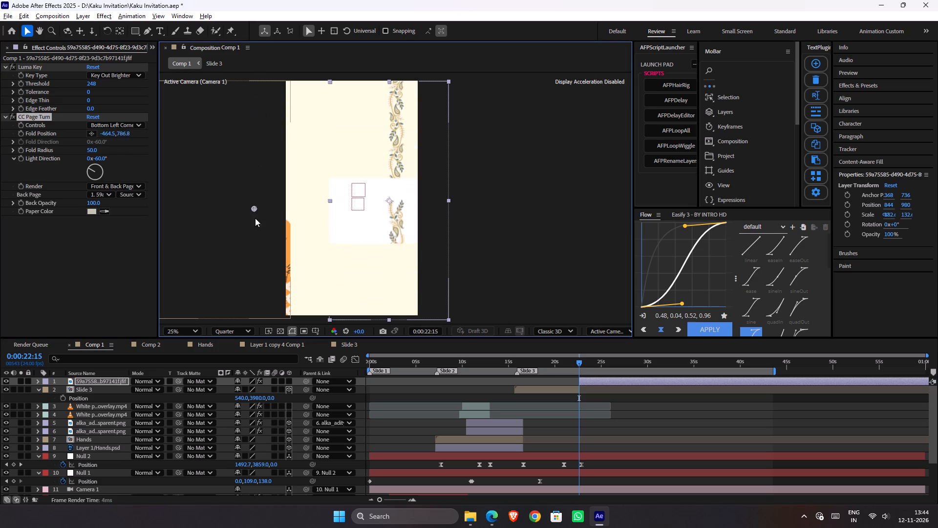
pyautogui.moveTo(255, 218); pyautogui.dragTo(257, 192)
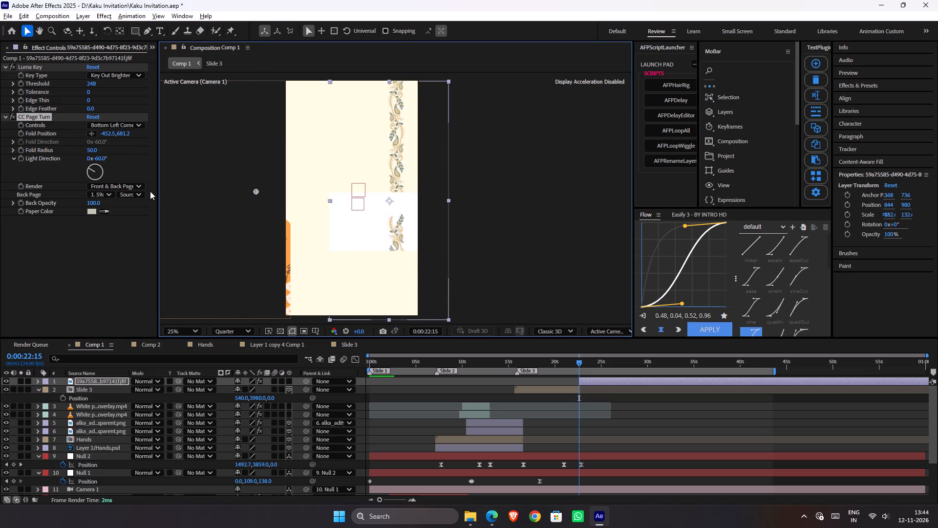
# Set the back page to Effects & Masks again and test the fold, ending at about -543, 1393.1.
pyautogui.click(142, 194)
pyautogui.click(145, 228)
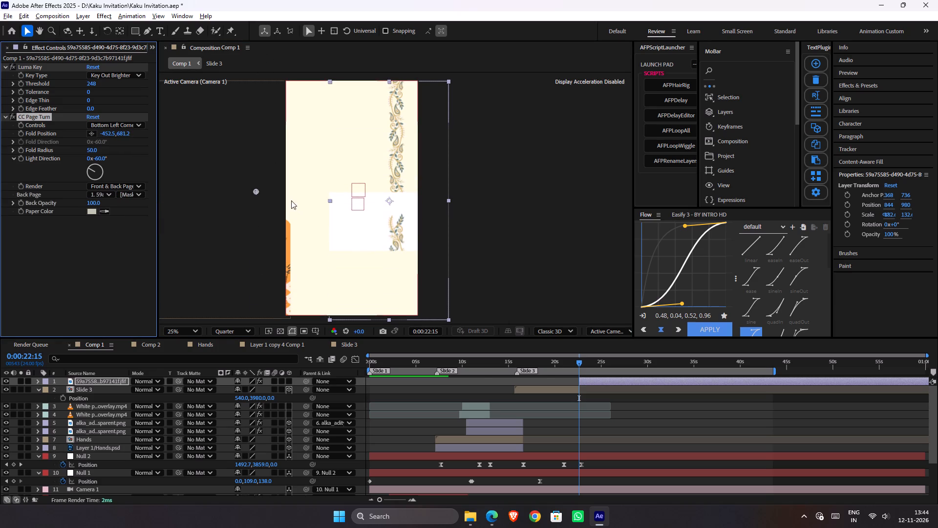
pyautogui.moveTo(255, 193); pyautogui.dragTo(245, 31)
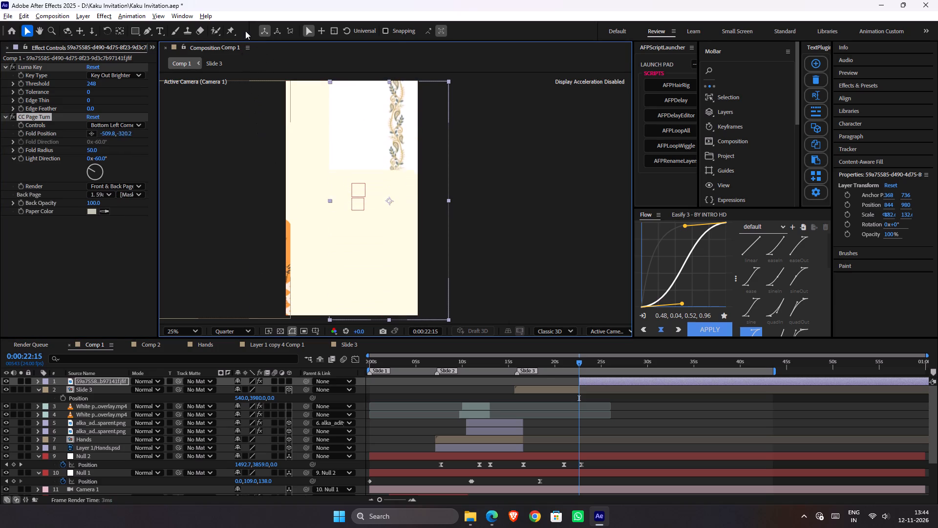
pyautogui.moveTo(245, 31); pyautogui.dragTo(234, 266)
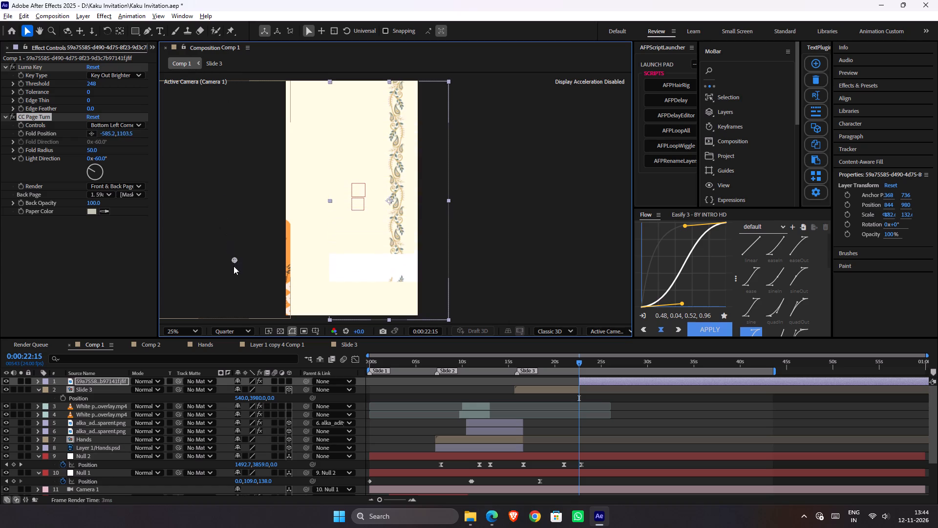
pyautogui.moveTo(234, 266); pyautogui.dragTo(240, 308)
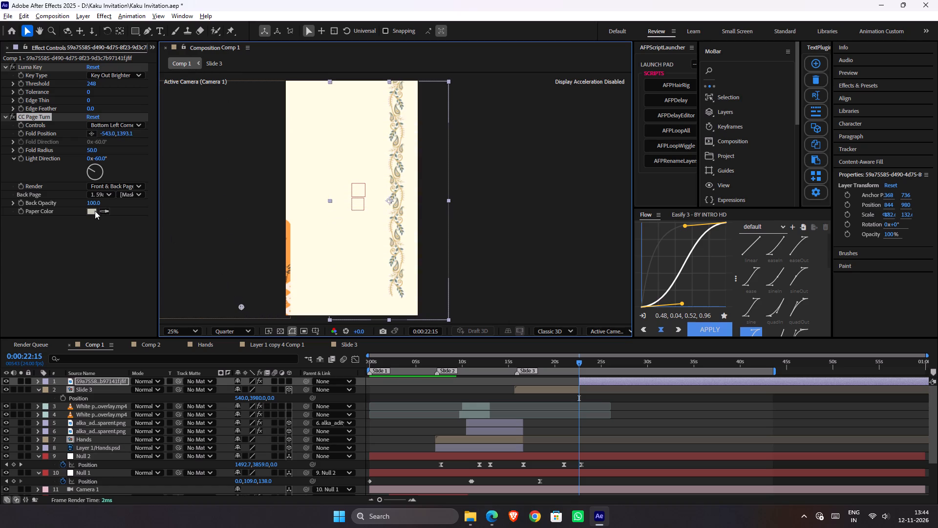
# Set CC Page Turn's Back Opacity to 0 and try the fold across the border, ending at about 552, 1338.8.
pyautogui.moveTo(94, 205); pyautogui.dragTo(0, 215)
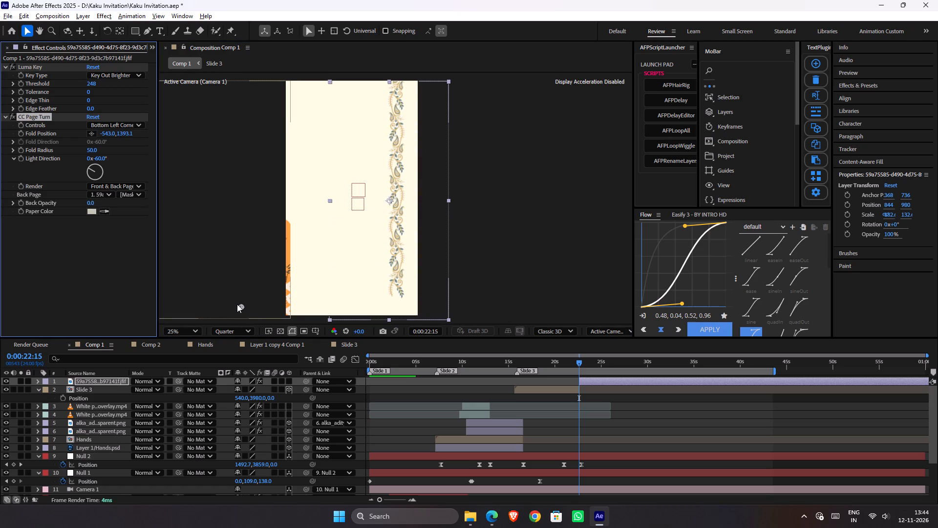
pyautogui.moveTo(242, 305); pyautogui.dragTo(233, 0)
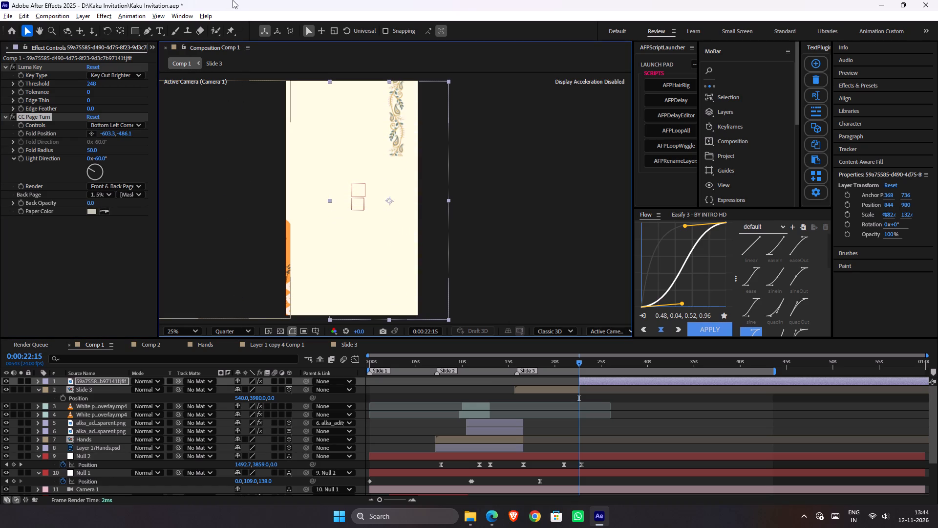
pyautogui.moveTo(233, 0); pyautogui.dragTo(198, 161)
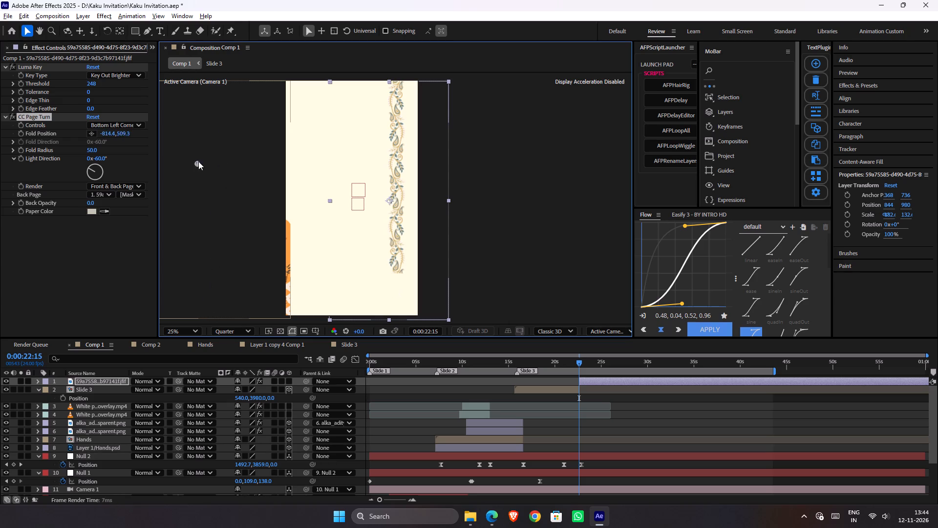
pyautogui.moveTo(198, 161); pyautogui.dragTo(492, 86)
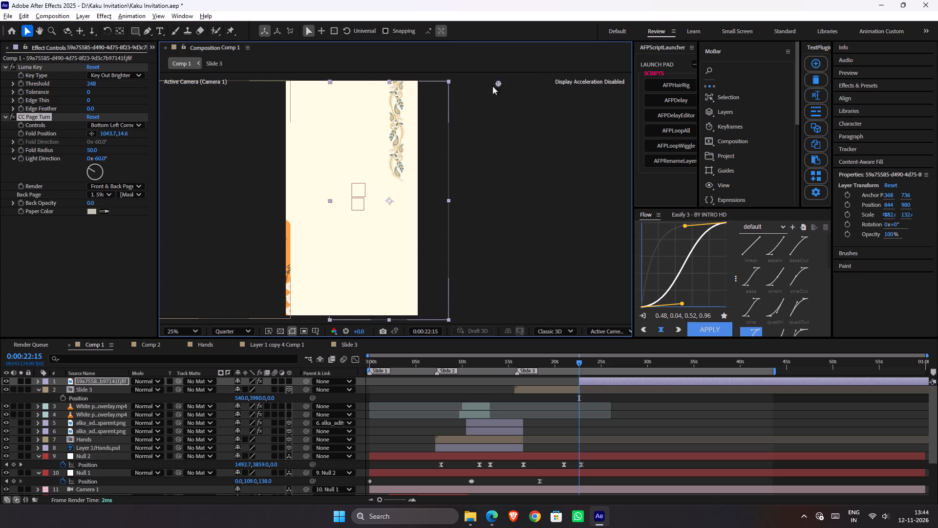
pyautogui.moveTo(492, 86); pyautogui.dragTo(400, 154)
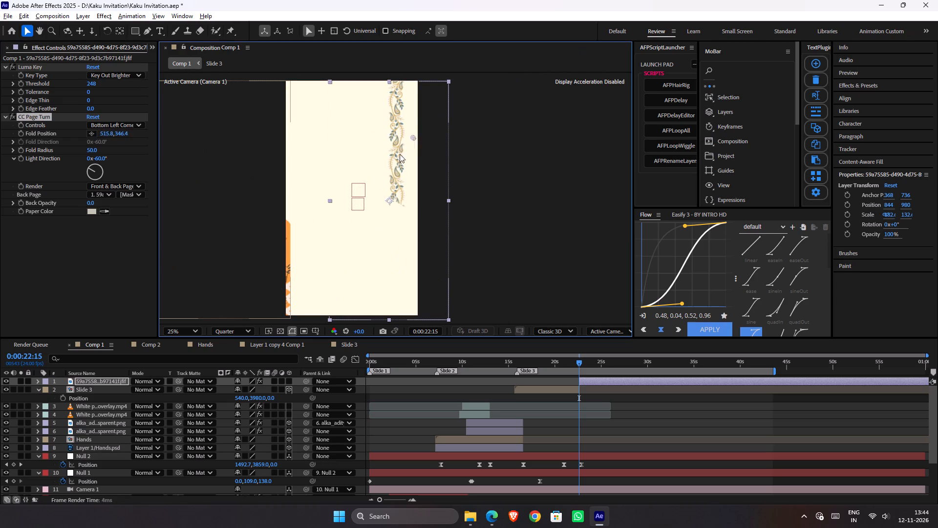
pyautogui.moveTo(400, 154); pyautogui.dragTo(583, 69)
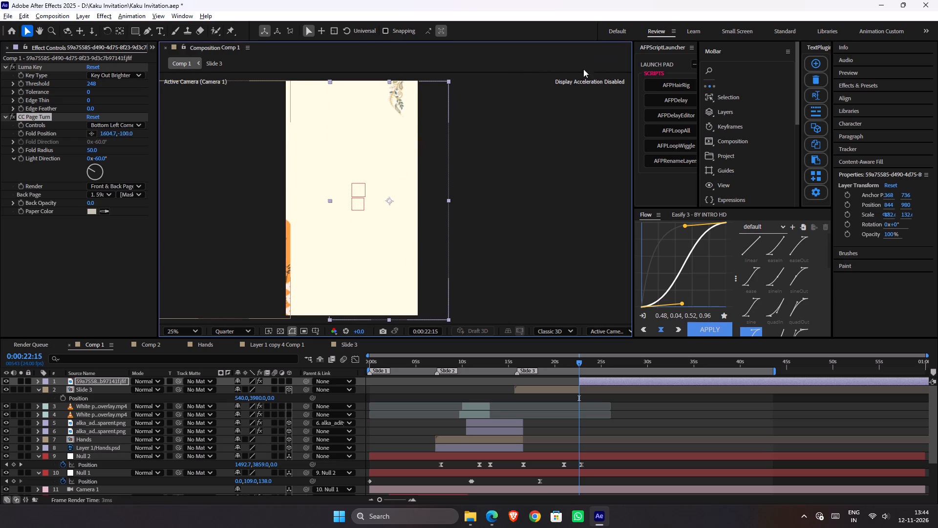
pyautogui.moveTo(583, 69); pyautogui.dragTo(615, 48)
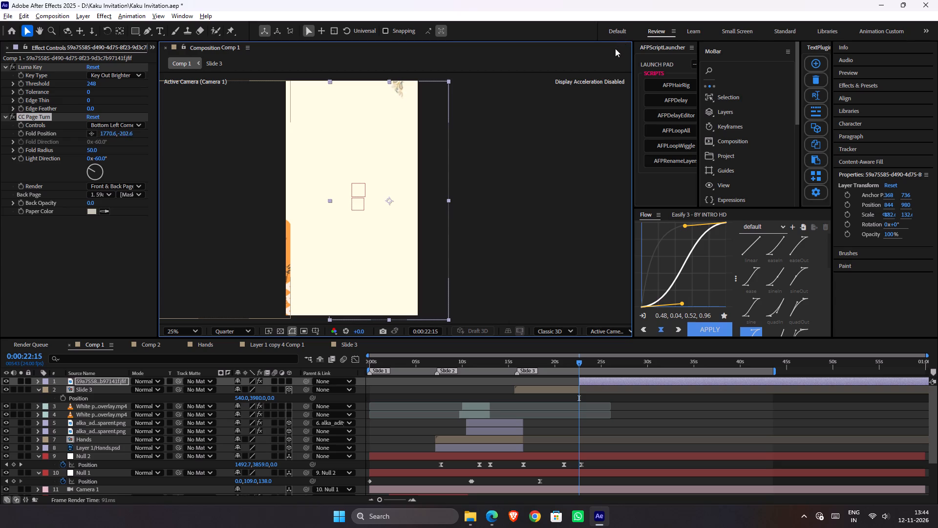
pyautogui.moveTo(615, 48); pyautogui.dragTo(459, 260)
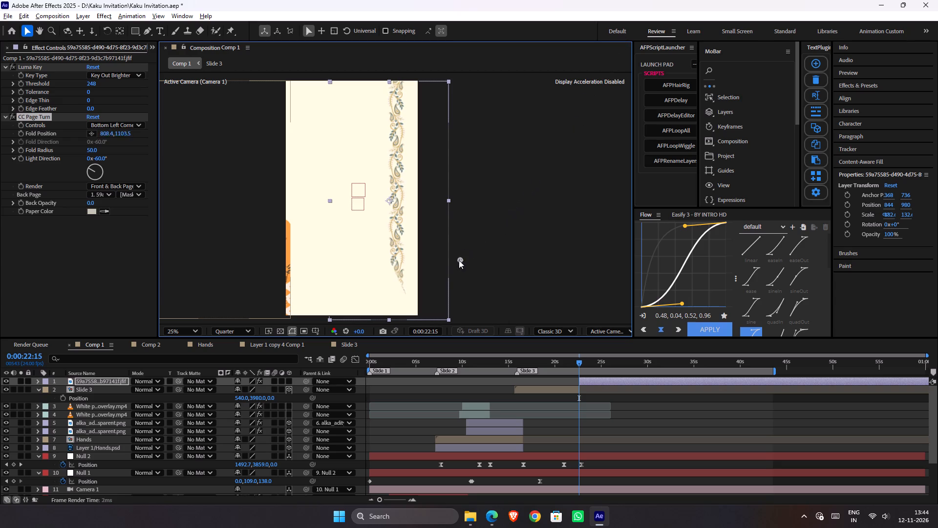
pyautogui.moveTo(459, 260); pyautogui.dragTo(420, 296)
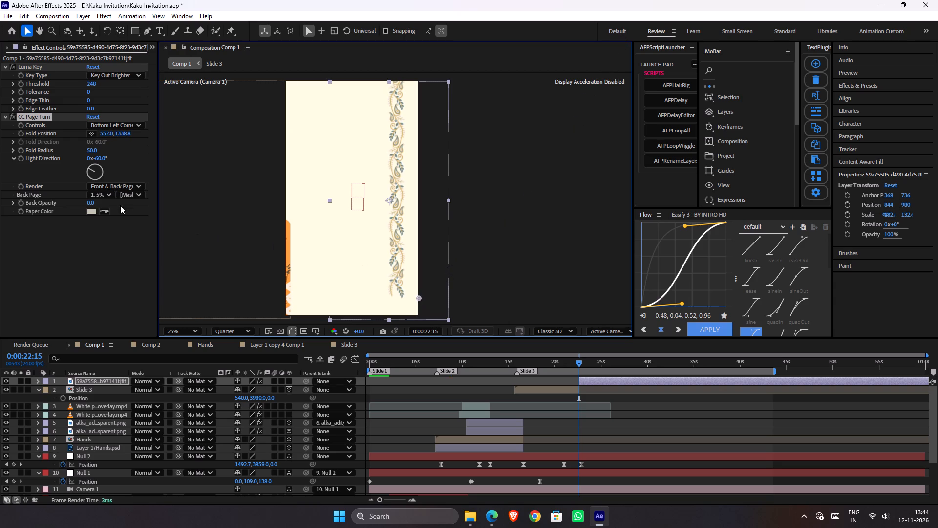
# Try the Back Page render mode, move the fold position to about 307.7, 970.8, and restore Front & Back Page rendering.
pyautogui.click(107, 194)
pyautogui.moveTo(54, 241); pyautogui.dragTo(59, 239)
pyautogui.click(115, 184)
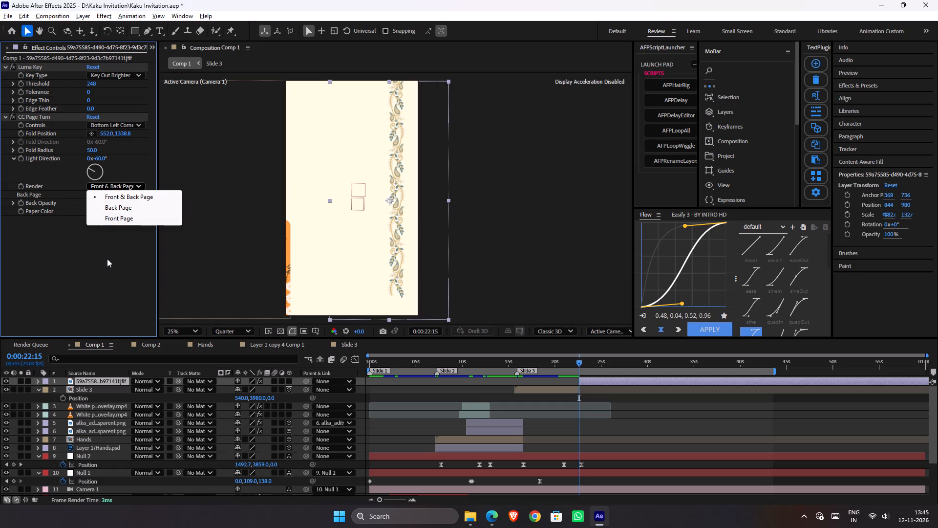
pyautogui.click(118, 208)
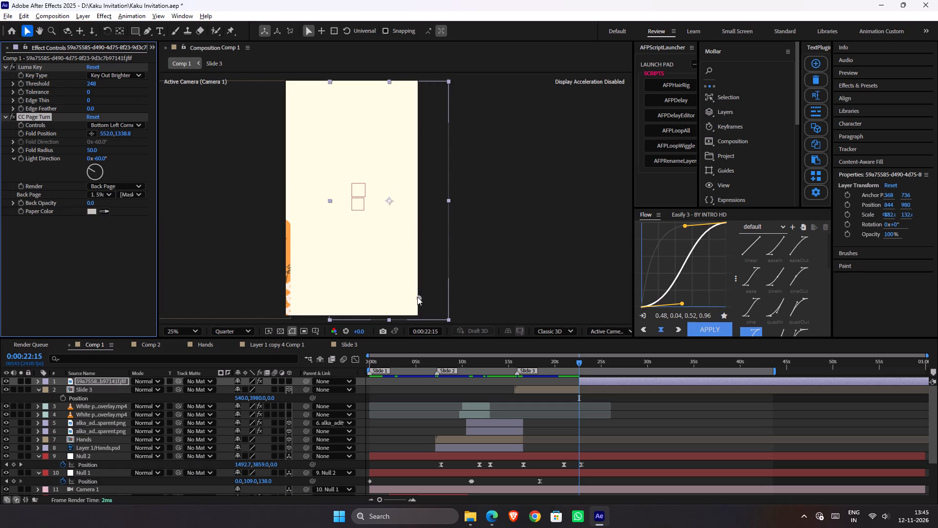
pyautogui.moveTo(418, 296); pyautogui.dragTo(355, 268)
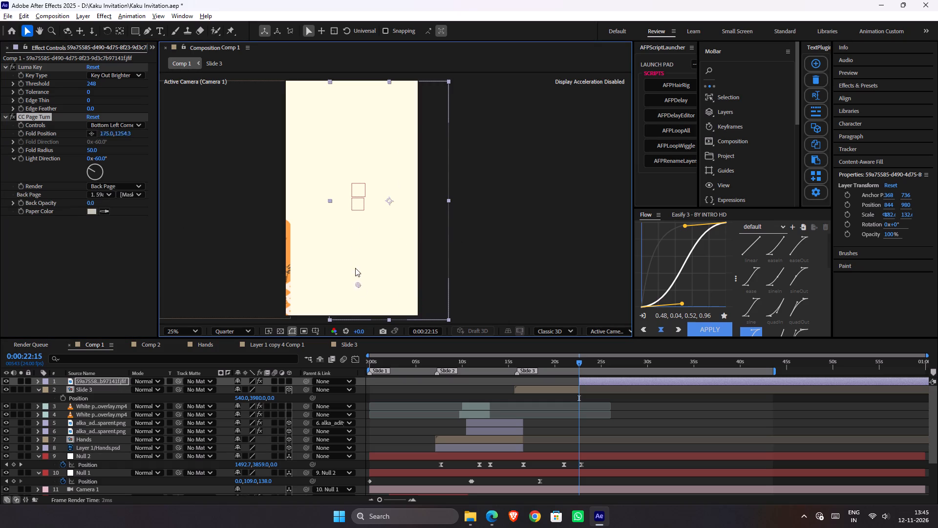
pyautogui.moveTo(355, 268); pyautogui.dragTo(379, 236)
pyautogui.click(133, 186)
pyautogui.click(136, 195)
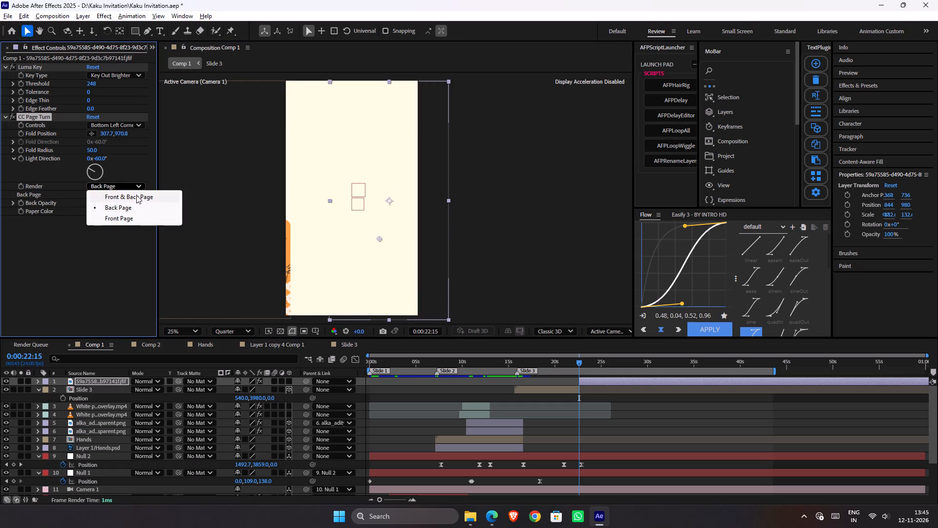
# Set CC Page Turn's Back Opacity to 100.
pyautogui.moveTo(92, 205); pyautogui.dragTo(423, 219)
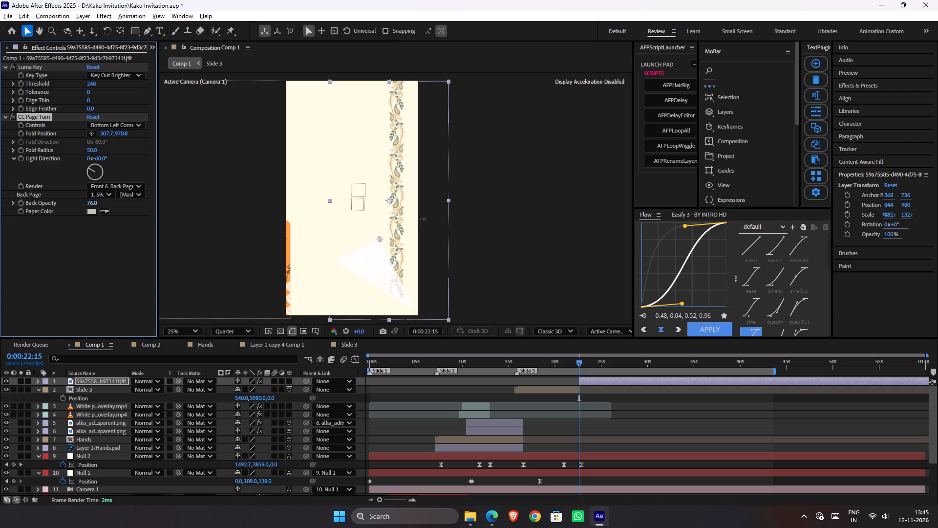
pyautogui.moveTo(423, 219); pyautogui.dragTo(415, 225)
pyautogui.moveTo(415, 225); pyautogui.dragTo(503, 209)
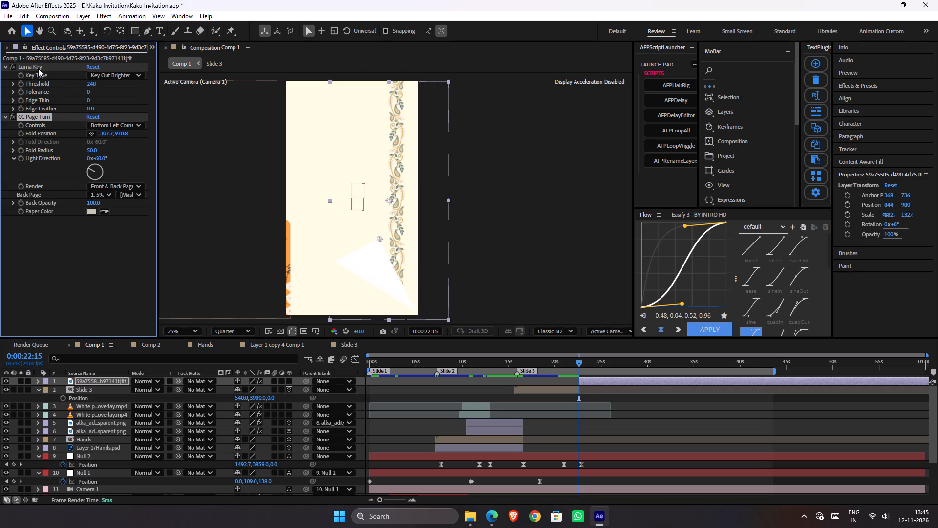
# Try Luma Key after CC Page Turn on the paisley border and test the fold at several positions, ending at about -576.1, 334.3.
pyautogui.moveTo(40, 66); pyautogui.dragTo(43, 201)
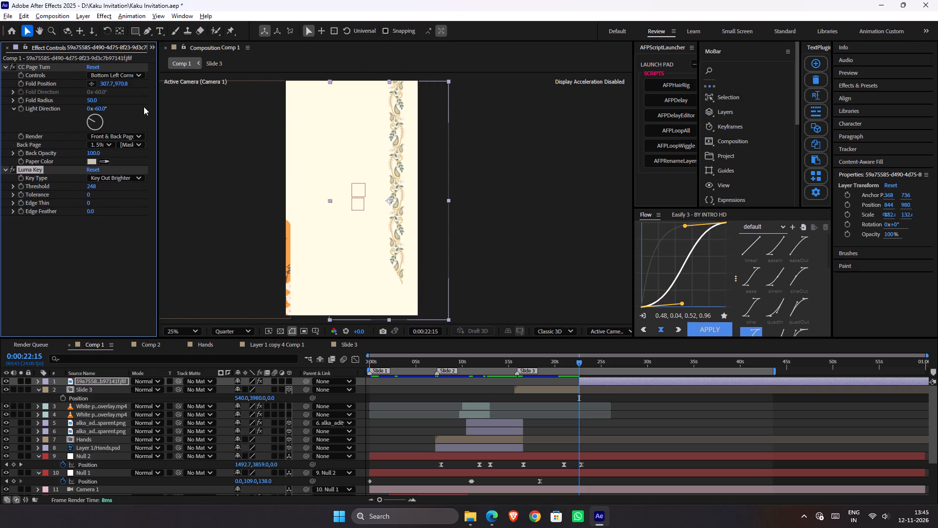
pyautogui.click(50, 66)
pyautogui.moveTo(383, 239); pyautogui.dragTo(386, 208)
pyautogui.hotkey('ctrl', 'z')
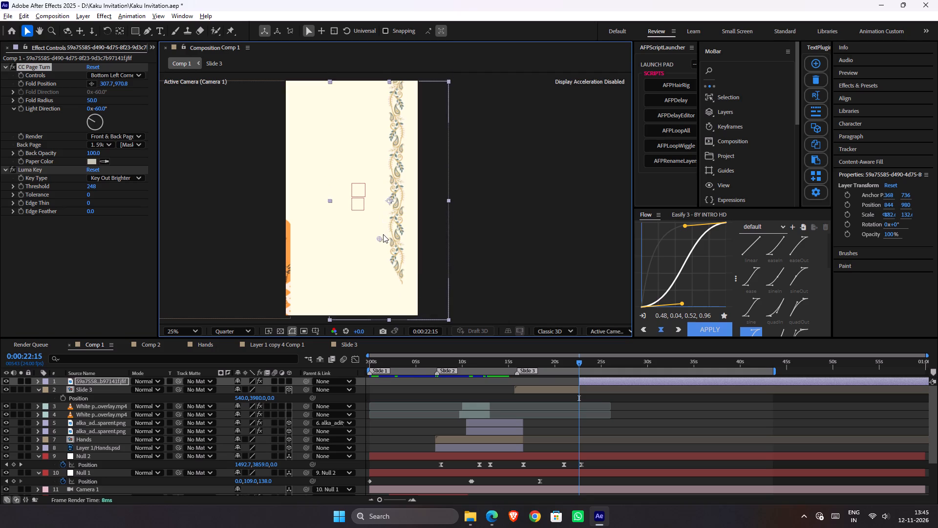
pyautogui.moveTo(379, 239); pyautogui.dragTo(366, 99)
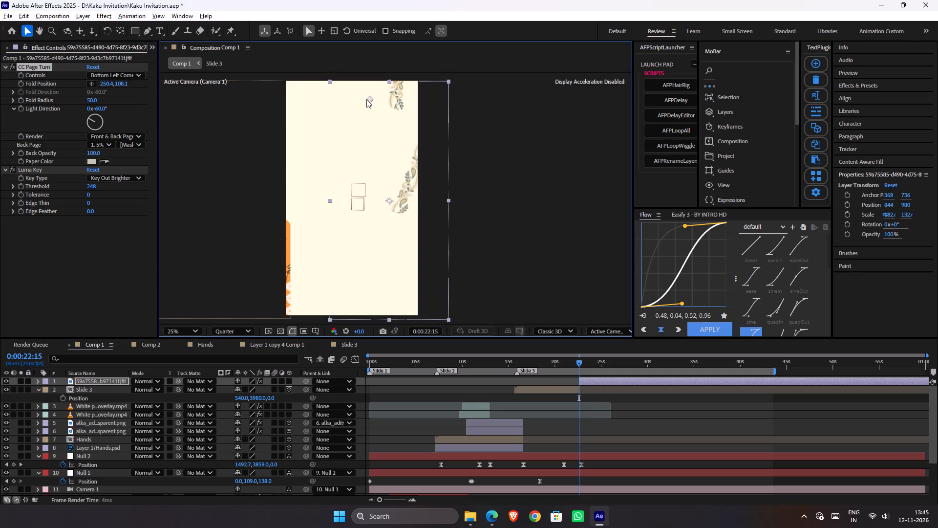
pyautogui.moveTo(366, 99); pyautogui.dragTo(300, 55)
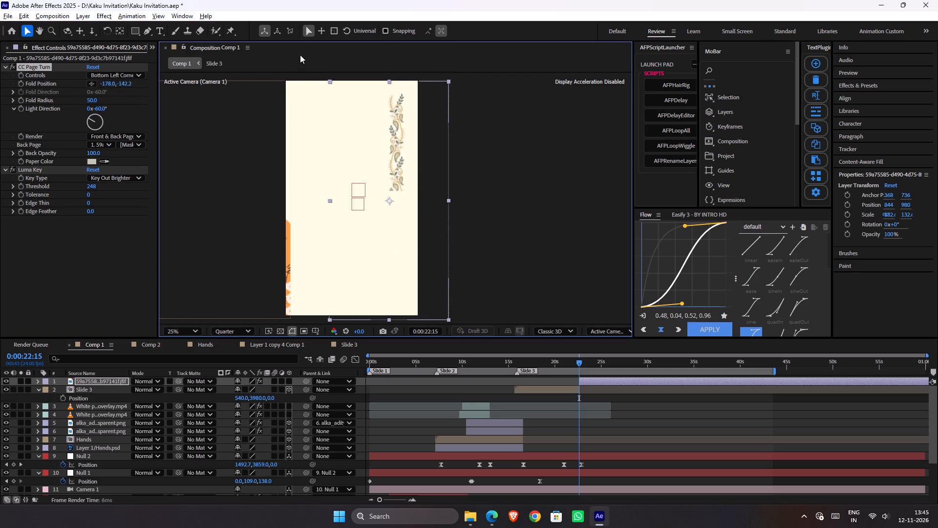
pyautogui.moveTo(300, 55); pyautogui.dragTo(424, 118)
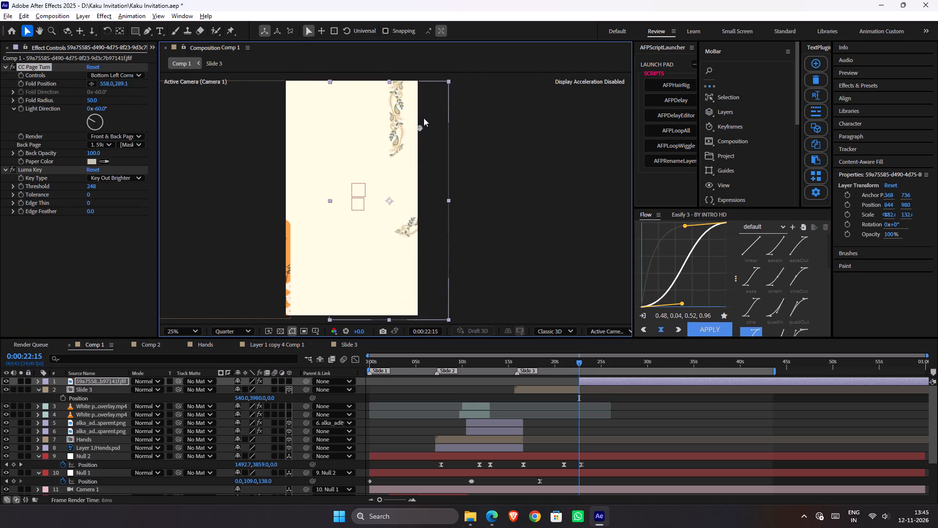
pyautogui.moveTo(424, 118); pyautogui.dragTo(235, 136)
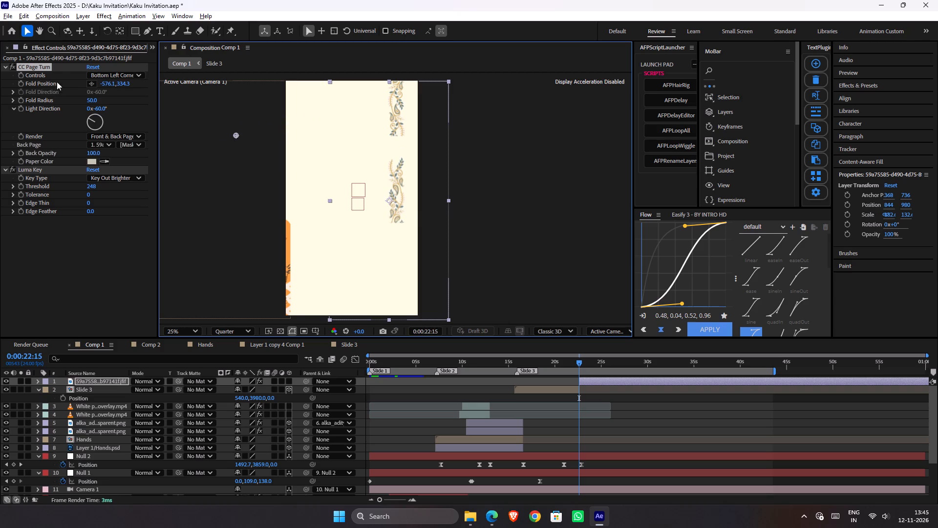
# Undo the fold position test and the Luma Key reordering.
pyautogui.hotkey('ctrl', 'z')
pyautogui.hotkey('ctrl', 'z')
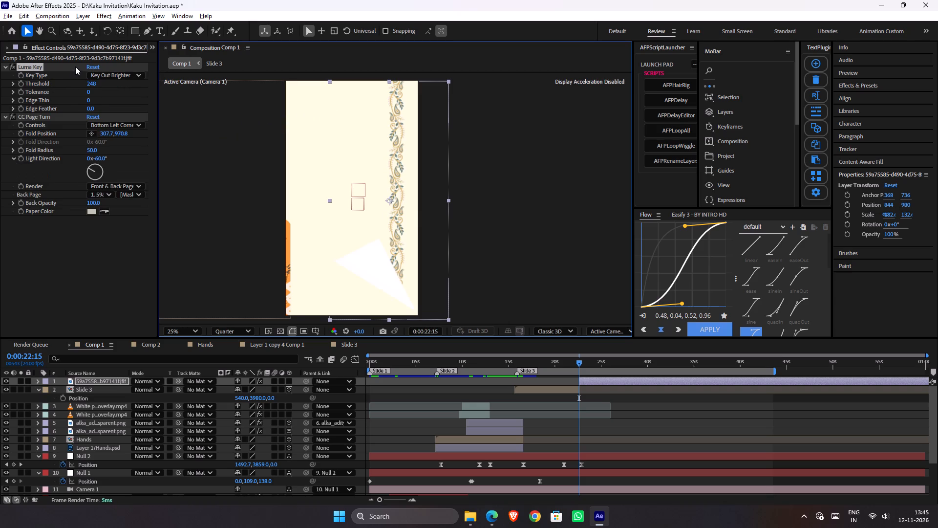
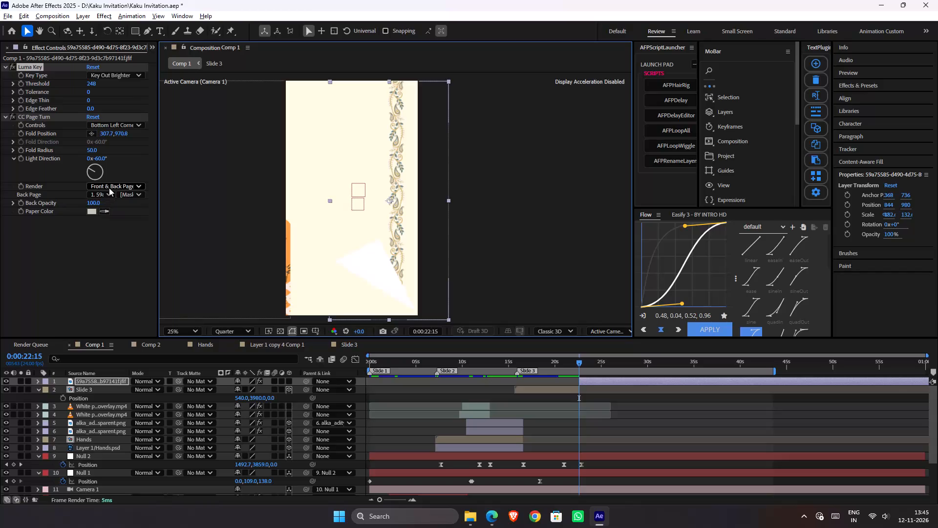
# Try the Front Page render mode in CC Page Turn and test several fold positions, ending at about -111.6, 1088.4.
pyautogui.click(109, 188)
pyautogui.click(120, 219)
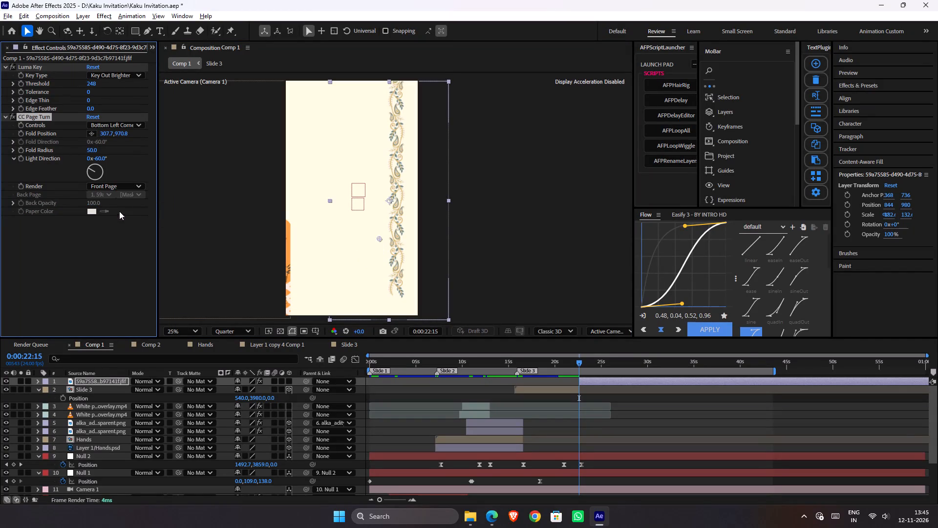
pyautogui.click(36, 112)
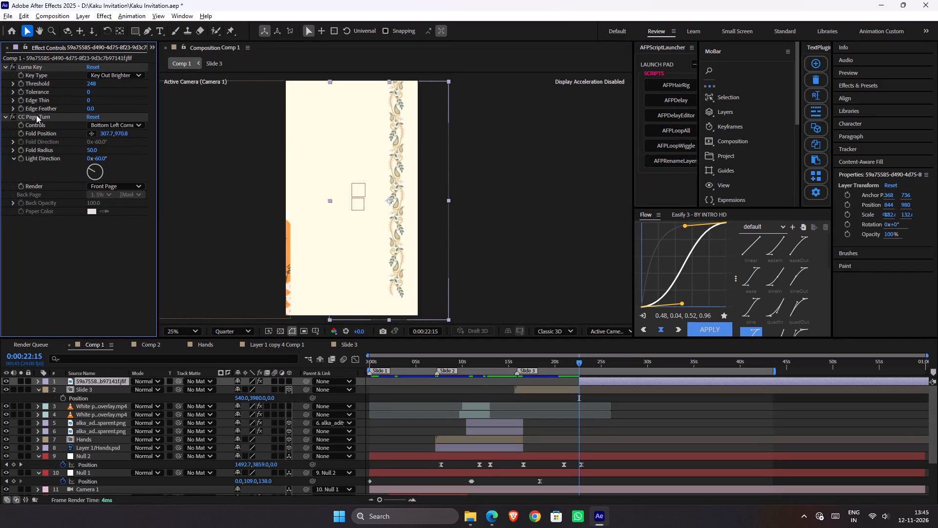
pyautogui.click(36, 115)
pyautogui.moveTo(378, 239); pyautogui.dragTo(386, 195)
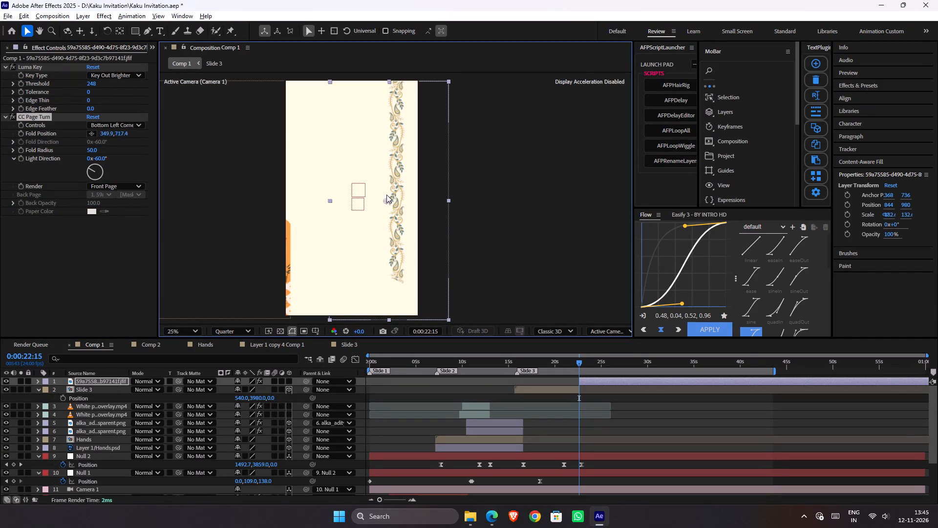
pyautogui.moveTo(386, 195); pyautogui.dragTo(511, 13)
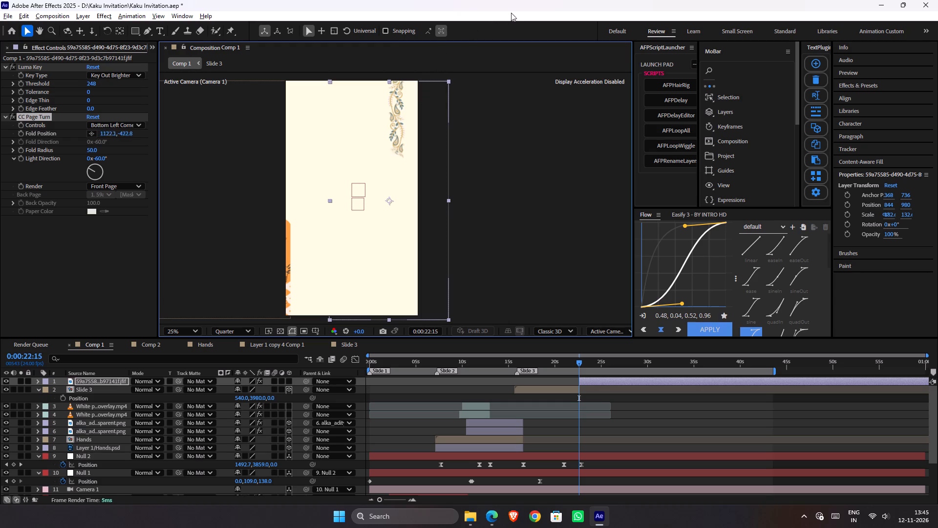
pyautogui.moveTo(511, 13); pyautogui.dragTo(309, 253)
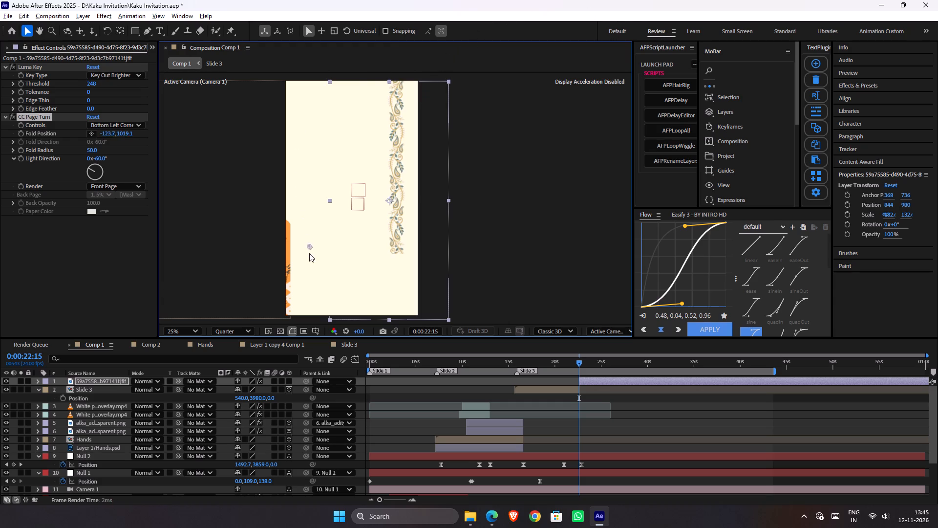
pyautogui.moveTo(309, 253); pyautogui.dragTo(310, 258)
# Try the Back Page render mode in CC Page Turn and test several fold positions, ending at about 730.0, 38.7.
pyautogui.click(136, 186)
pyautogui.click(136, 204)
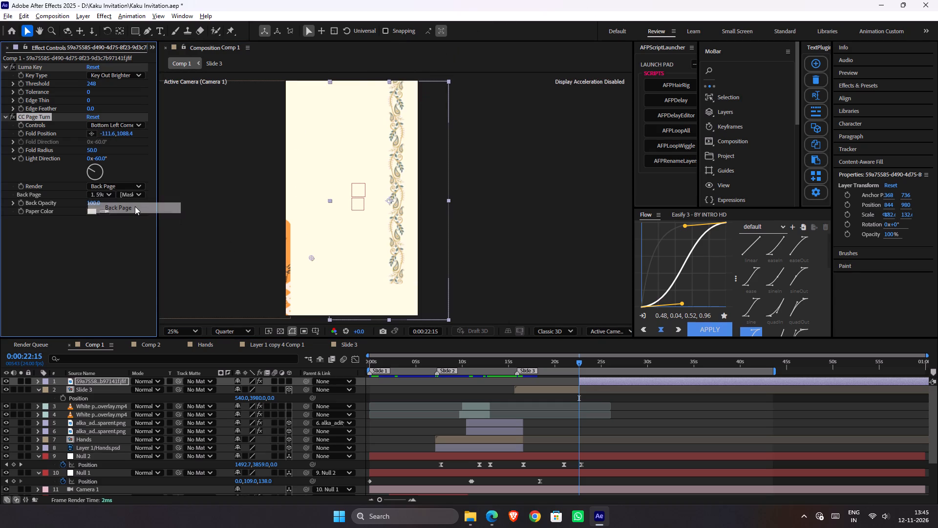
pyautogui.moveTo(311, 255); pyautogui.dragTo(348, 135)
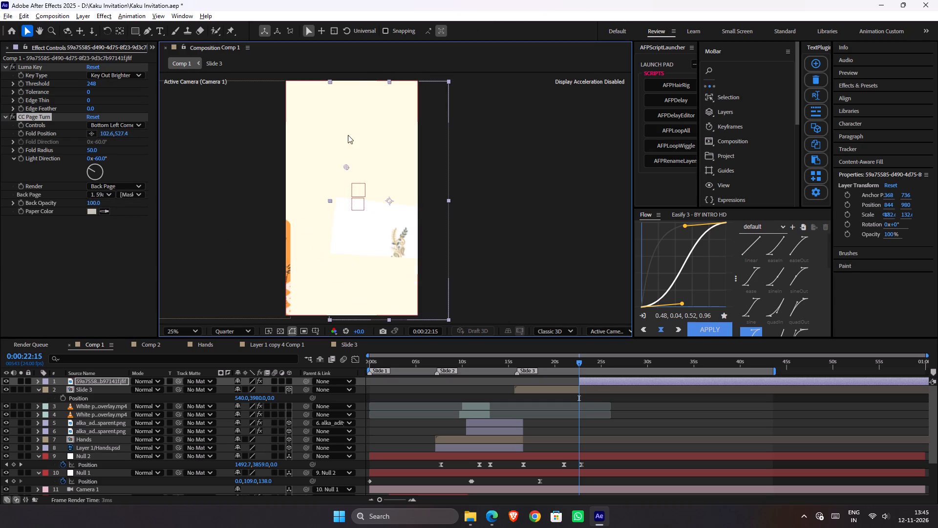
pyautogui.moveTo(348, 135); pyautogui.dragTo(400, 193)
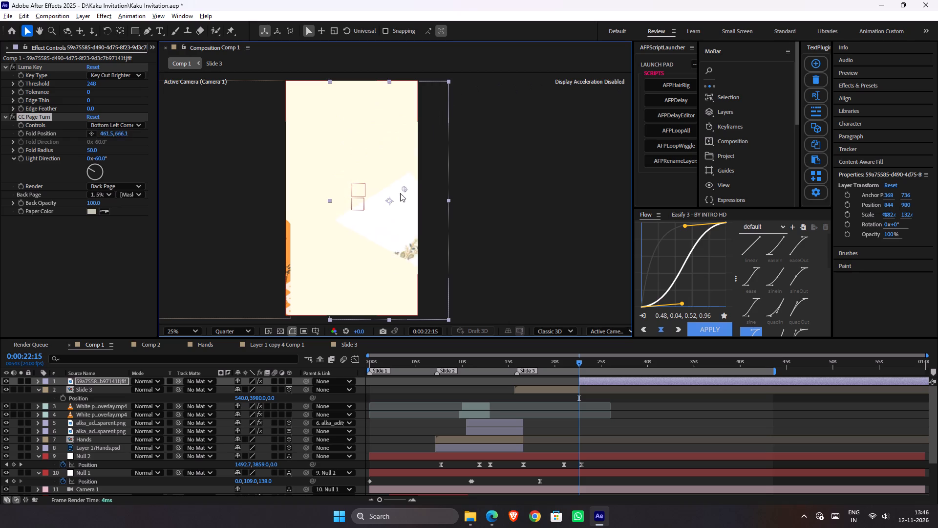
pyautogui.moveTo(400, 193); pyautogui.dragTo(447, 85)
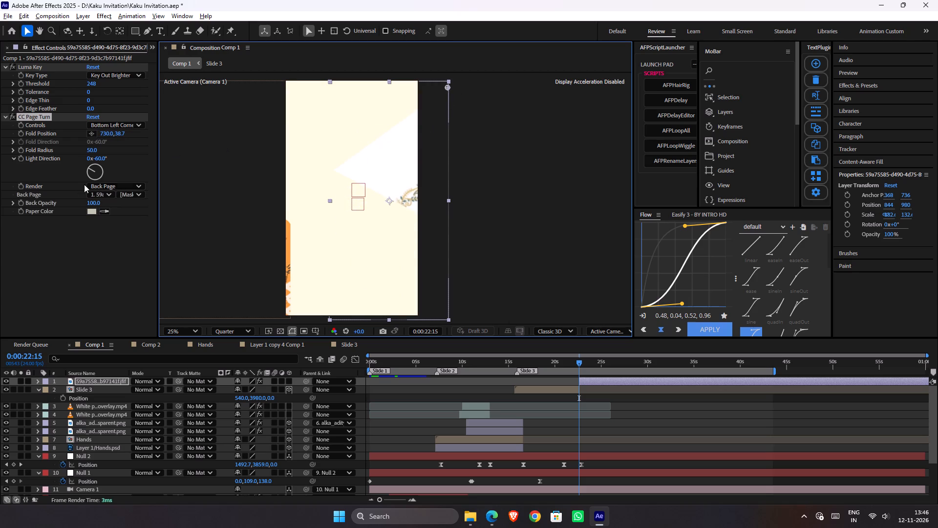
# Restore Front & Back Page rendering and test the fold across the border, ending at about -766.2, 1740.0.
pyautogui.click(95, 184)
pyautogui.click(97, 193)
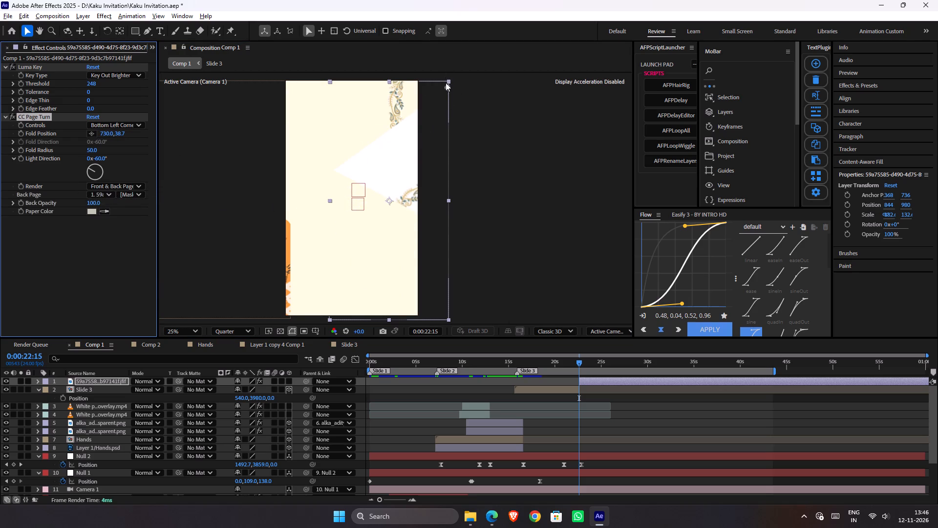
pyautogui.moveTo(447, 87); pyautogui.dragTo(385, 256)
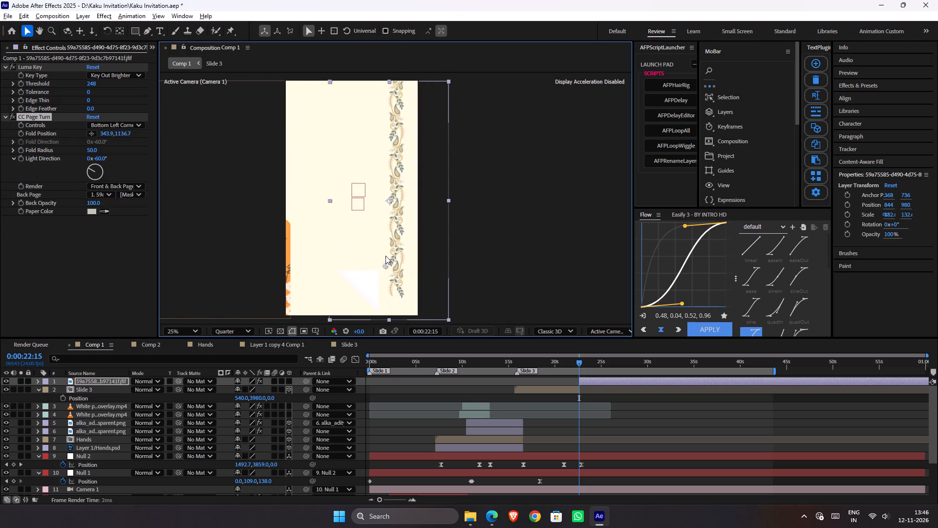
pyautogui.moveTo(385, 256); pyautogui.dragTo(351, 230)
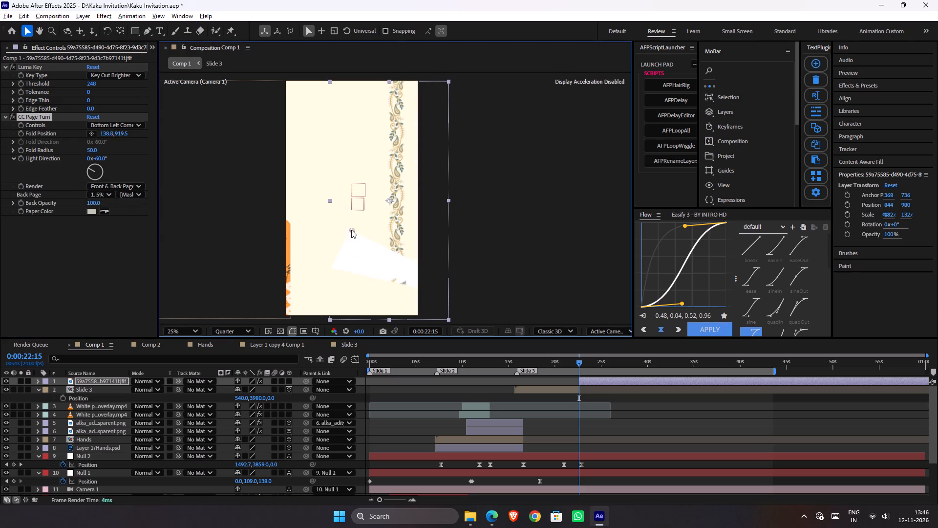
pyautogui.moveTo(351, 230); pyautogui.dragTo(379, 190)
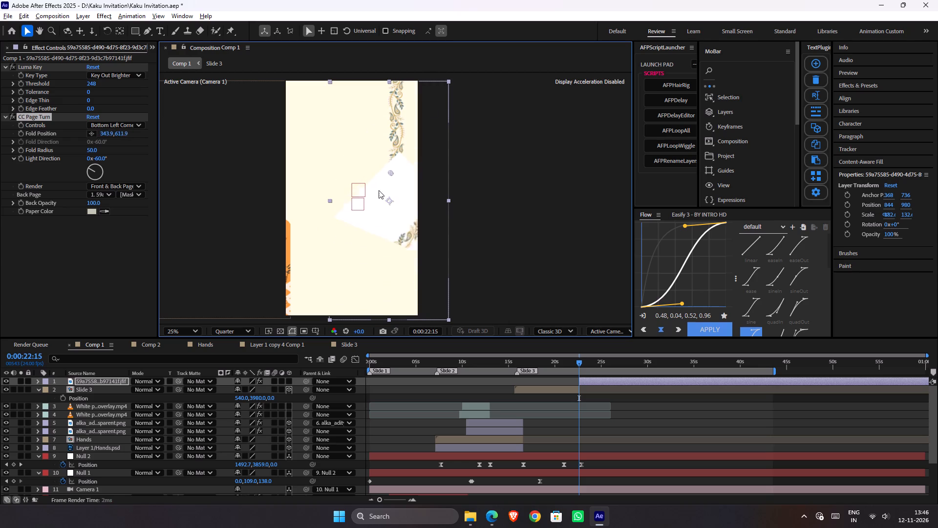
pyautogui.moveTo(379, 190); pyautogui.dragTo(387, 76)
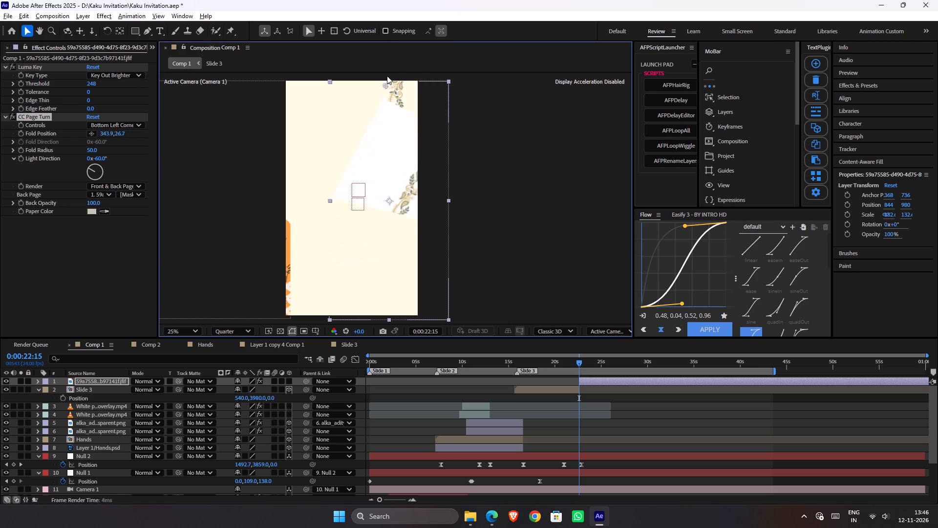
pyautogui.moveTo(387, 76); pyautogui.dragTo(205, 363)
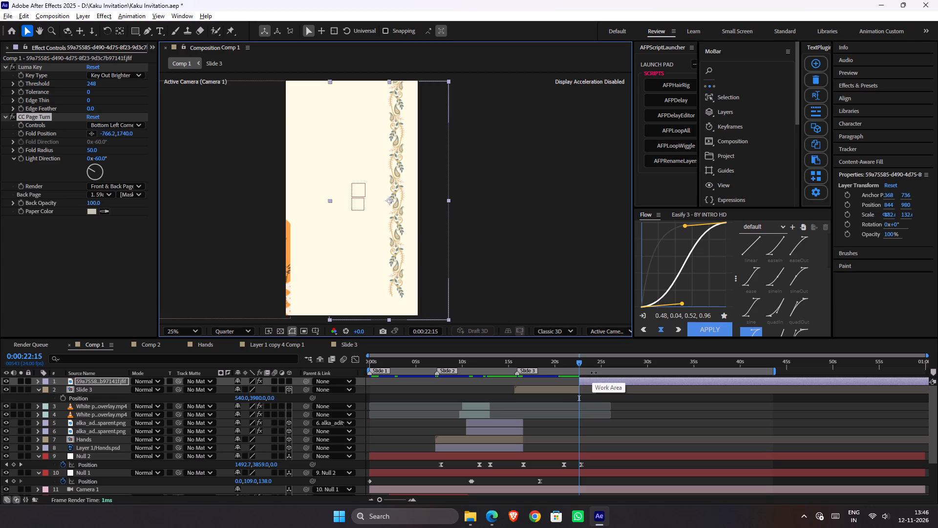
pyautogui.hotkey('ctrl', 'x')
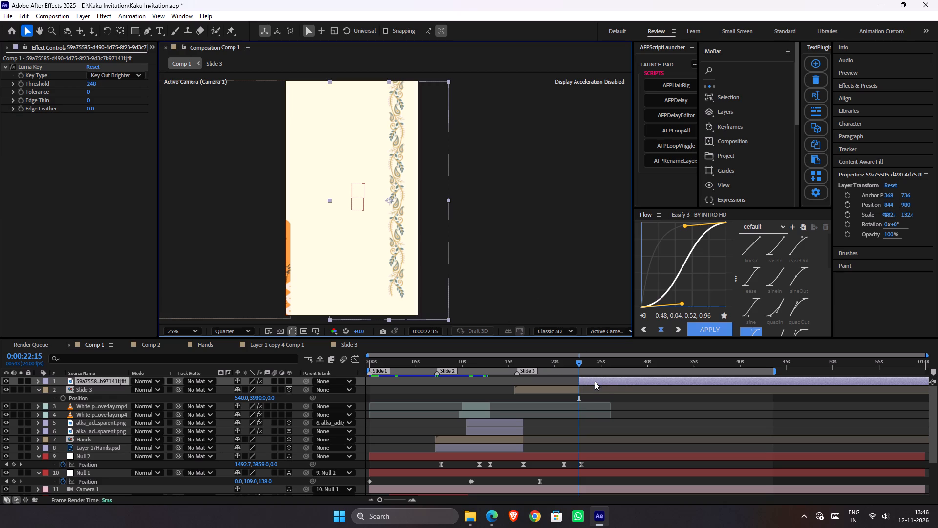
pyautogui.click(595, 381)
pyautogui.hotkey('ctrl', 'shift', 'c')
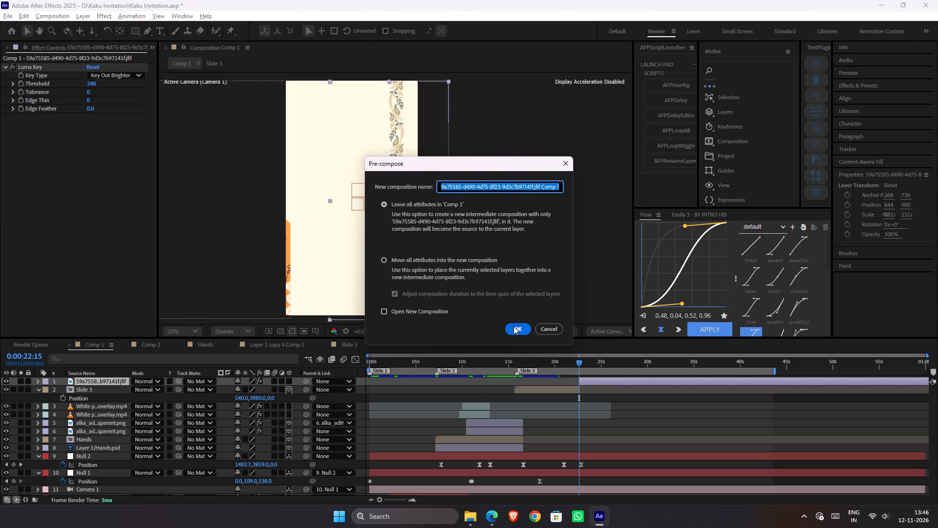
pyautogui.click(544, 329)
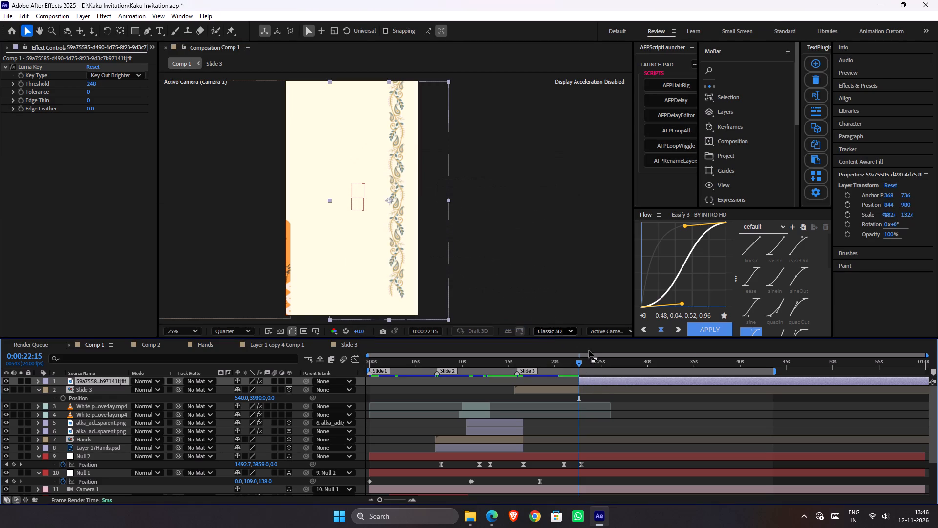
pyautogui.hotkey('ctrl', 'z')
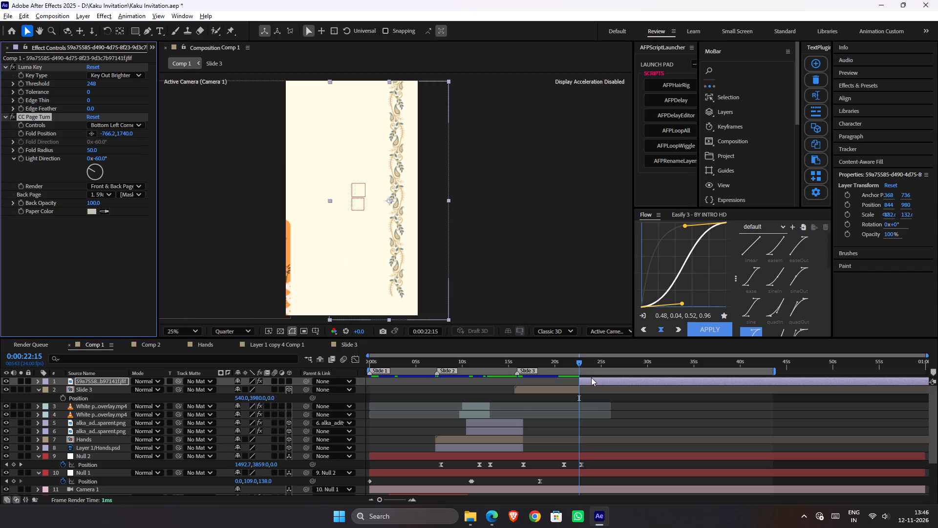
# Pre-compose the paisley border layer, leaving all attributes in Comp 1.
pyautogui.hotkey('ctrl', 'shift', 'c')
pyautogui.click(522, 330)
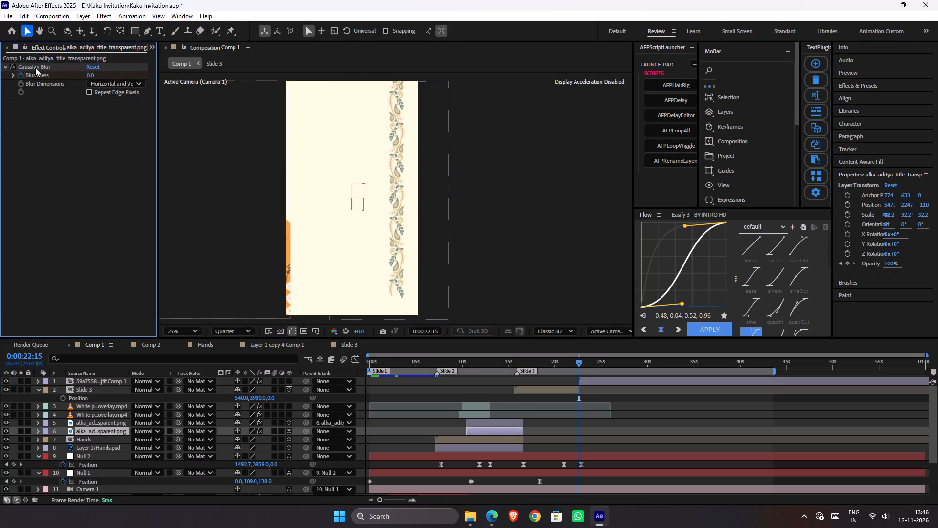
# Move the Luma Key effect from the pre-composed border in Comp 1 onto the source image layer inside the pre-comp.
pyautogui.click(599, 383)
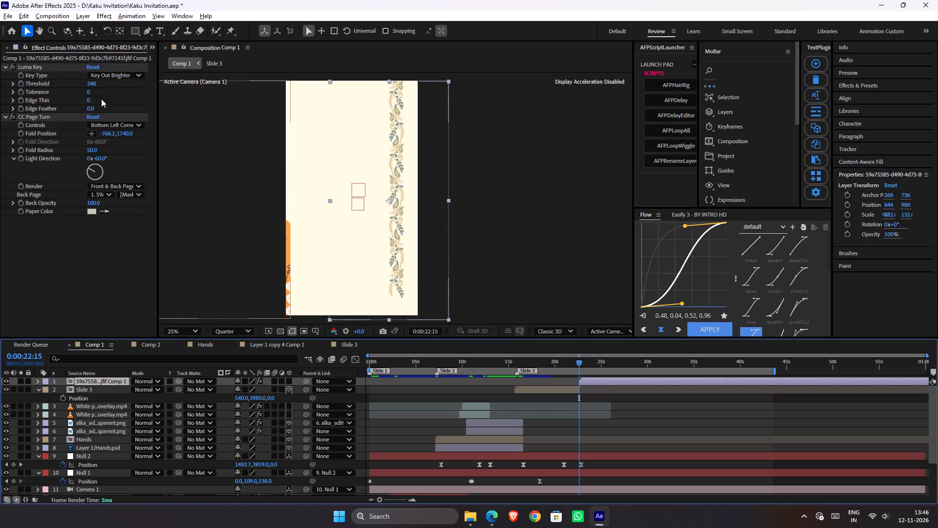
pyautogui.click(25, 70)
pyautogui.click(29, 64)
pyautogui.hotkey('ctrl', 'x')
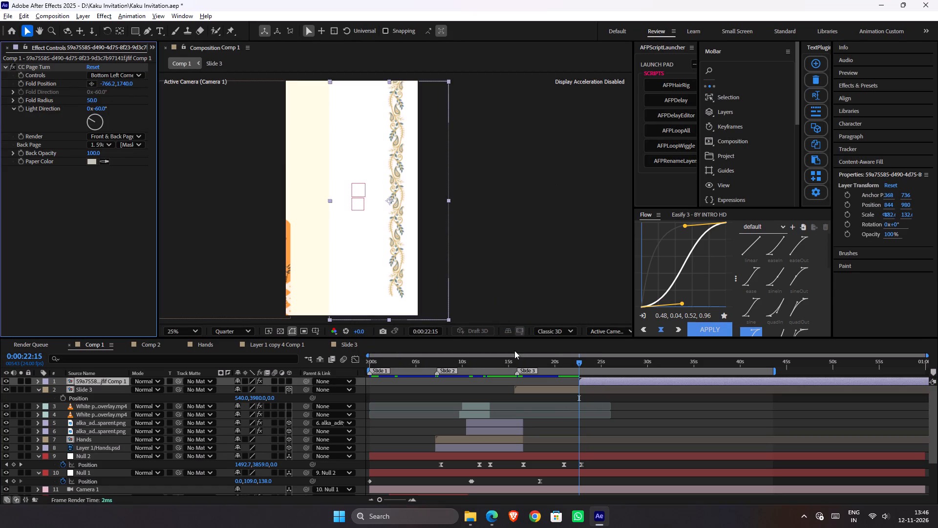
pyautogui.doubleClick(581, 381)
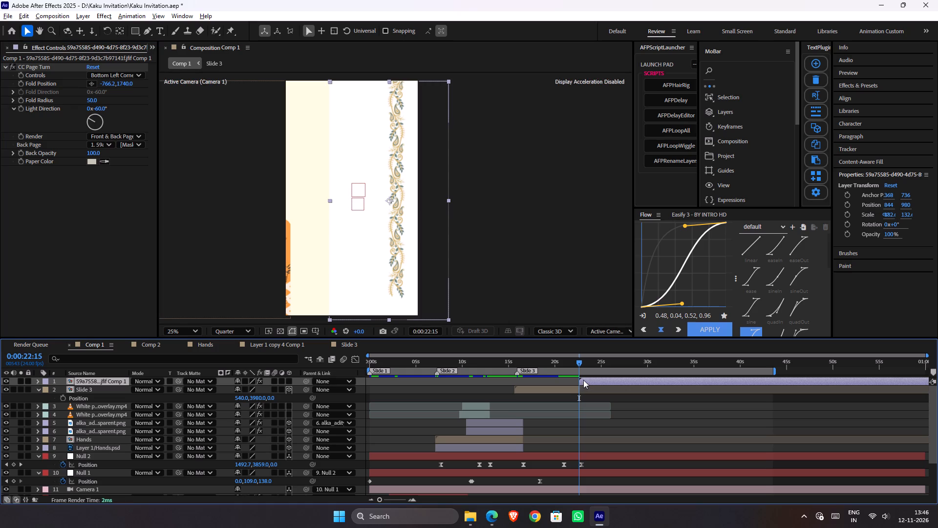
pyautogui.doubleClick(585, 383)
pyautogui.doubleClick(586, 384)
pyautogui.click(525, 377)
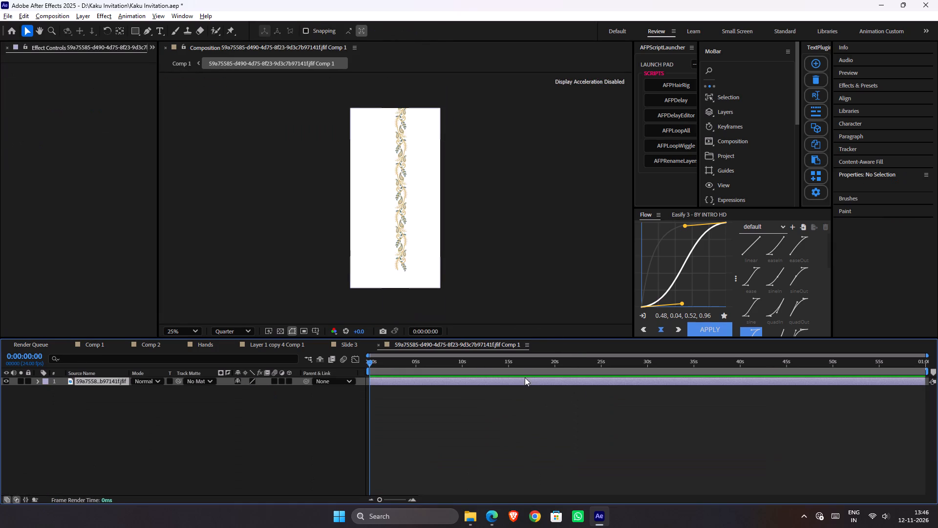
pyautogui.hotkey('ctrl', 'v')
pyautogui.click(490, 397)
# Return to Comp 1 and save the project.
pyautogui.click(100, 344)
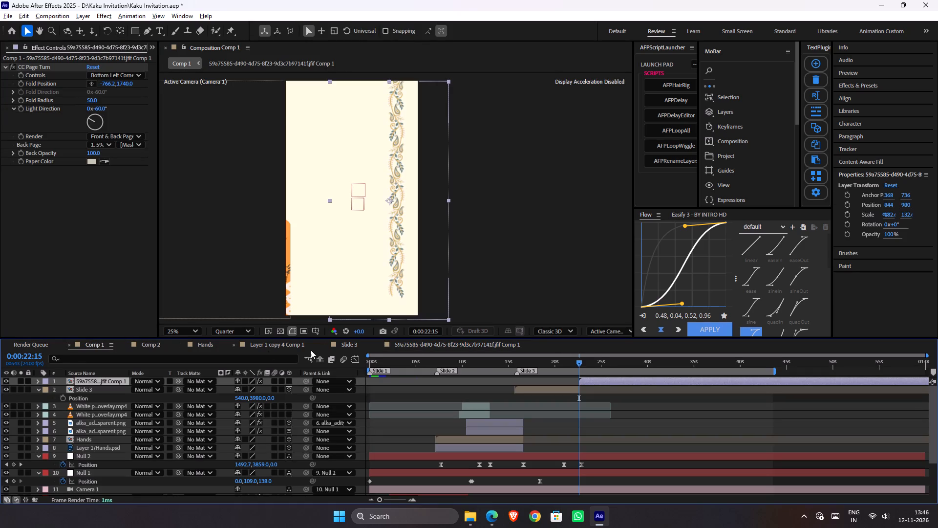
pyautogui.hotkey('ctrl', 's')
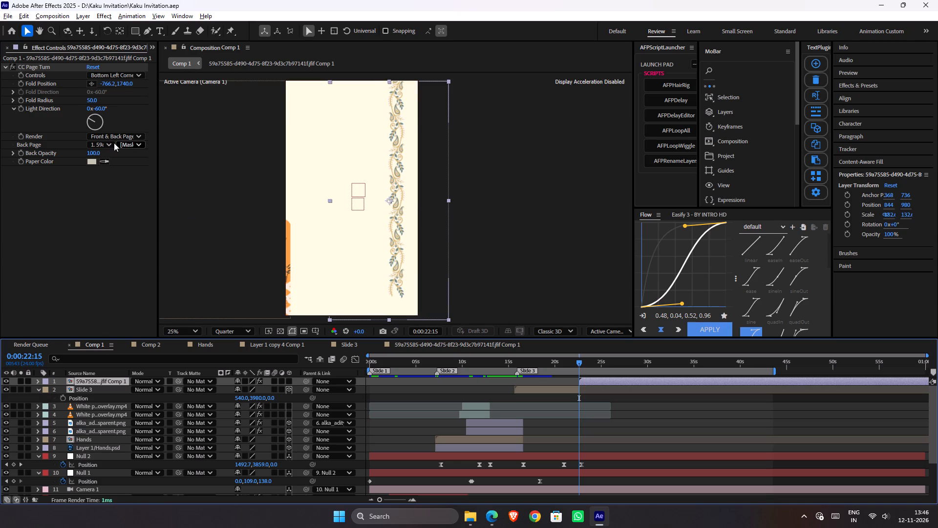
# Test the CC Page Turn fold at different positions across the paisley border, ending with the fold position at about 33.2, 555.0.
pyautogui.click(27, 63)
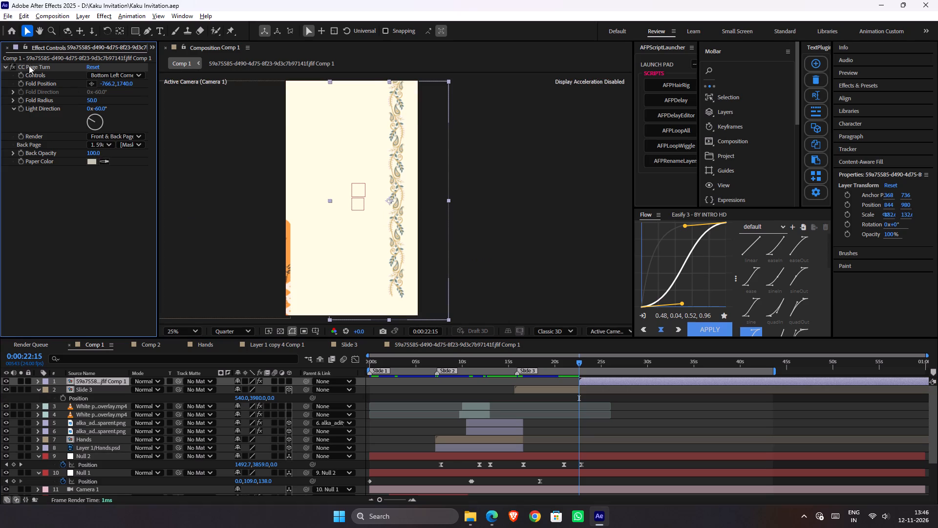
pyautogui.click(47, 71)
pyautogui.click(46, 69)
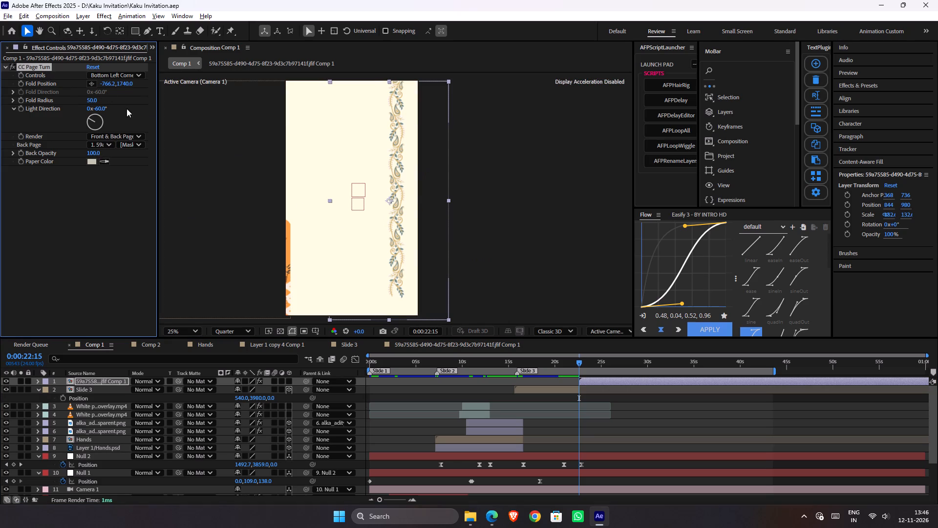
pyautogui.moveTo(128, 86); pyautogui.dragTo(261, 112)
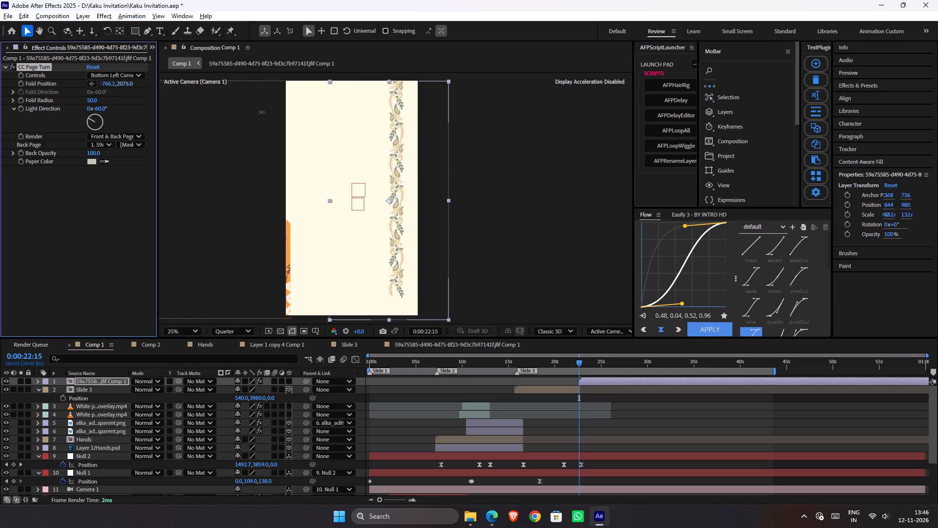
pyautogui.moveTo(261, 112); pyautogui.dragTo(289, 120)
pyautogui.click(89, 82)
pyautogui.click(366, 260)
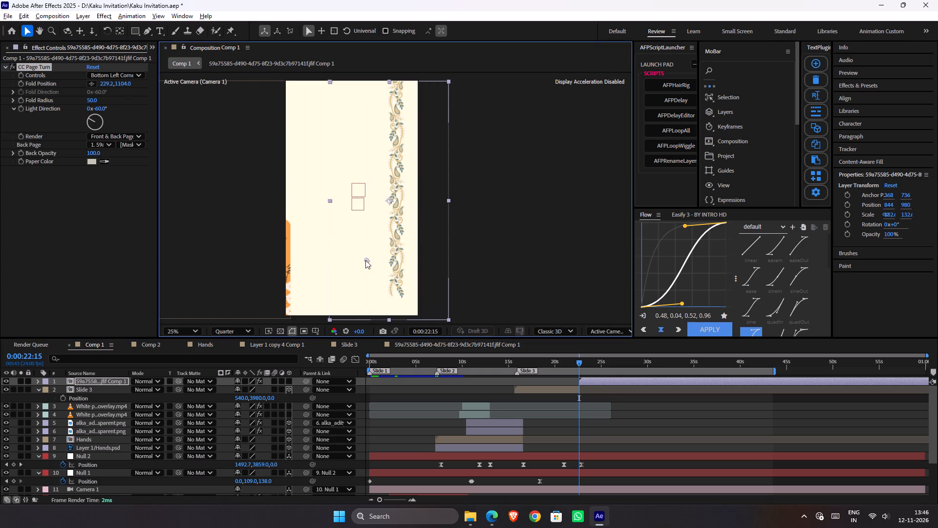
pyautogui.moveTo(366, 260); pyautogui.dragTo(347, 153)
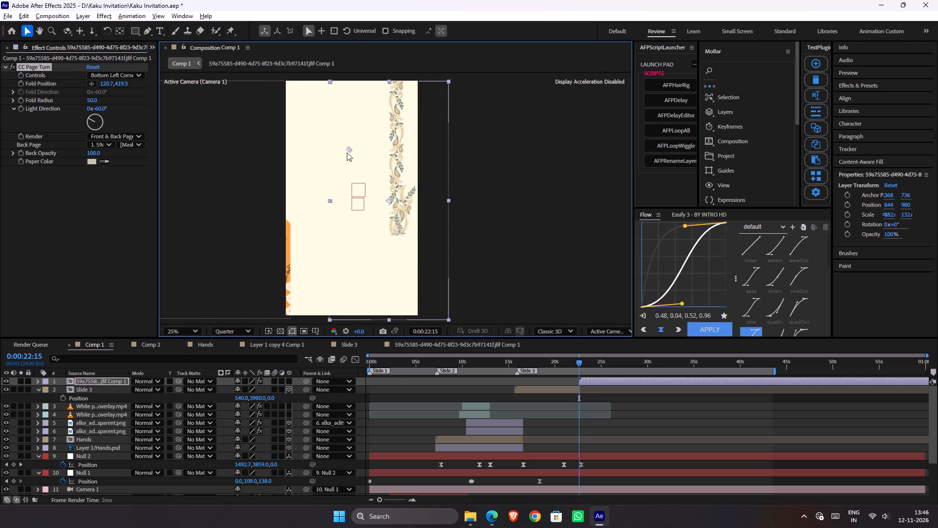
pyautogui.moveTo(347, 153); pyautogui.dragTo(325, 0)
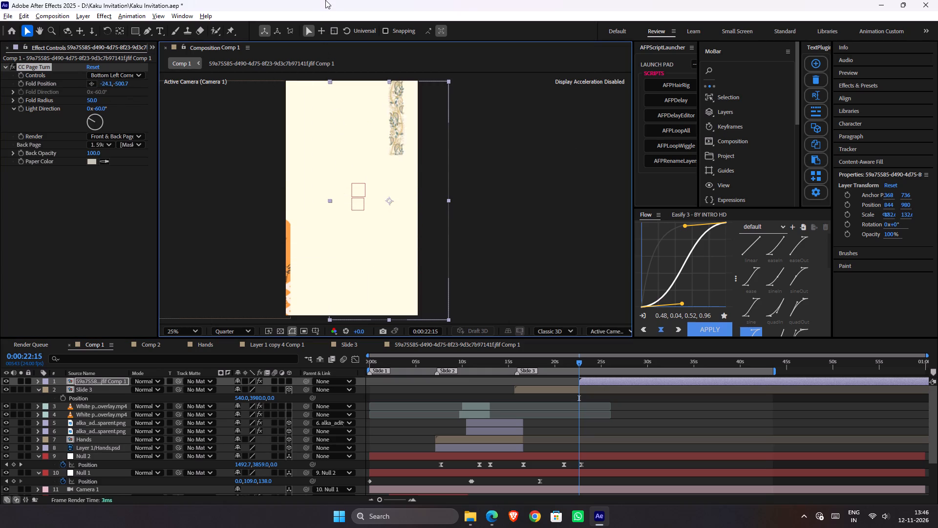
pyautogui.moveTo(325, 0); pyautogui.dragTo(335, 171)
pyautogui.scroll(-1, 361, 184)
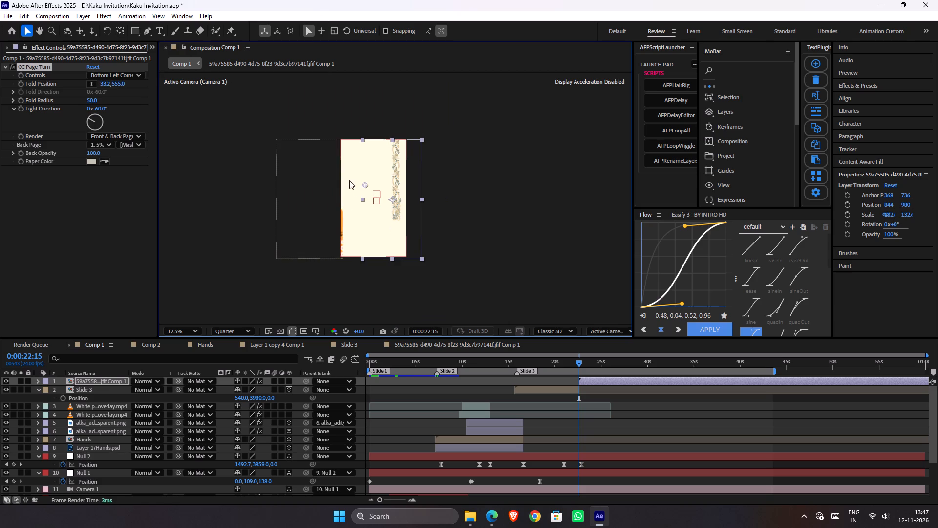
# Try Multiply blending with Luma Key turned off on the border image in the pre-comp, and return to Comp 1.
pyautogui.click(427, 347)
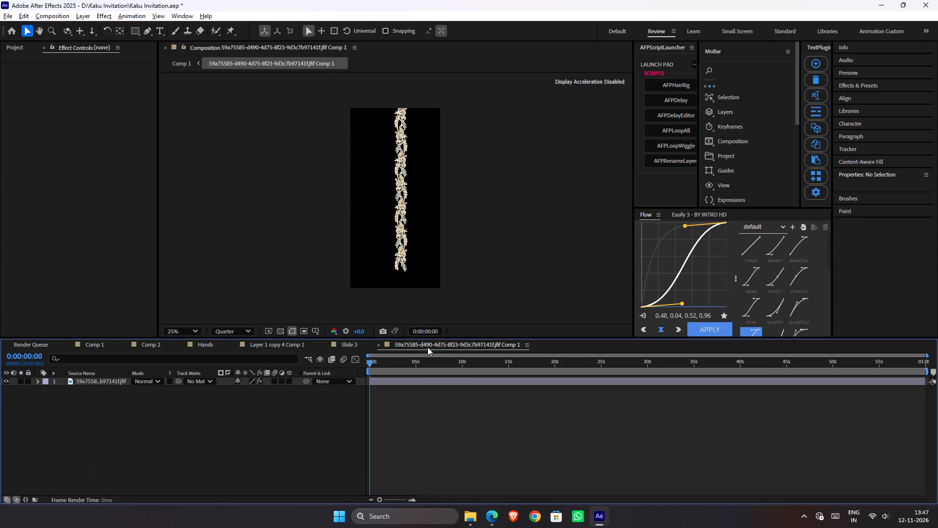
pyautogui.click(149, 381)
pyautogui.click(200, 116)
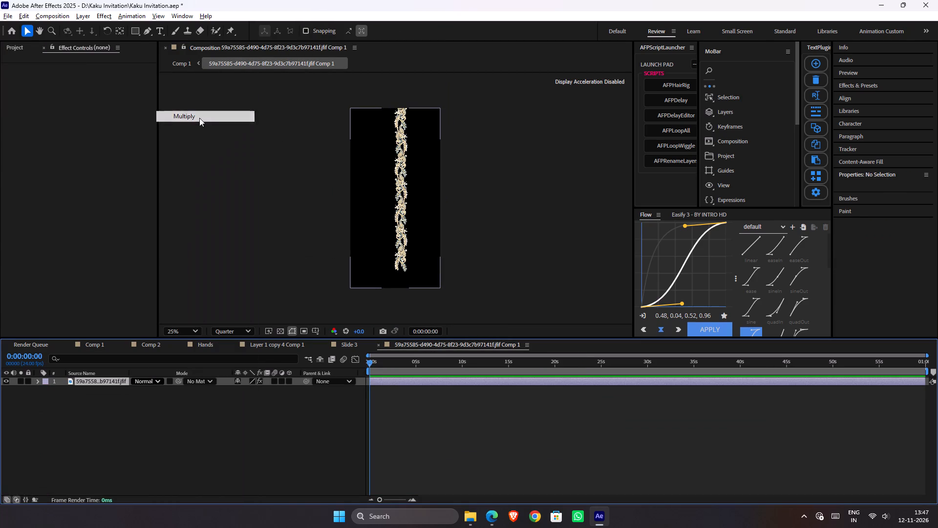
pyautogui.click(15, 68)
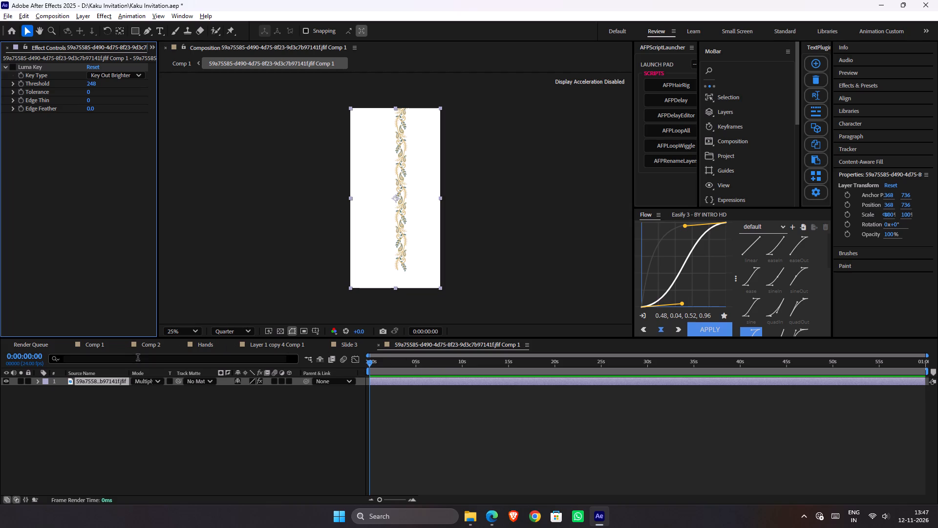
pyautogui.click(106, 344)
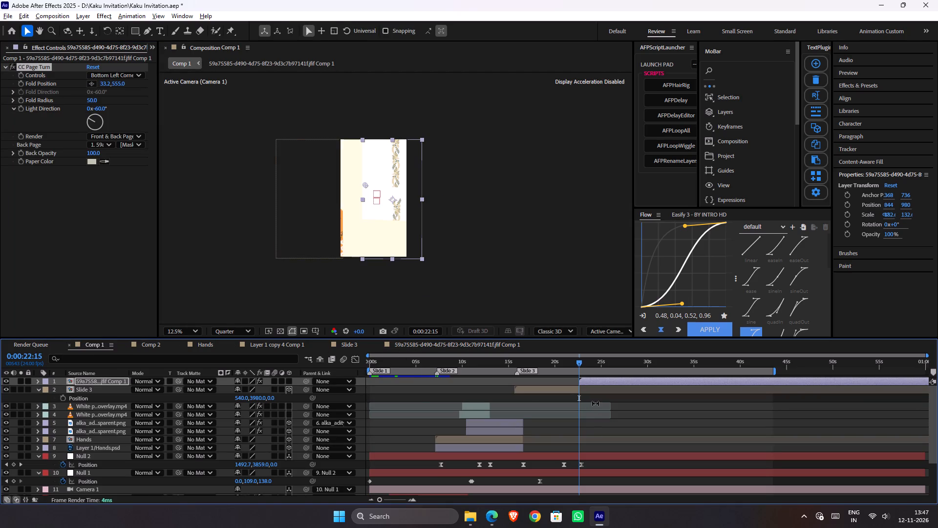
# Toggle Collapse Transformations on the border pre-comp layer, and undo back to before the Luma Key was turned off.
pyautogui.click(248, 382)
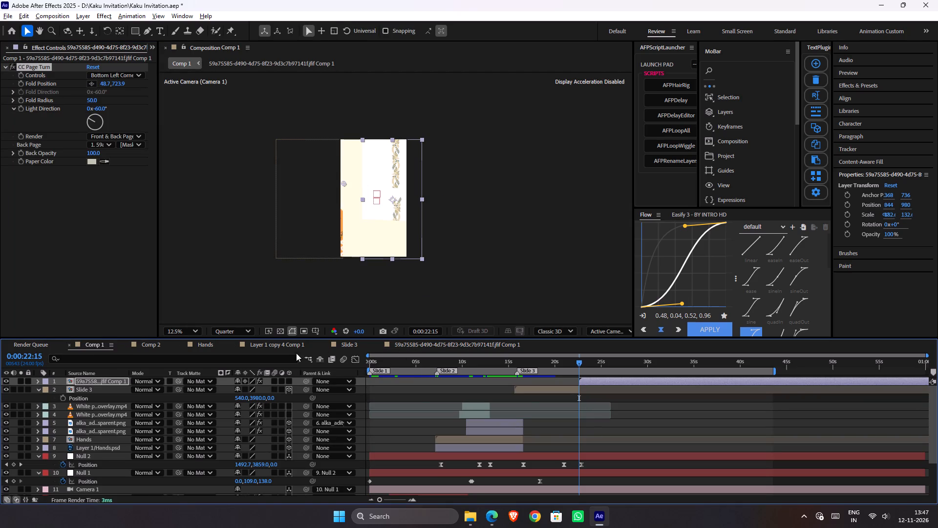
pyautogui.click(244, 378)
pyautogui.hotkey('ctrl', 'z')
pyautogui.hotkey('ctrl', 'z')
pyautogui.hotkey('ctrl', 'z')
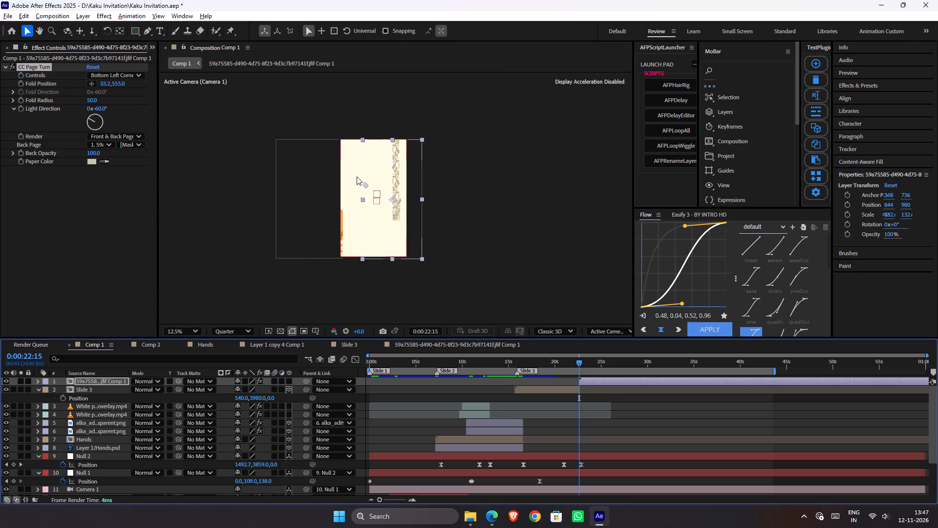
# Unfold the border with the fold position at about 6.0, 1375.5, keyframe it, and move that keyframe to just before 25 s.
pyautogui.scroll(1, 432, 187)
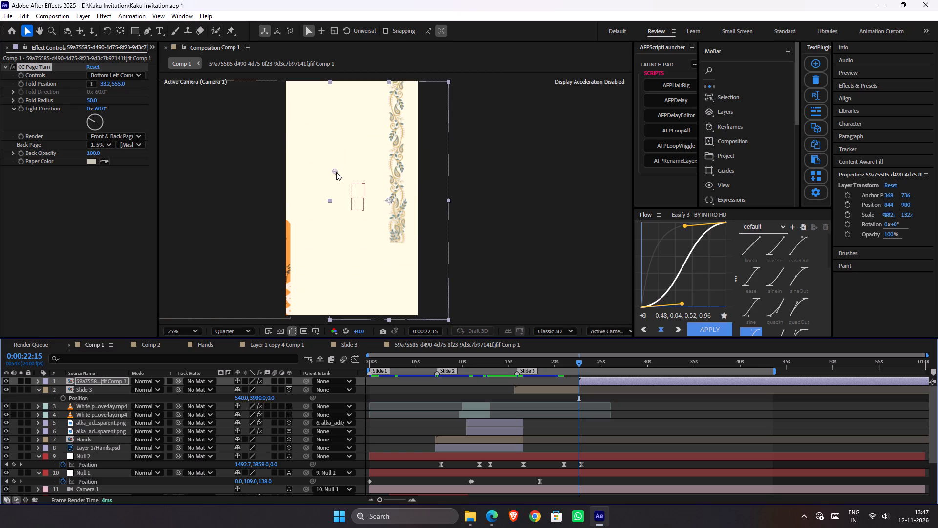
pyautogui.moveTo(336, 172); pyautogui.dragTo(332, 305)
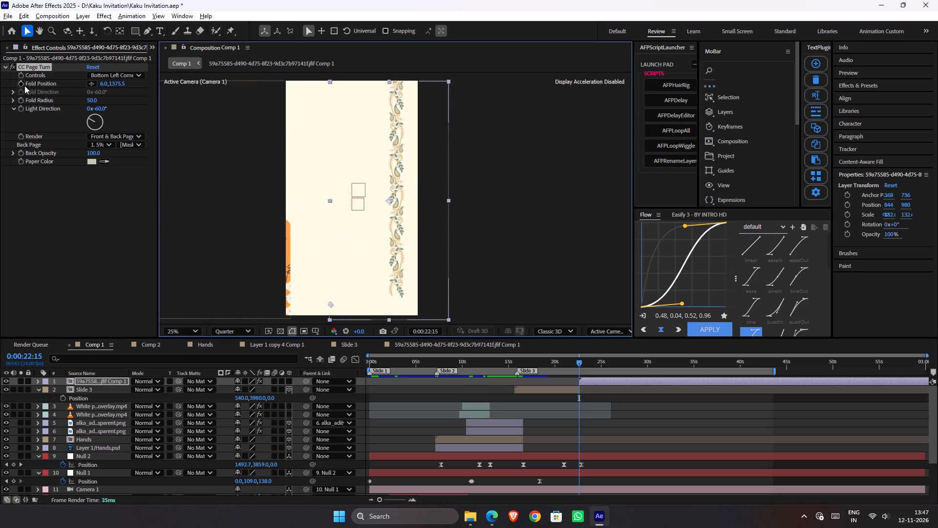
pyautogui.click(22, 86)
pyautogui.press('u')
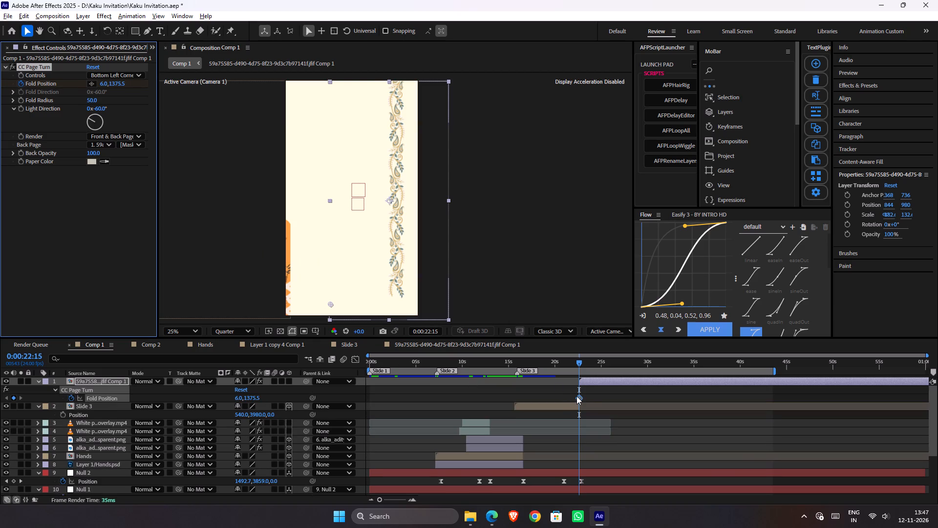
pyautogui.moveTo(576, 396); pyautogui.dragTo(597, 396)
pyautogui.moveTo(580, 398); pyautogui.dragTo(601, 399)
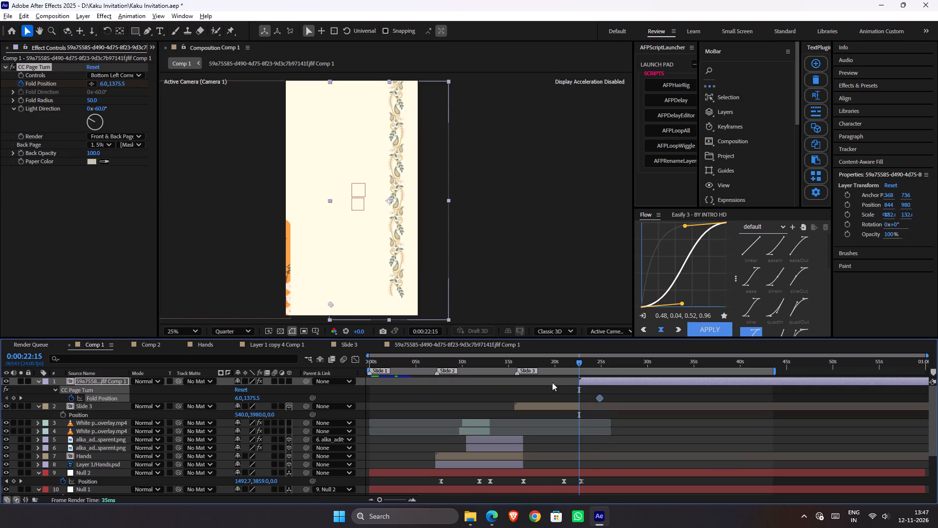
# At 0:00:22:15, keyframe the fold position at about 1999.9, -280.5 so the border is fully folded away.
pyautogui.moveTo(330, 304); pyautogui.dragTo(329, 270)
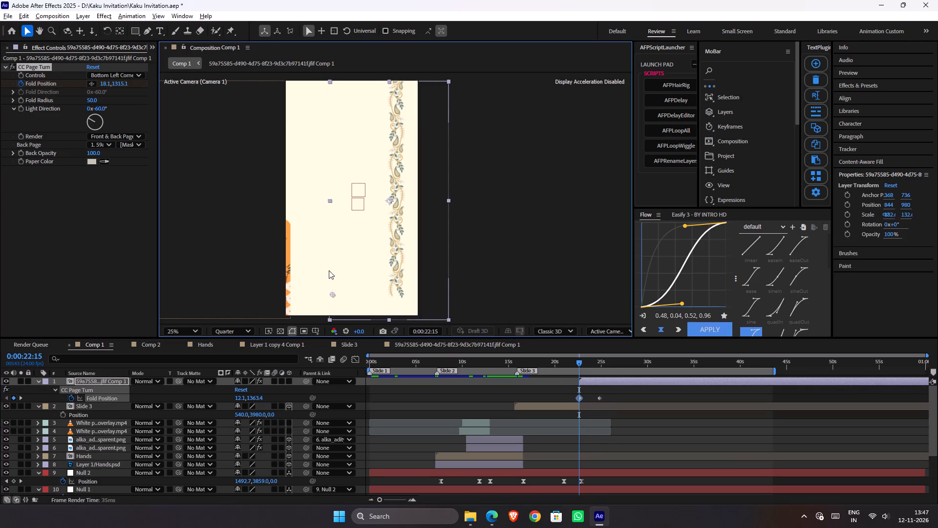
pyautogui.moveTo(329, 270); pyautogui.dragTo(338, 1)
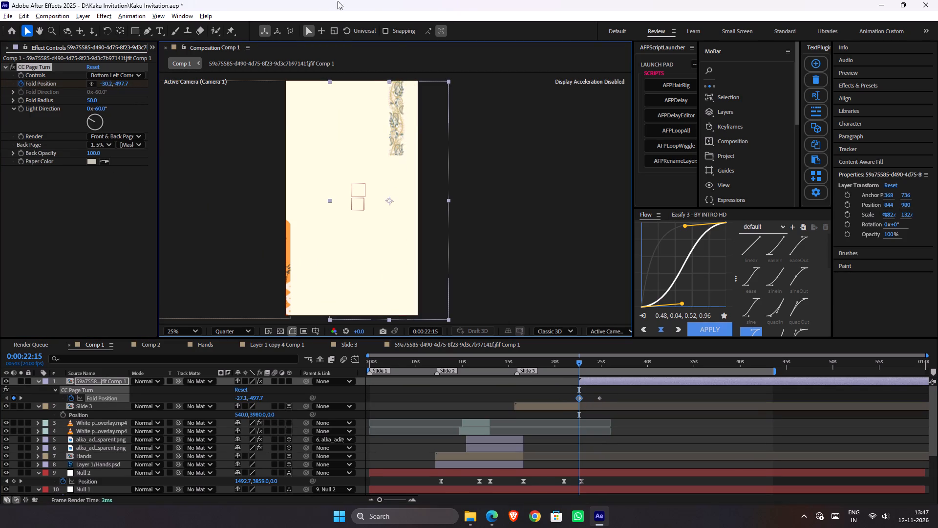
pyautogui.moveTo(338, 1); pyautogui.dragTo(326, 41)
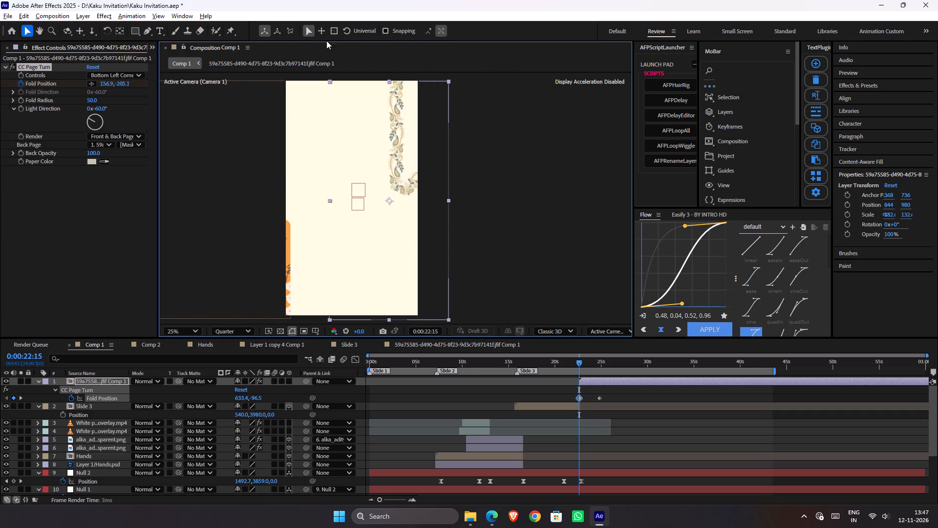
pyautogui.moveTo(326, 41); pyautogui.dragTo(665, 31)
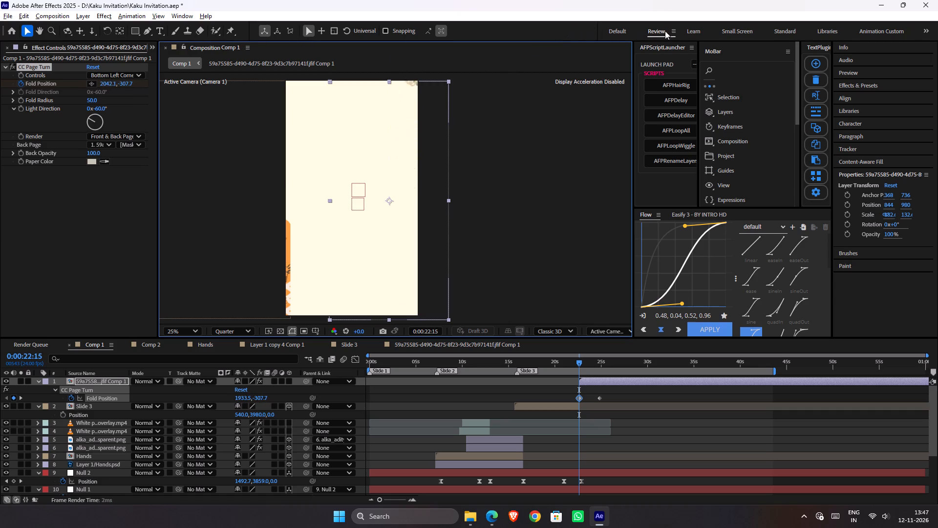
pyautogui.moveTo(665, 31); pyautogui.dragTo(618, 46)
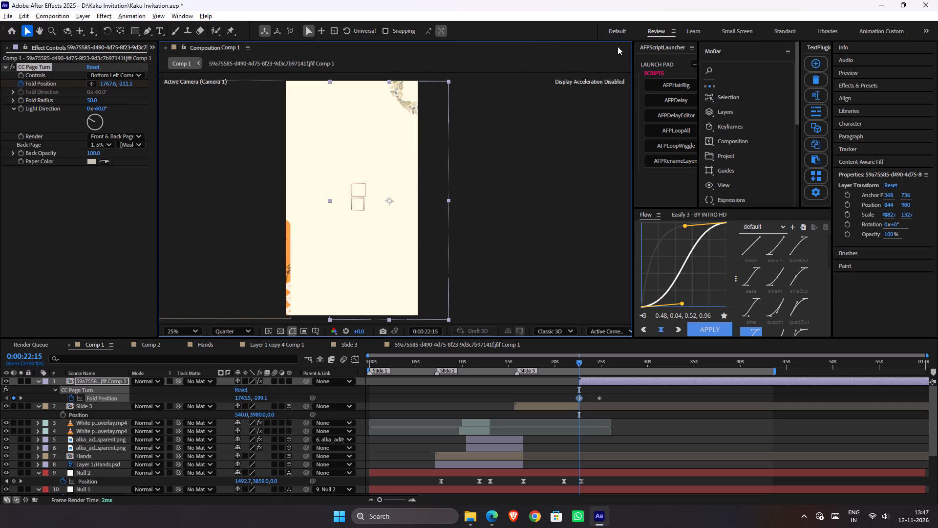
pyautogui.moveTo(618, 46); pyautogui.dragTo(652, 36)
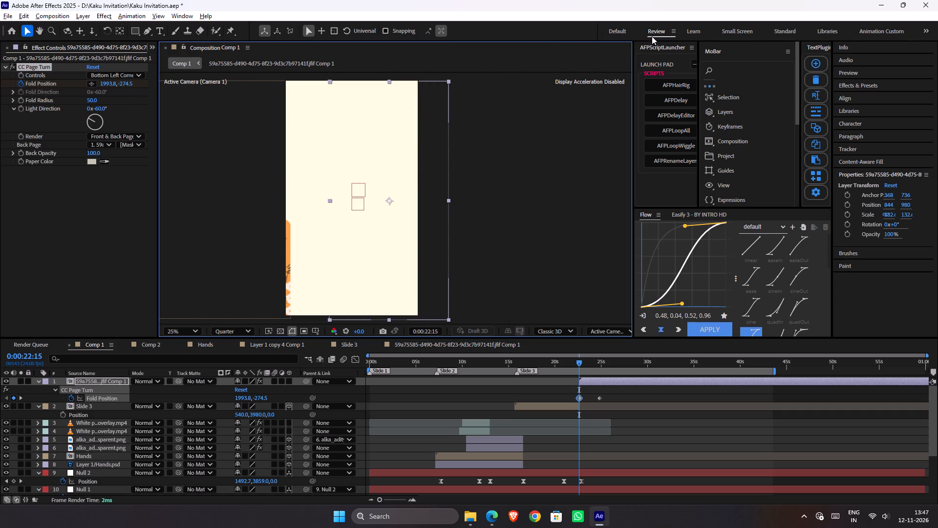
pyautogui.moveTo(652, 36); pyautogui.dragTo(653, 35)
# Apply Easy Ease to both Fold Position keyframes.
pyautogui.moveTo(618, 396); pyautogui.dragTo(554, 405)
pyautogui.press('F9')
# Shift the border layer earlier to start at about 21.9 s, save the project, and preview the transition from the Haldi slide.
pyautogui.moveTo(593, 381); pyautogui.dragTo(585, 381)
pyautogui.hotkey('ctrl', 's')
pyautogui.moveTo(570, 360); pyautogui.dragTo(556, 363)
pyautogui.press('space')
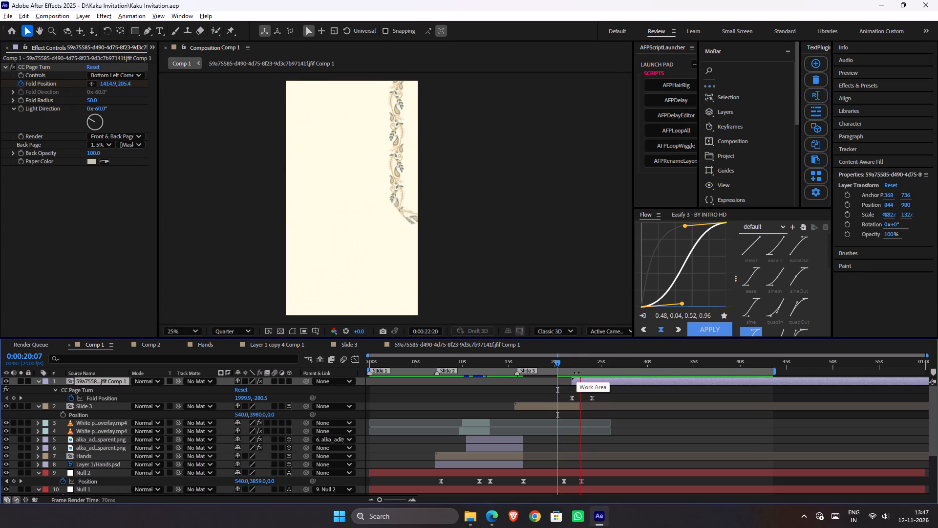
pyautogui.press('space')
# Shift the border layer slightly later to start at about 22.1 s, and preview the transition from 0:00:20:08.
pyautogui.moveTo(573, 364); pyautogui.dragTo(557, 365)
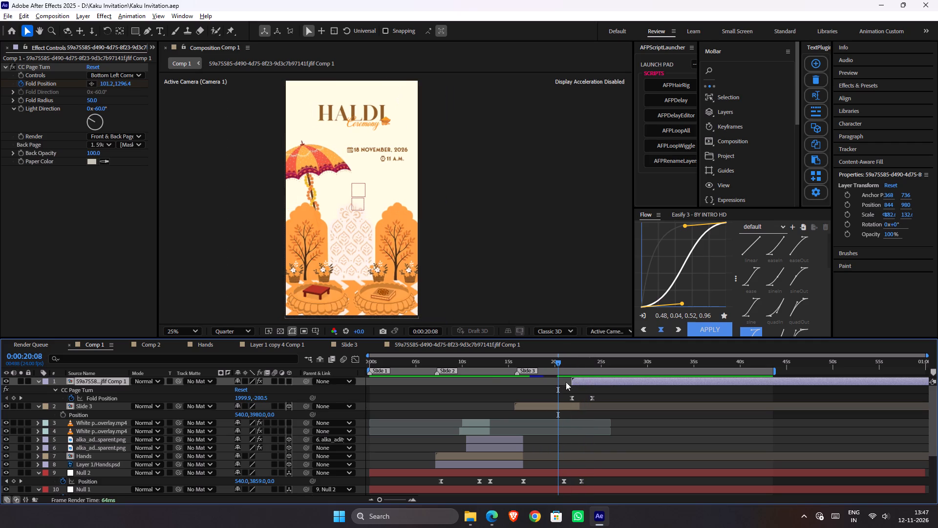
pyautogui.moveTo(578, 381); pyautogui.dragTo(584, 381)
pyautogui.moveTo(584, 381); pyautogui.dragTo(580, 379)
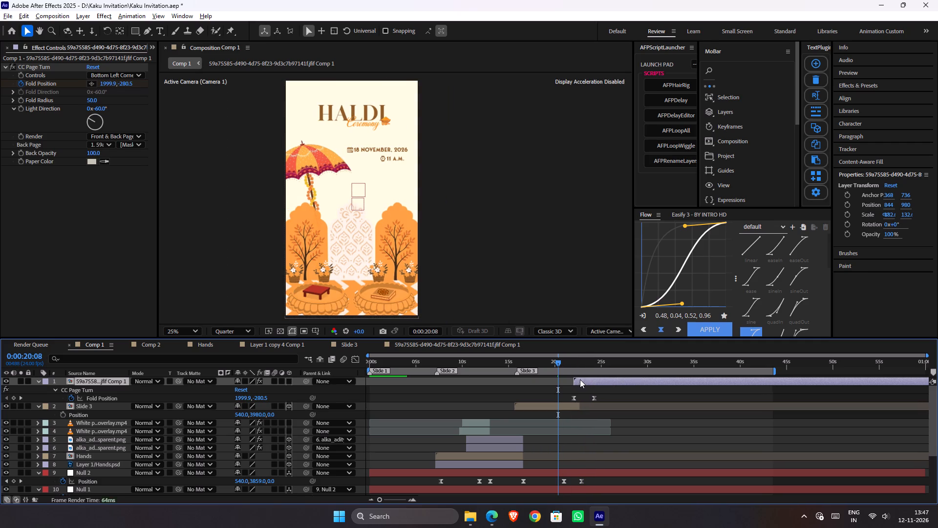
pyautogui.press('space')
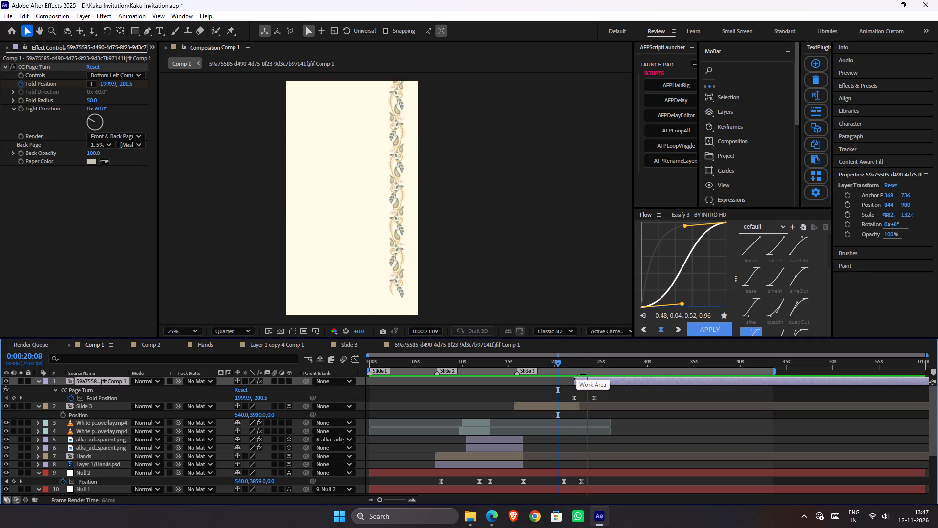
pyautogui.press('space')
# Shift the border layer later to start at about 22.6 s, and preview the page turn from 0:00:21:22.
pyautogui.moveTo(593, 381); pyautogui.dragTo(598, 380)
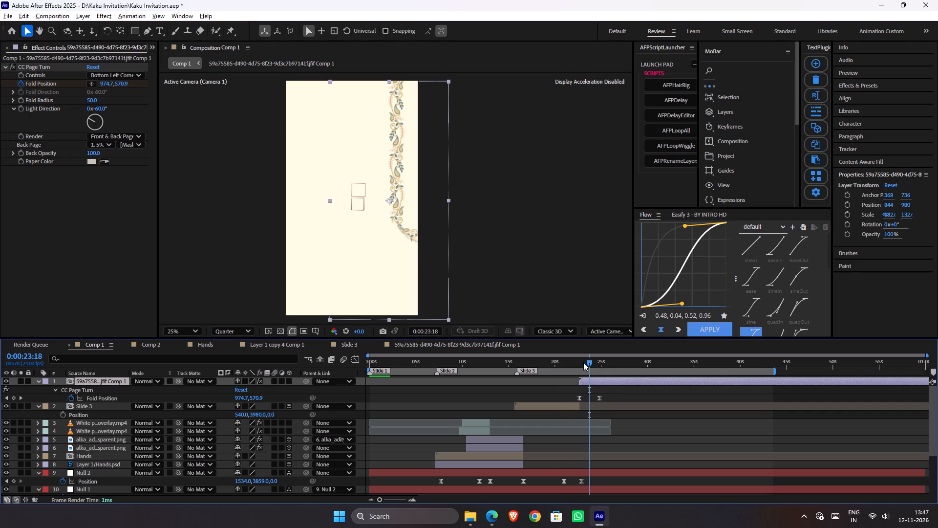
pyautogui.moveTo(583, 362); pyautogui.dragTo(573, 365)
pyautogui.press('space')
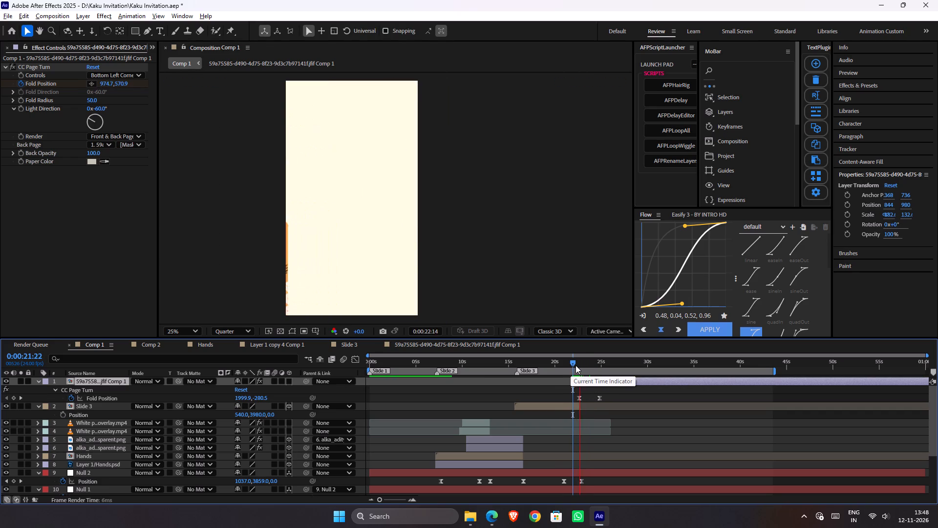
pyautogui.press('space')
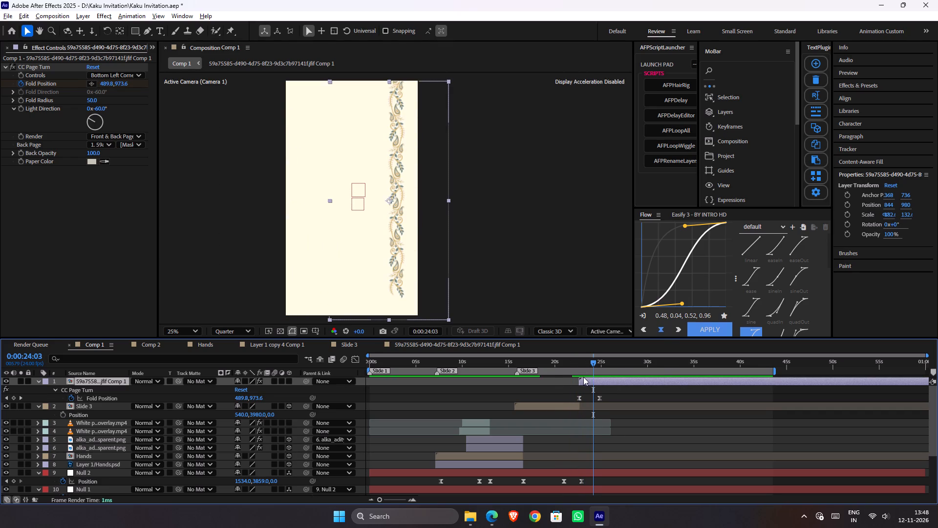
# Shift the border layer slightly earlier to start at about 22.3 s, and save the project.
pyautogui.click(587, 379)
pyautogui.hotkey('ctrl', 's')
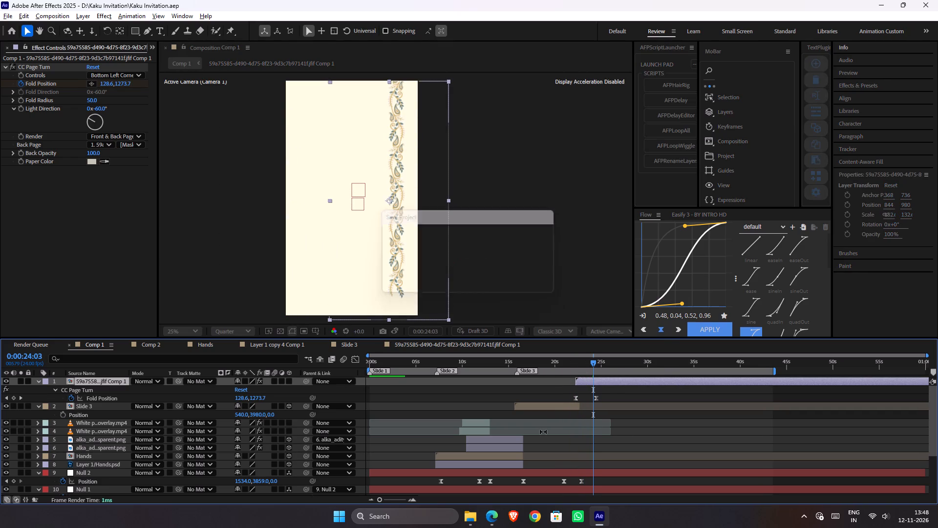
# Switch to File Explorer and look through the Footage folder's images and EPS files for decoration for the Mehandi scene.
pyautogui.click(471, 518)
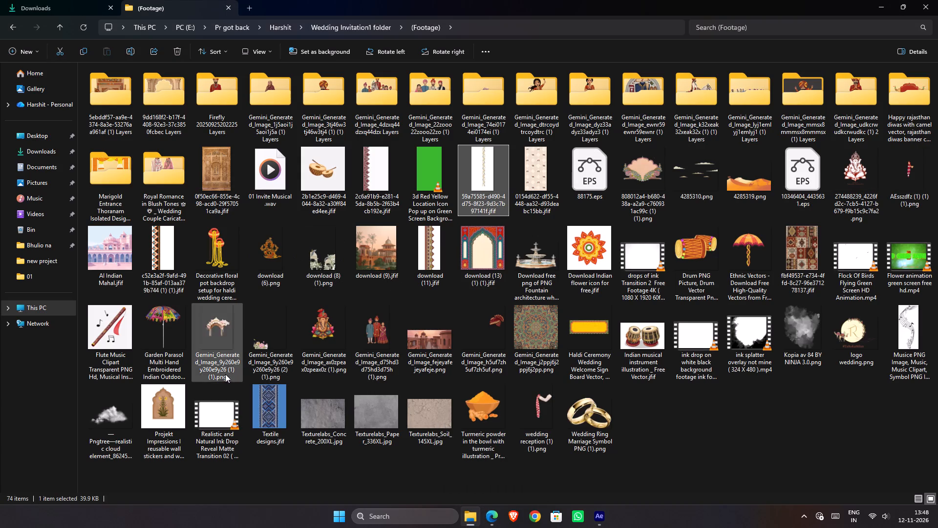
pyautogui.click(162, 353)
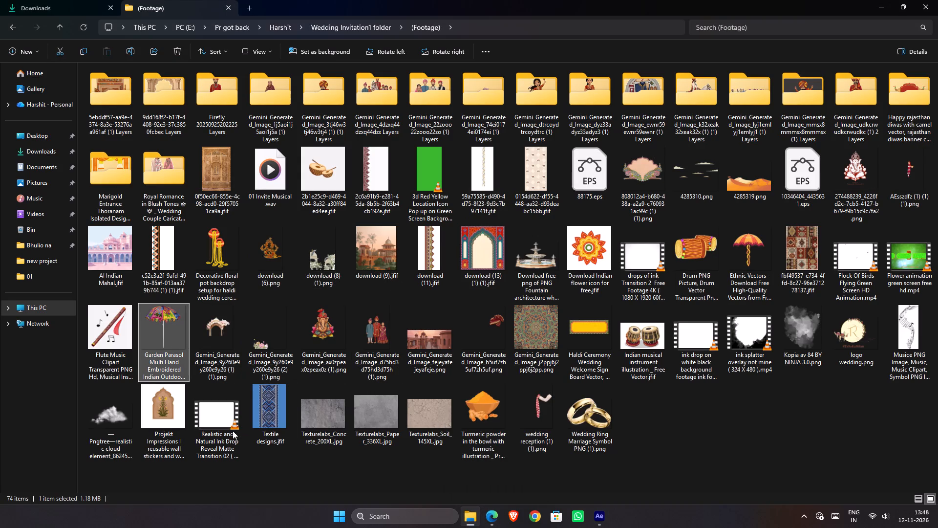
pyautogui.click(233, 431)
pyautogui.click(168, 430)
pyautogui.click(116, 428)
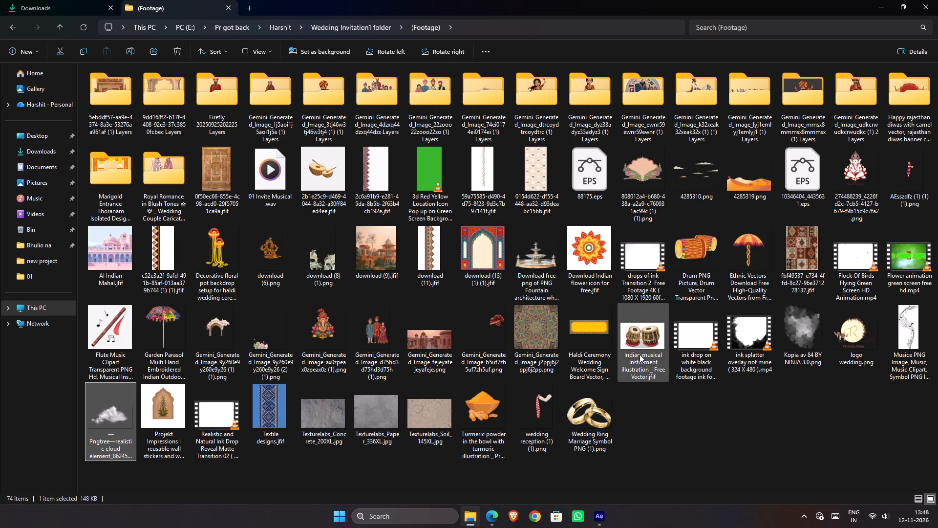
pyautogui.click(578, 190)
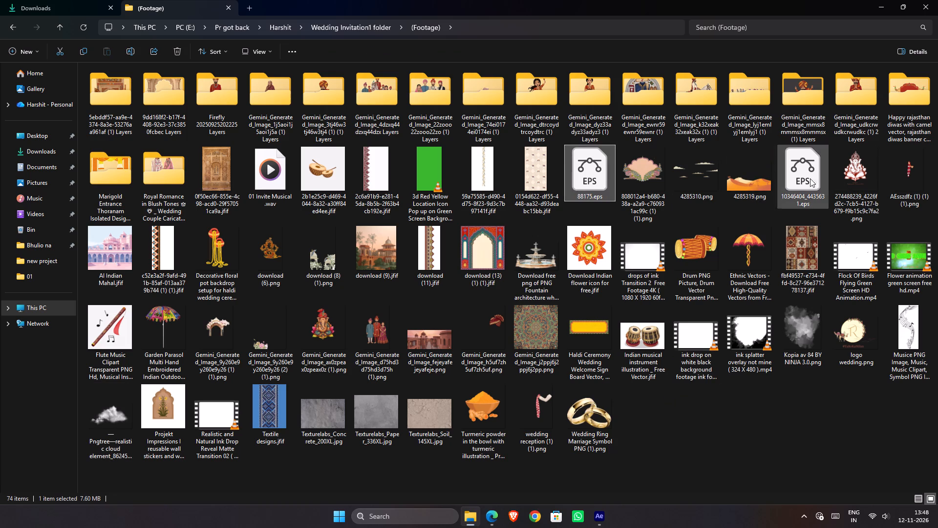
pyautogui.click(765, 170)
pyautogui.click(786, 162)
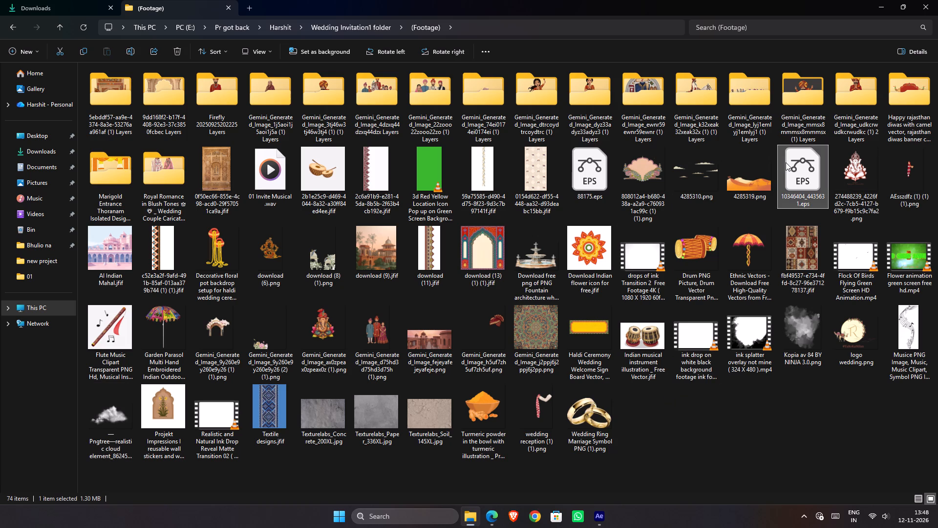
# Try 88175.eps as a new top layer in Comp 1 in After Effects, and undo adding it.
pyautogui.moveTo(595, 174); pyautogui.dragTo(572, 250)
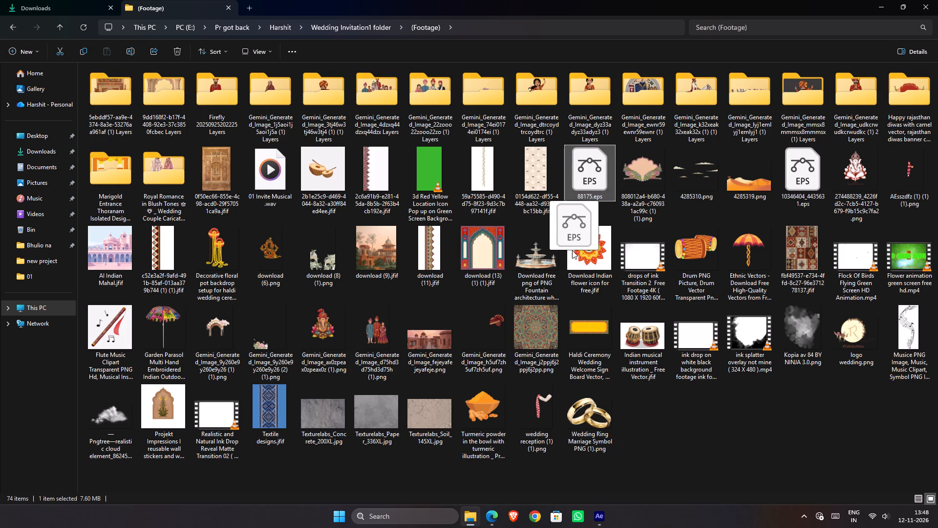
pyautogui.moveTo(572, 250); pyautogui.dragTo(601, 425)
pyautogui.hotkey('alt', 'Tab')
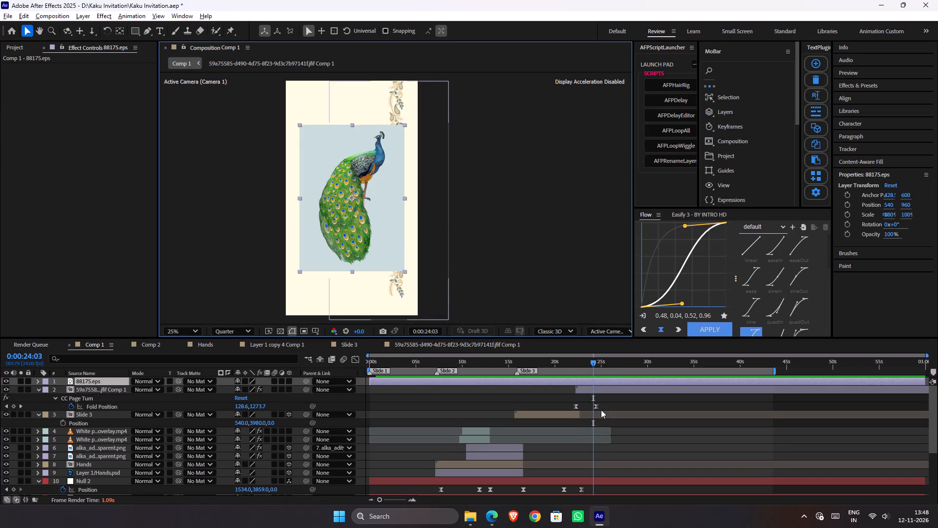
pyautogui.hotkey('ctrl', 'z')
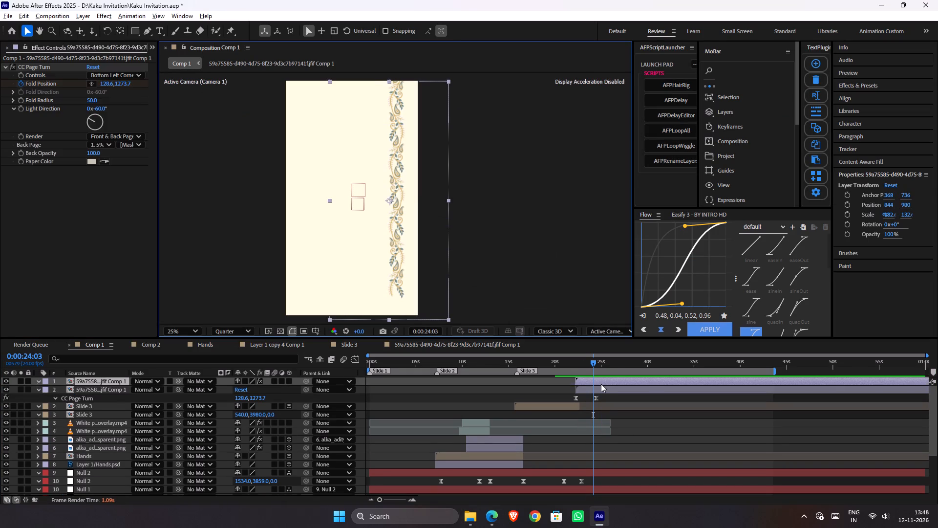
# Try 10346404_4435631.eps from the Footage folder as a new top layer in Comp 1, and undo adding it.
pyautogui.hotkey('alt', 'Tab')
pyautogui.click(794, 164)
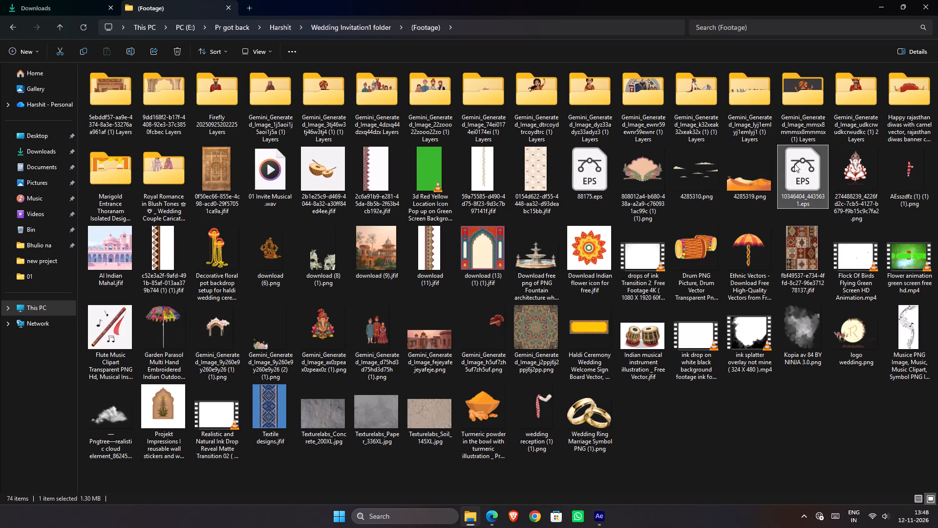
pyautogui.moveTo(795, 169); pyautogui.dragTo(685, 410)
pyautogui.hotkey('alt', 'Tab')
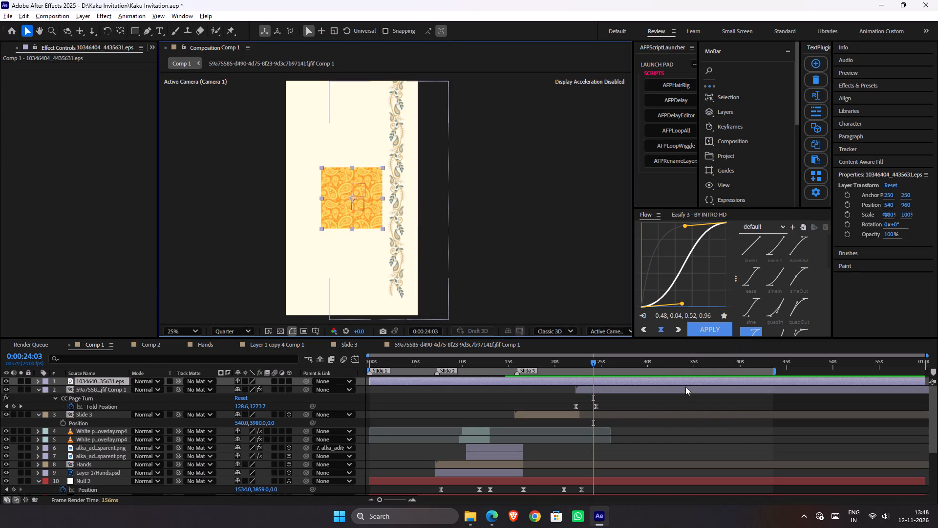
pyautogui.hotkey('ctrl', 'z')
# Return to the Footage folder and examine the floral, border and flower icon images as candidate decorations.
pyautogui.hotkey('alt', 'Tab')
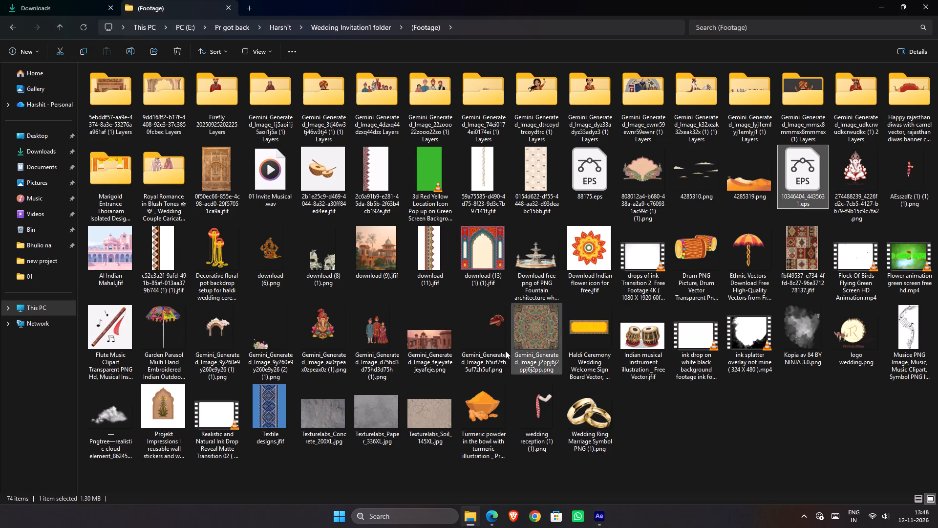
pyautogui.click(292, 275)
pyautogui.click(229, 273)
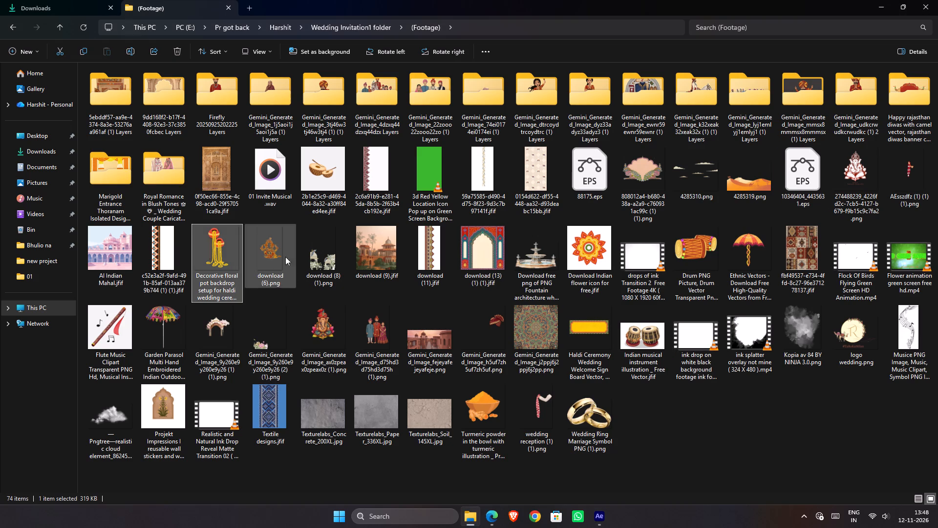
pyautogui.click(298, 253)
pyautogui.click(350, 254)
pyautogui.click(451, 256)
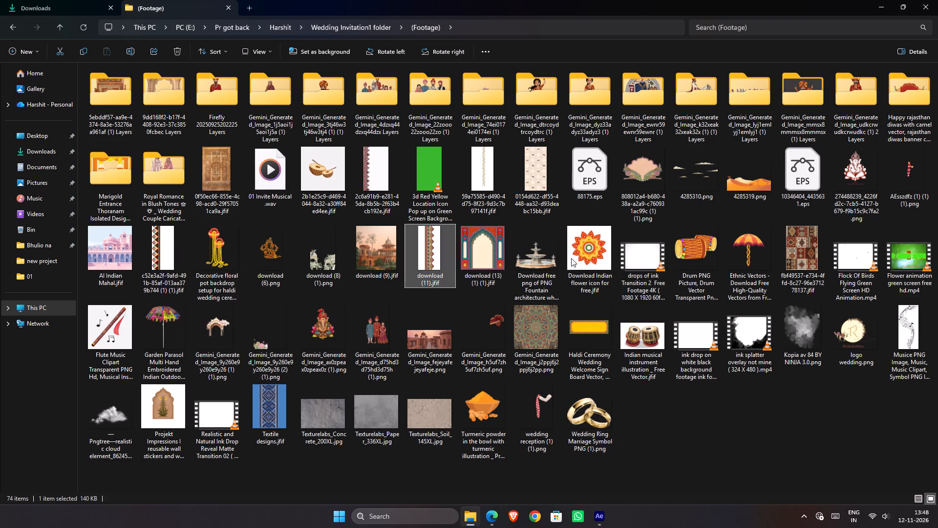
pyautogui.click(571, 258)
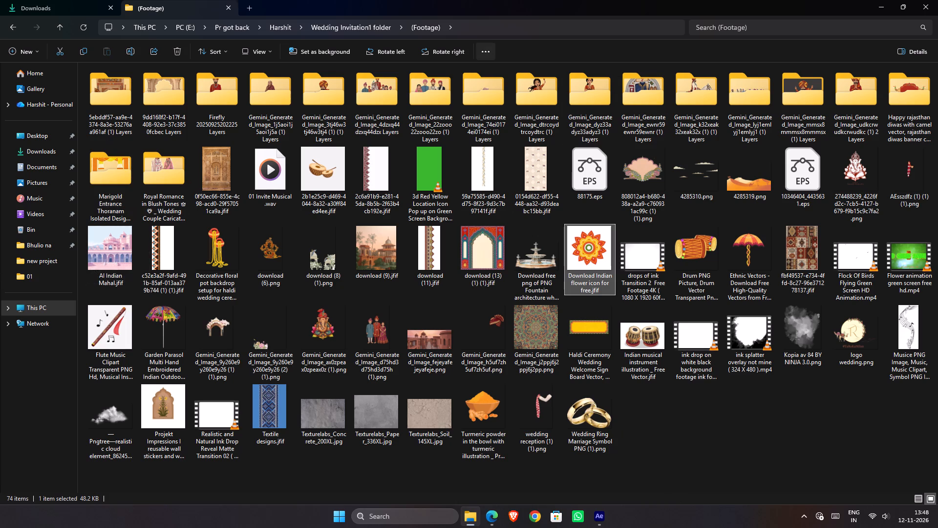
pyautogui.doubleClick(126, 169)
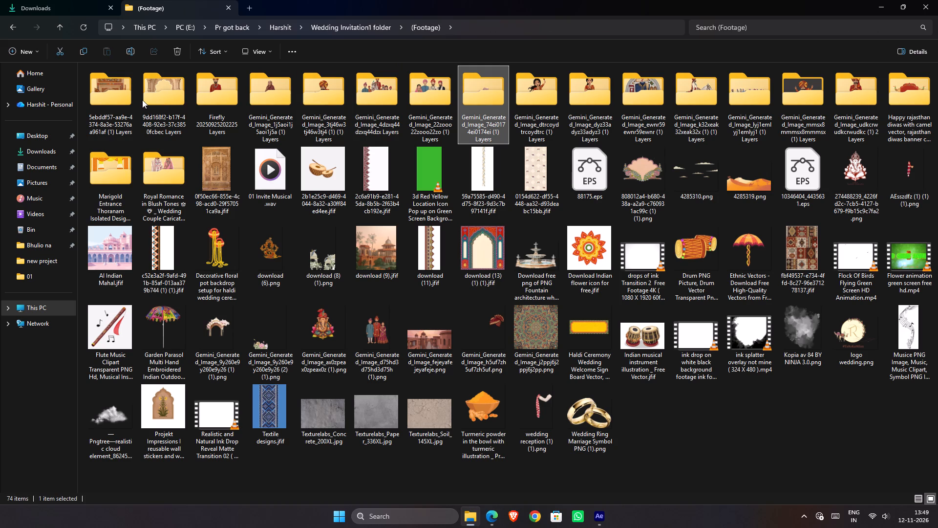
pyautogui.doubleClick(167, 91)
pyautogui.click(425, 22)
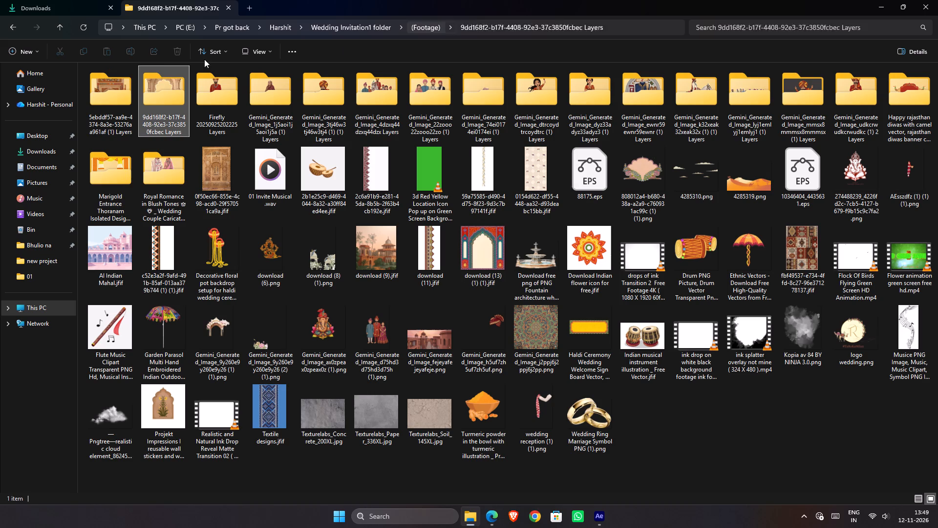
pyautogui.doubleClick(127, 99)
pyautogui.click(432, 28)
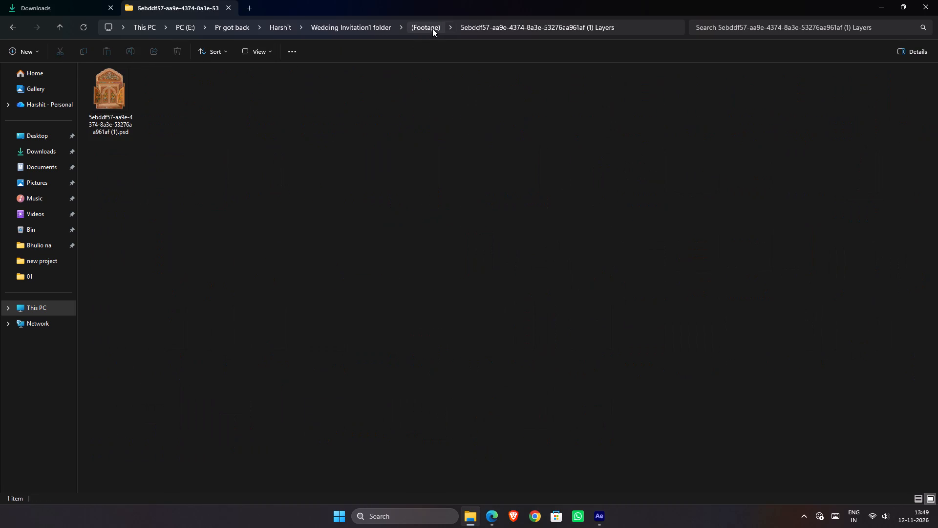
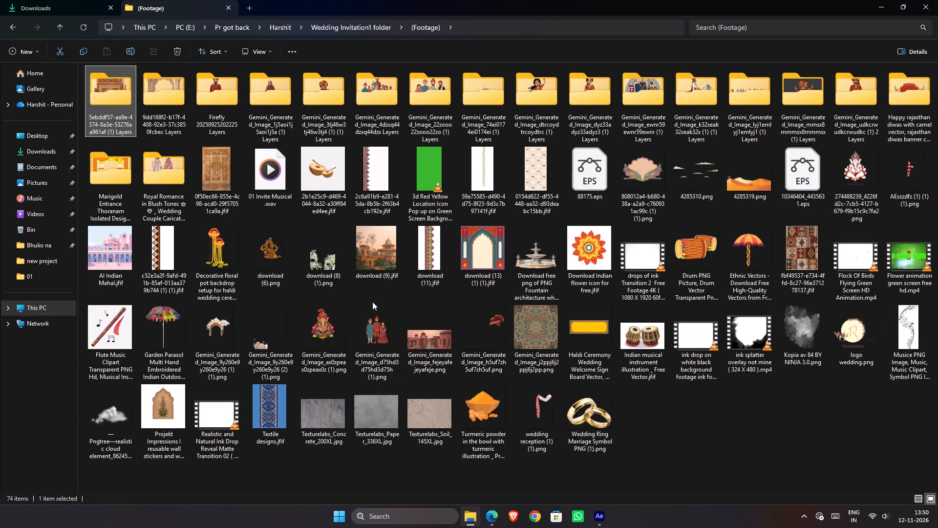
# Review the Haldi, Baraat and Varmala scenes in Wedding Invitation v5.mp4 for reference, and return to the Footage folder.
pyautogui.click(680, 419)
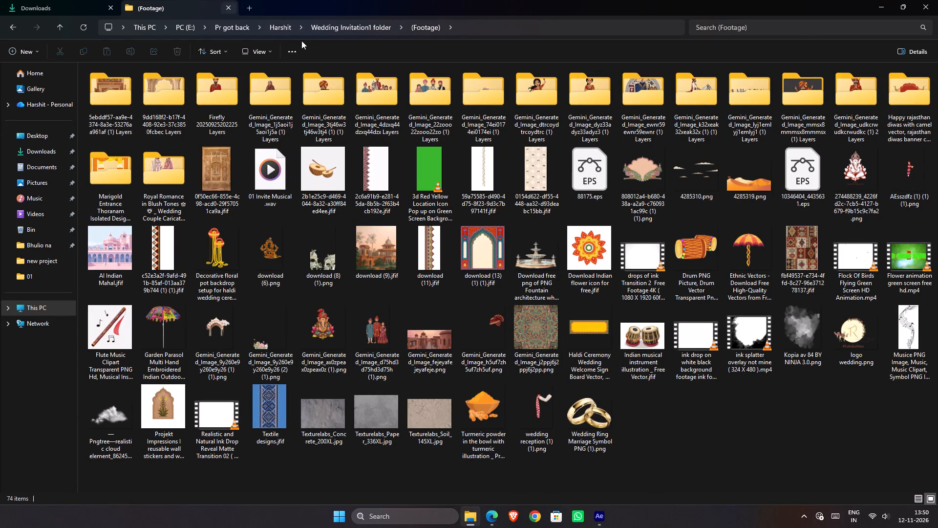
pyautogui.click(339, 24)
pyautogui.doubleClick(150, 98)
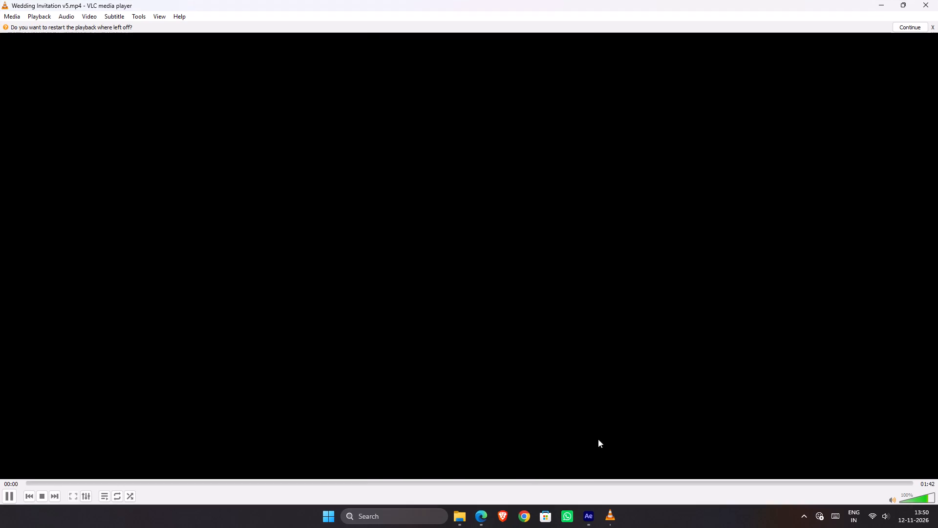
pyautogui.click(511, 483)
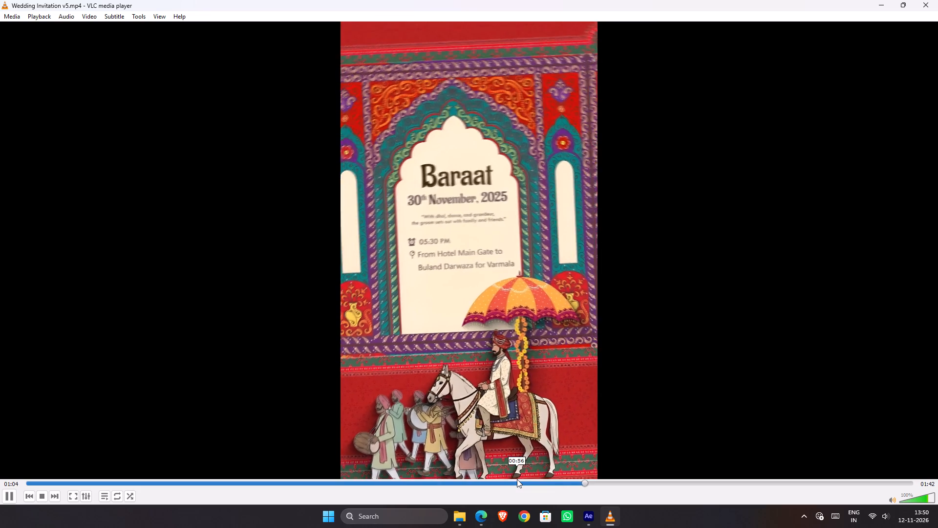
pyautogui.moveTo(582, 488); pyautogui.dragTo(576, 488)
pyautogui.click(567, 482)
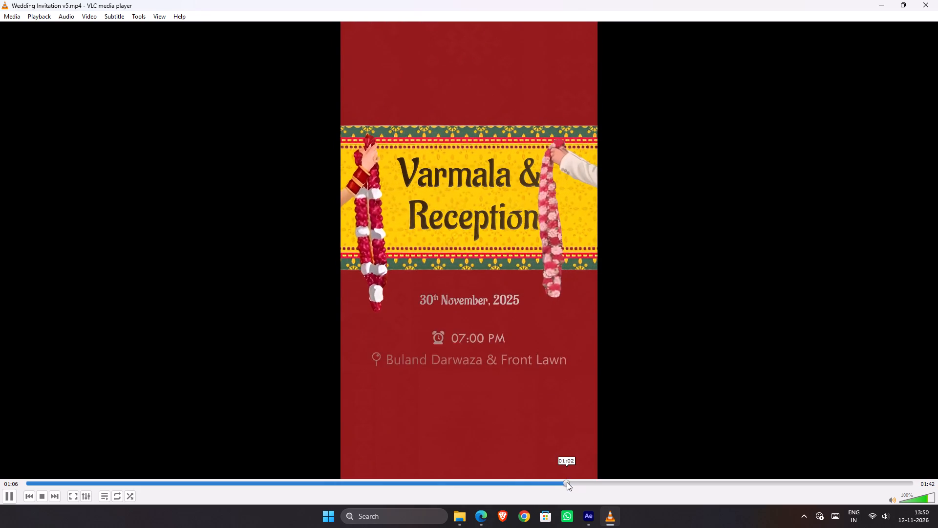
pyautogui.click(547, 484)
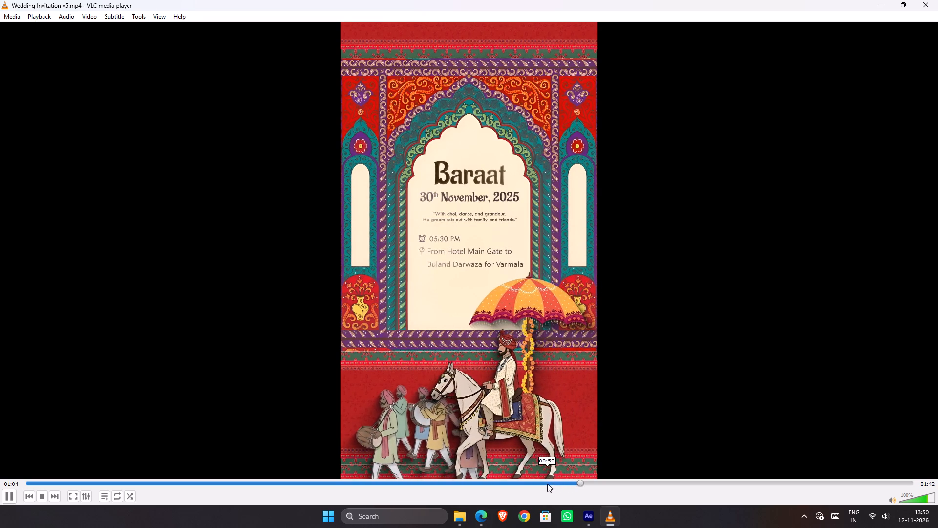
pyautogui.click(512, 485)
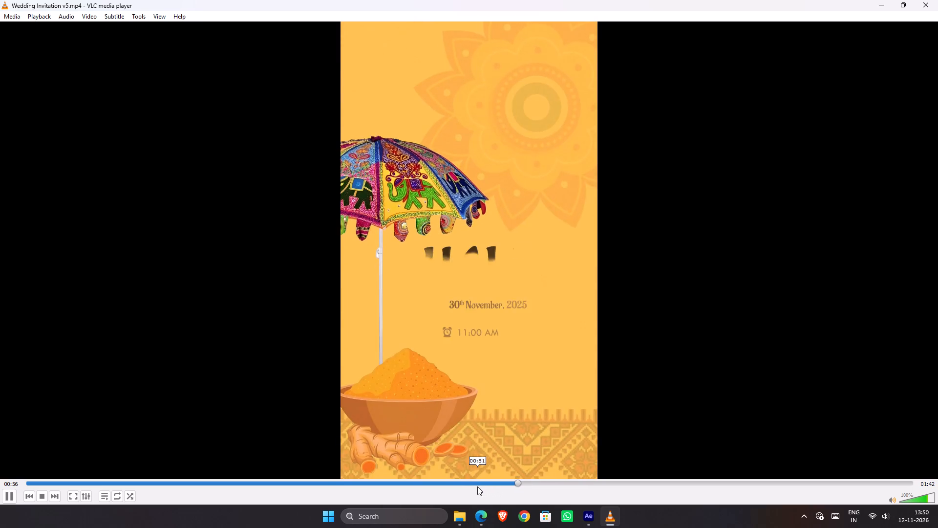
pyautogui.click(477, 486)
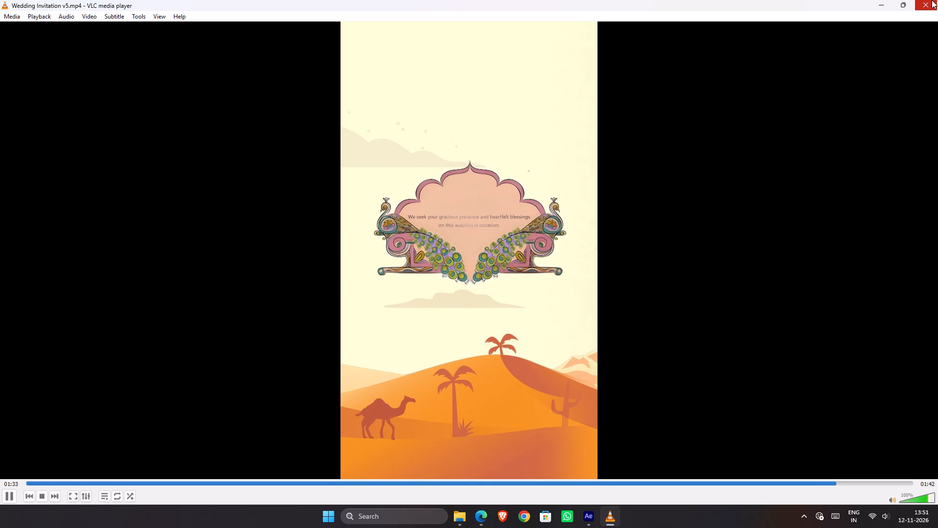
pyautogui.click(932, 0)
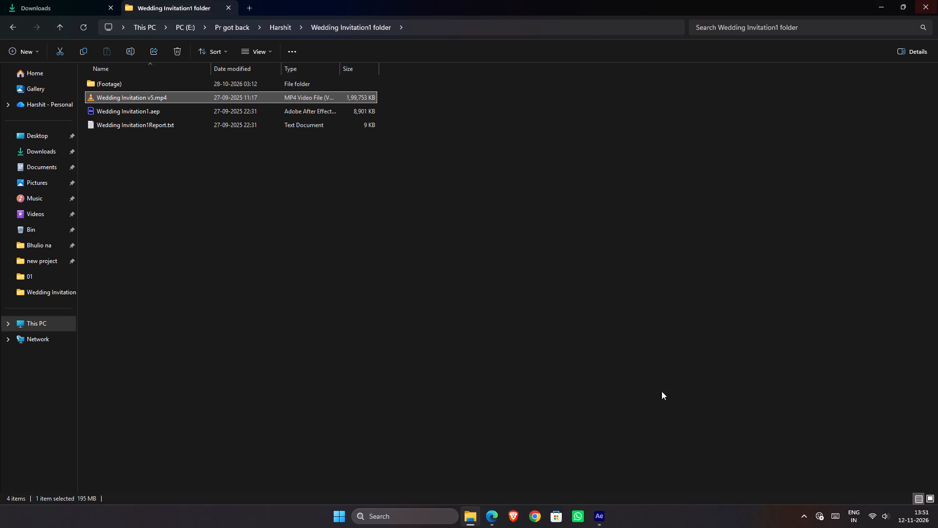
pyautogui.doubleClick(264, 81)
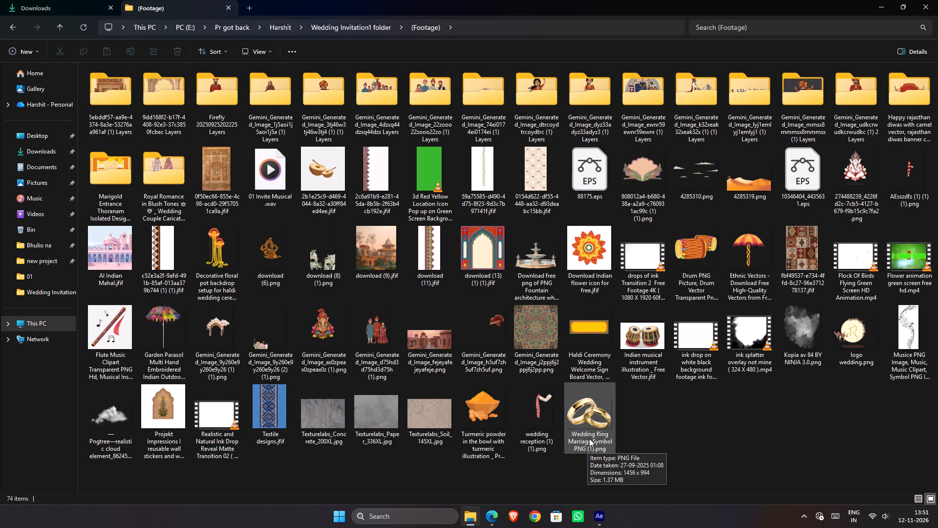
# Switch to the Canva mehandi search in Edge and examine the invitation templates, including the Beige and Green Traditional Indian one.
pyautogui.click(500, 513)
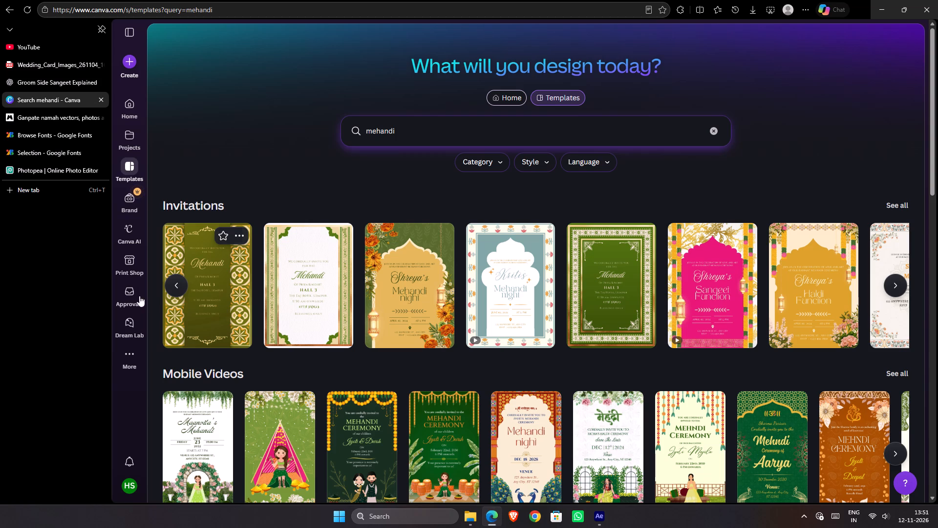
pyautogui.click(180, 280)
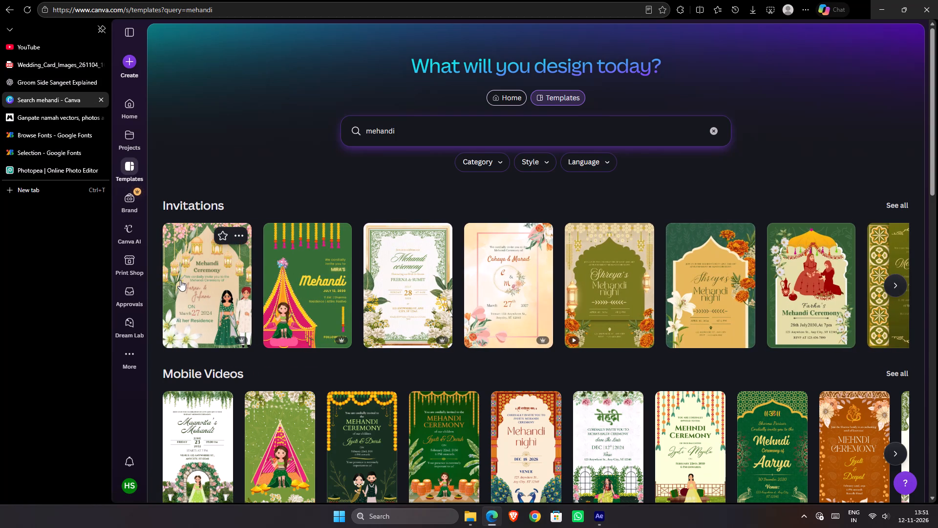
pyautogui.click(594, 291)
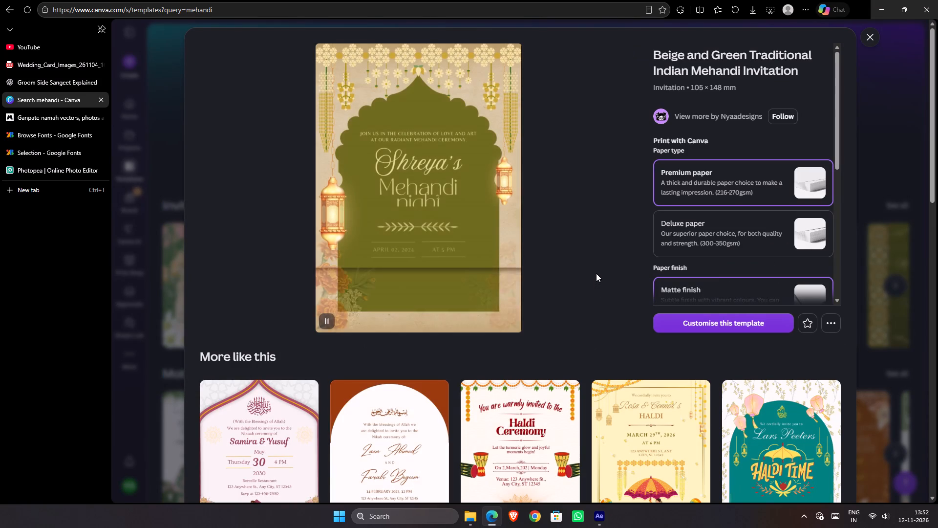
pyautogui.click(873, 33)
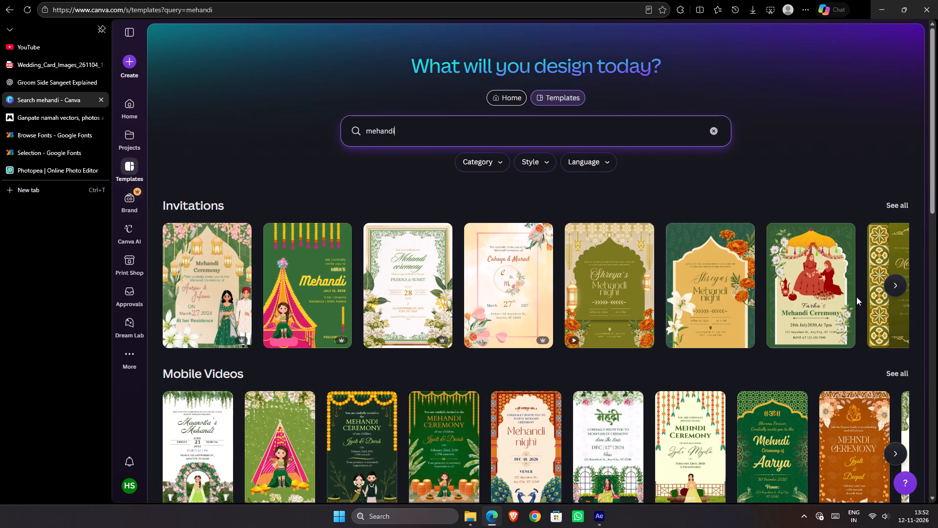
pyautogui.click(897, 280)
pyautogui.click(181, 288)
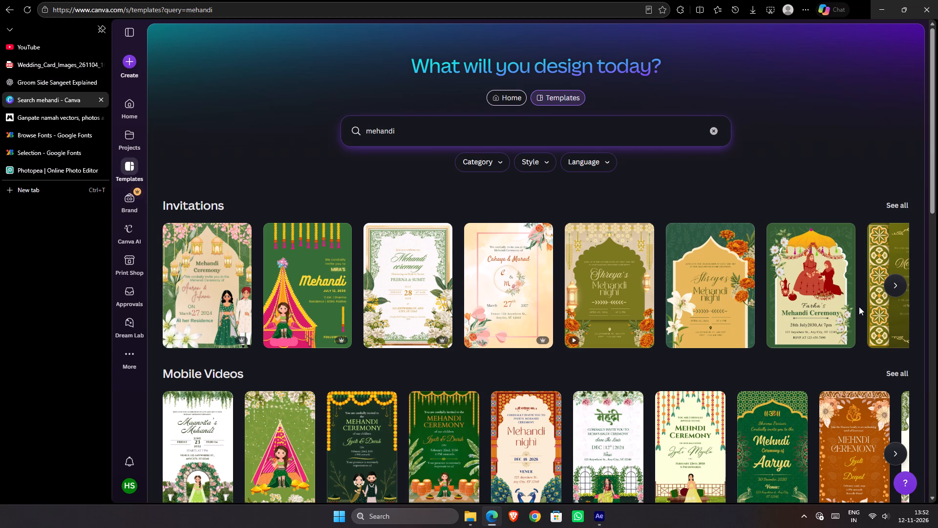
pyautogui.click(897, 284)
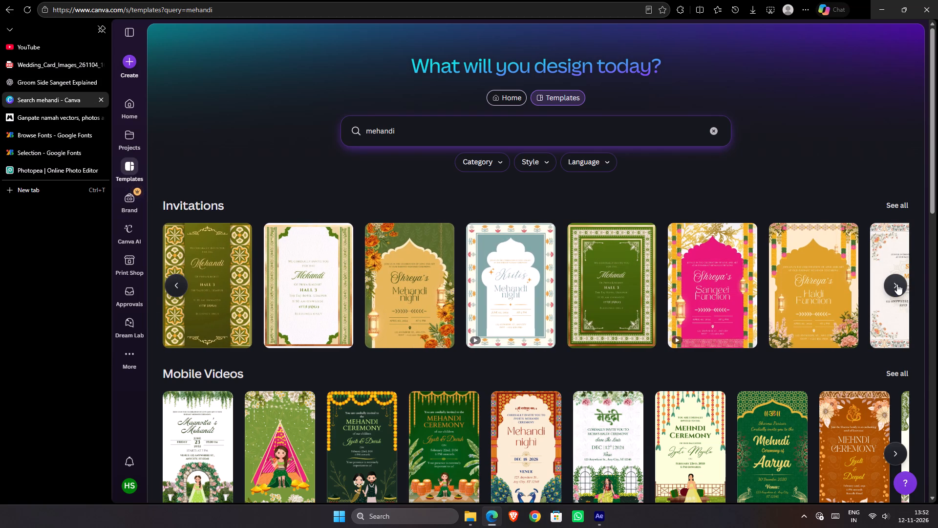
# Open the Green and Yellow Mehandi Invitation template for customising.
pyautogui.click(433, 284)
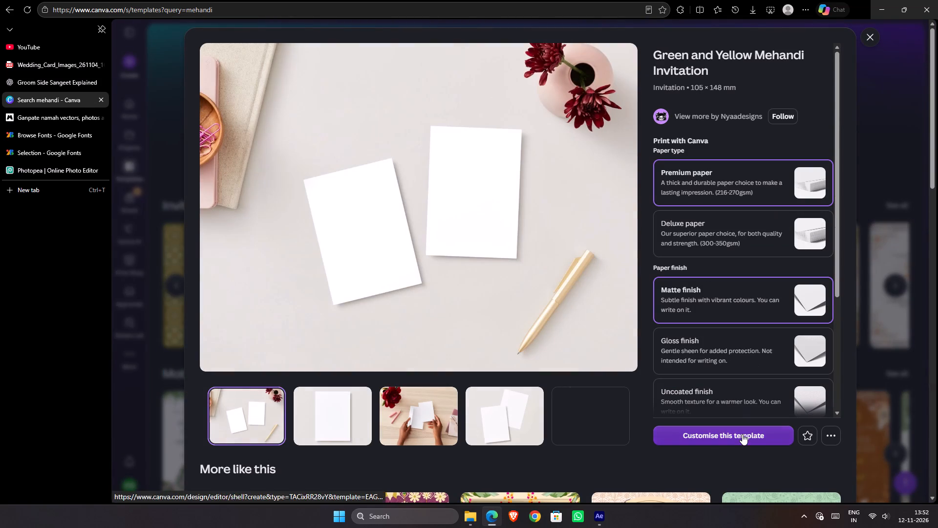
pyautogui.click(742, 434)
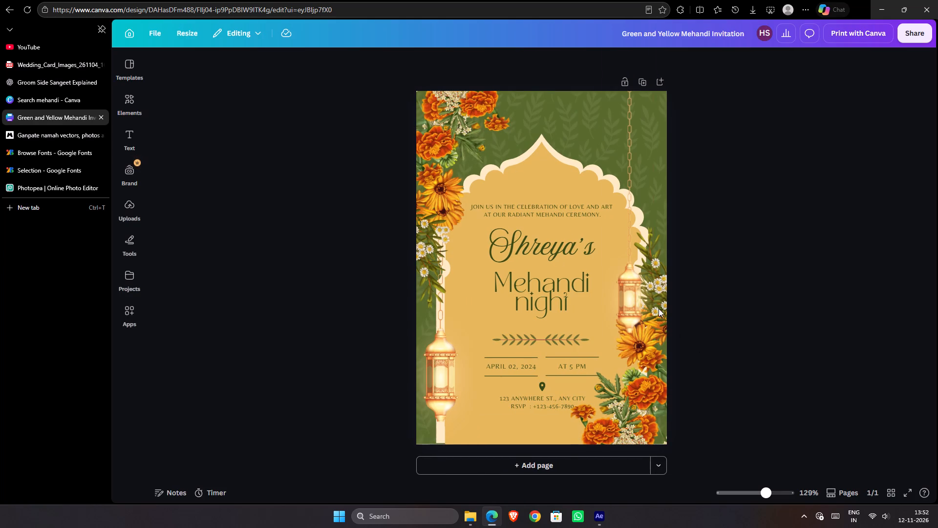
# Delete both marigold flower groups and both hanging lanterns from the invitation, leaving the arch, text and leaf-patterned background.
pyautogui.click(459, 97)
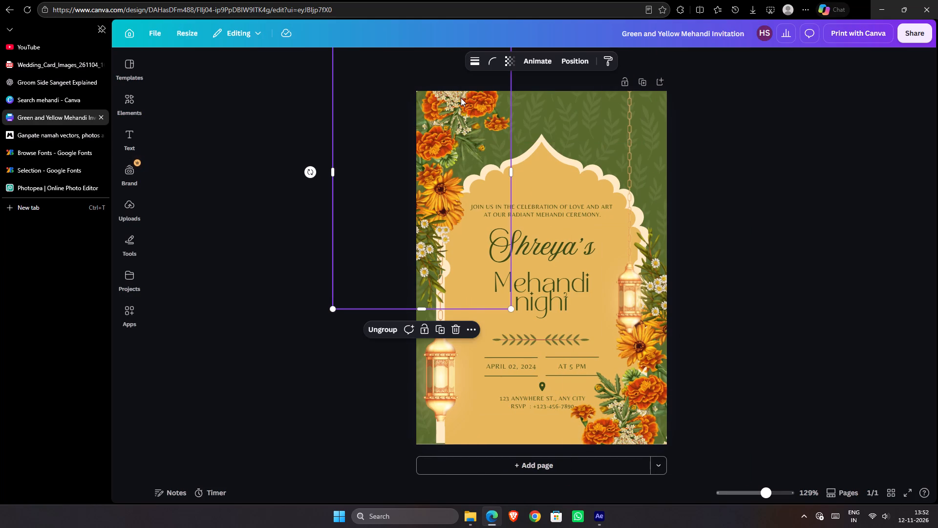
pyautogui.press('Delete')
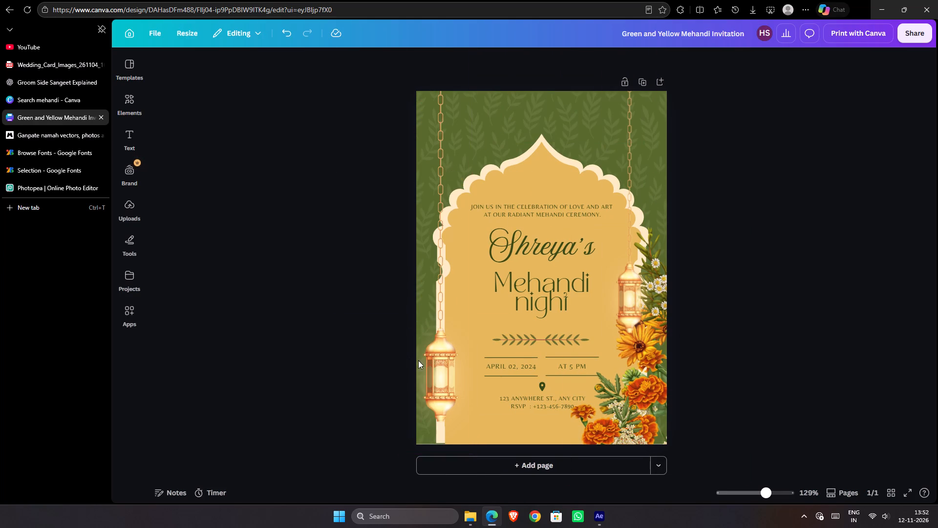
pyautogui.click(434, 362)
pyautogui.press('Delete')
pyautogui.click(628, 112)
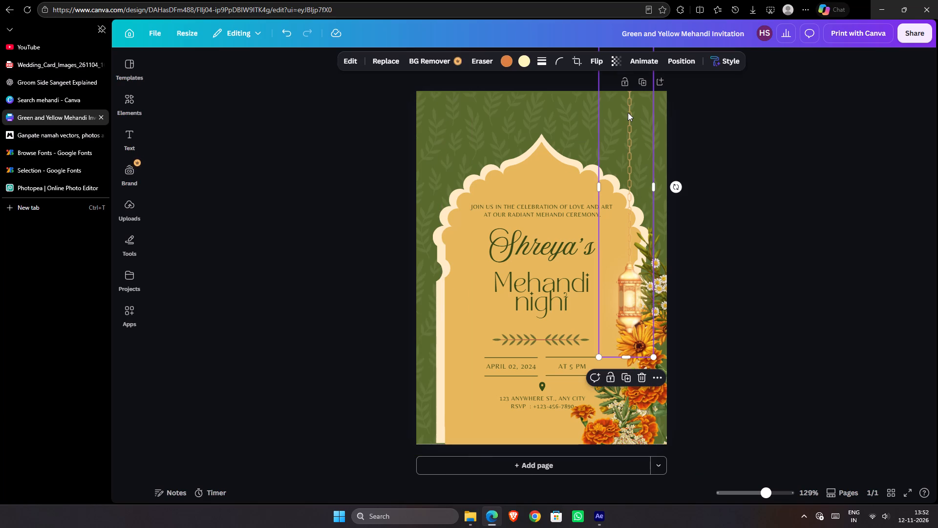
pyautogui.press('Delete')
pyautogui.click(640, 321)
pyautogui.press('Delete')
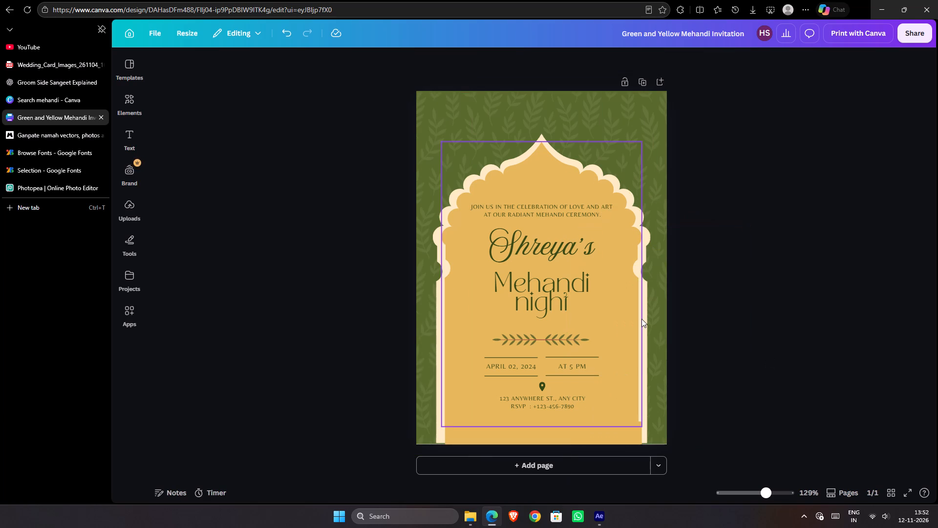
# Change the time text below the leaf divider to "AT 2 PM".
pyautogui.click(578, 368)
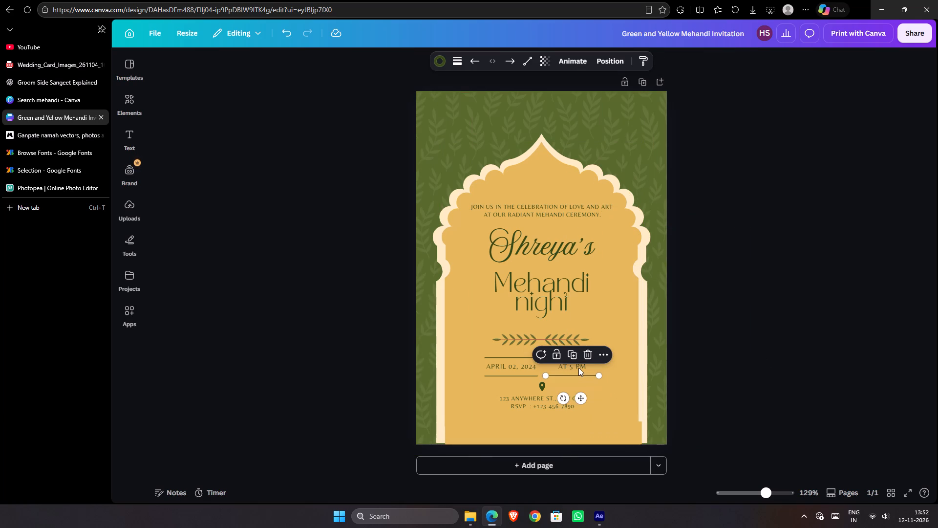
pyautogui.click(578, 365)
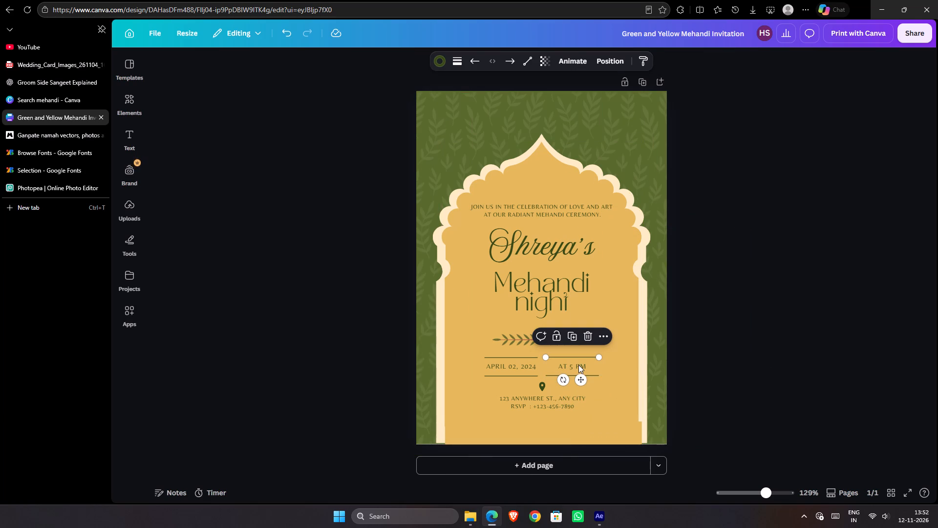
pyautogui.doubleClick(578, 364)
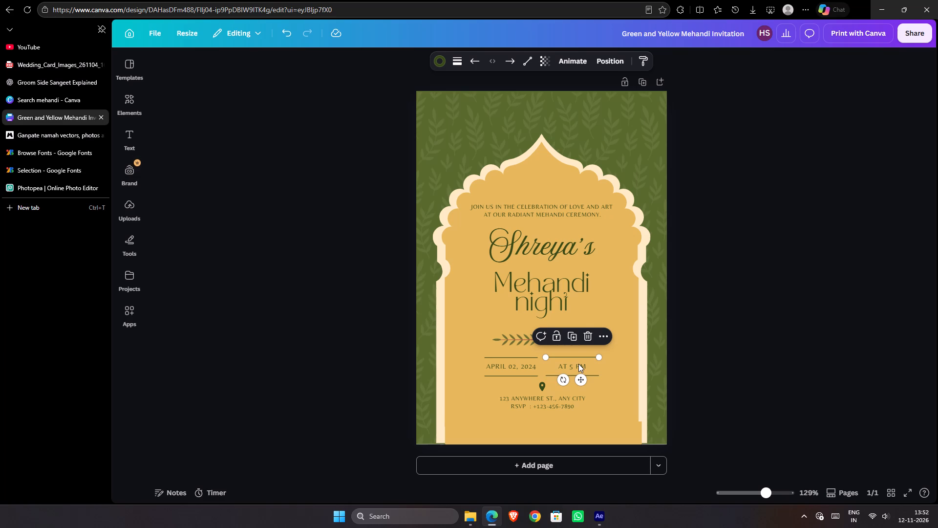
pyautogui.click(577, 365)
pyautogui.scroll(2, 577, 365)
pyautogui.scroll(-3, 577, 365)
pyautogui.scroll(1, 577, 364)
pyautogui.click(575, 366)
pyautogui.doubleClick(575, 366)
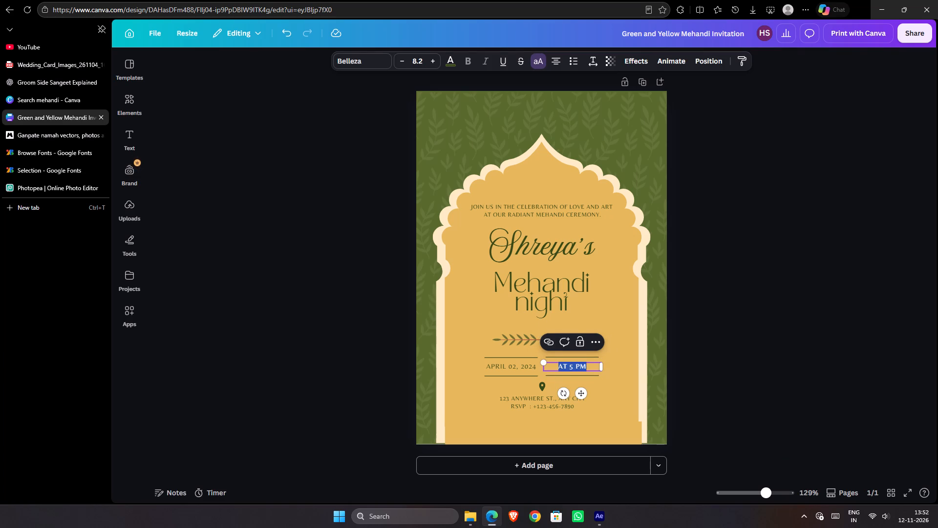
pyautogui.click(575, 366)
pyautogui.click(572, 366)
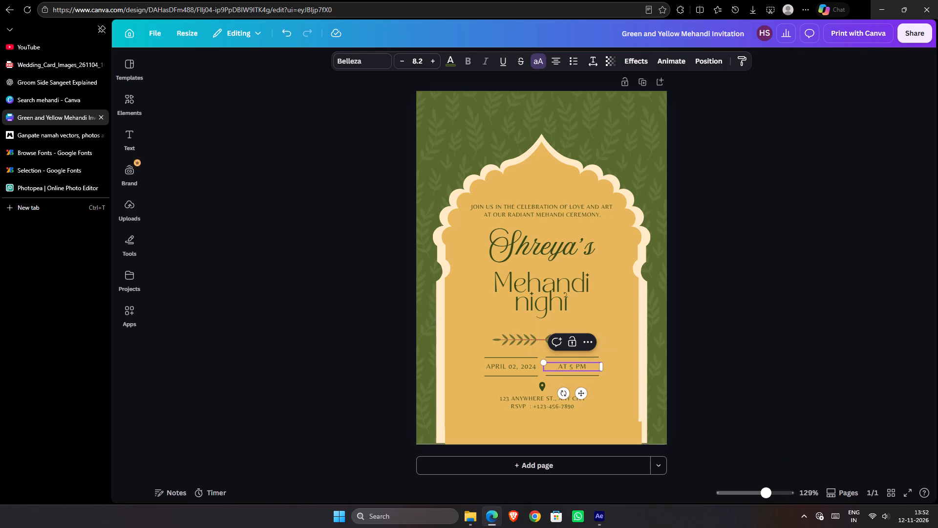
pyautogui.press('BackSpace')
pyautogui.press('2')
# Check the mehandi date in the wedding card PDF and set the year in the invitation's date text to 2026.
pyautogui.click(58, 69)
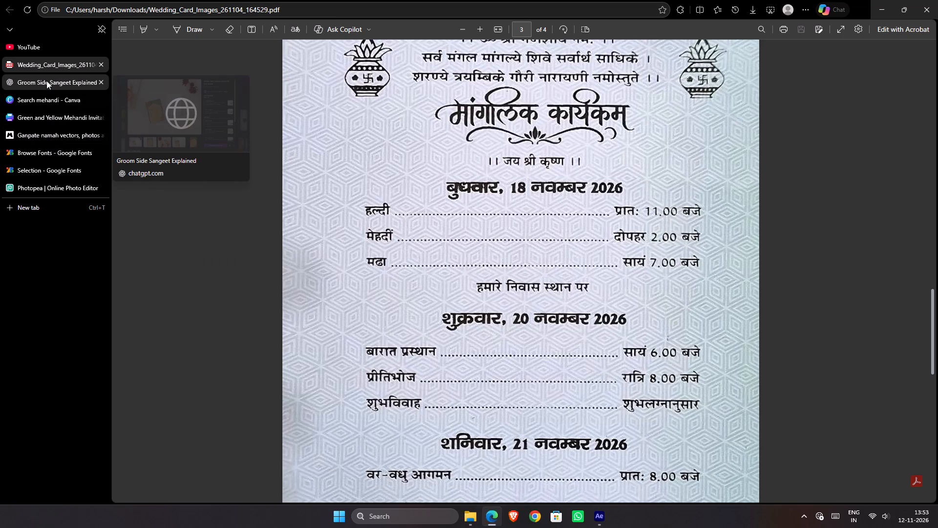
pyautogui.click(51, 117)
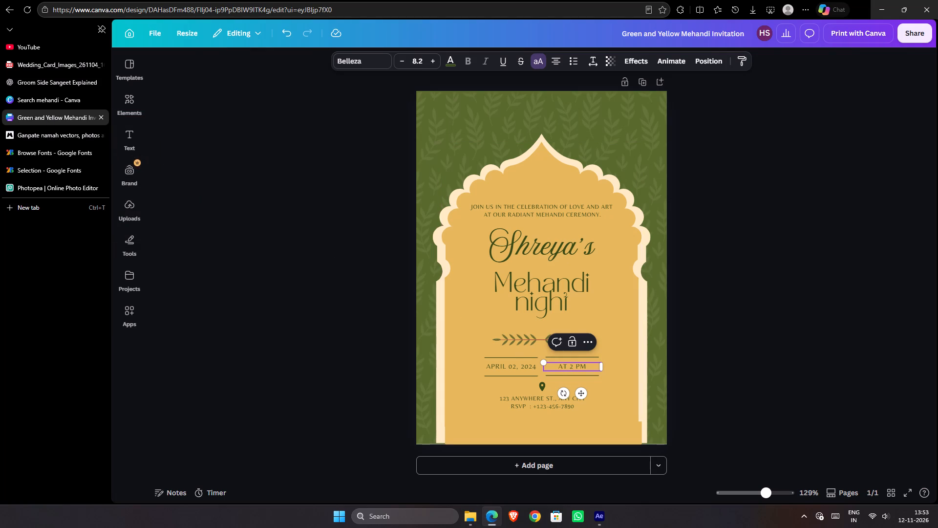
pyautogui.doubleClick(537, 365)
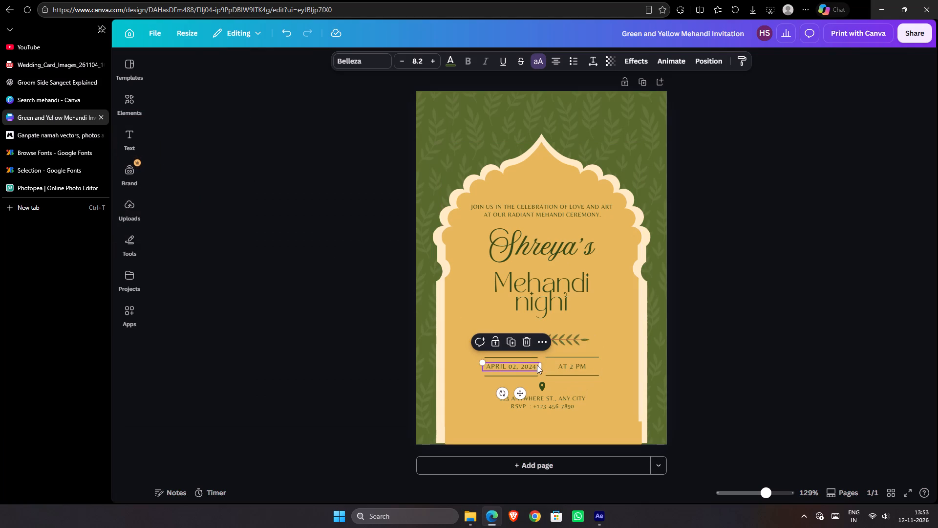
pyautogui.click(528, 365)
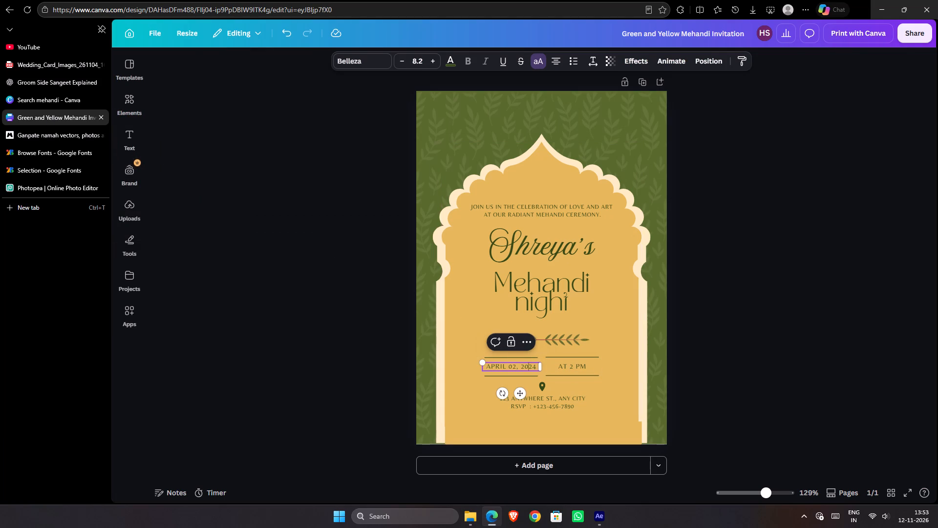
pyautogui.click(533, 365)
pyautogui.press('Delete')
pyautogui.press('6')
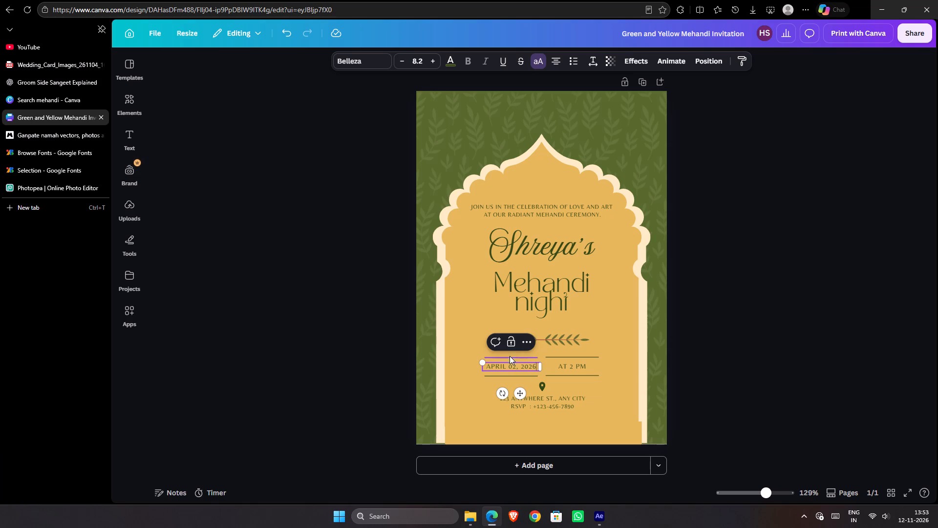
# Change the day and month in the invitation's date text so it reads "18 November, 2026".
pyautogui.click(513, 365)
pyautogui.press('Delete')
pyautogui.press('BackSpace')
pyautogui.press('BackSpace')
pyautogui.press('BackSpace')
pyautogui.press('BackSpace')
pyautogui.press('BackSpace')
pyautogui.press('BackSpace')
pyautogui.press('BackSpace')
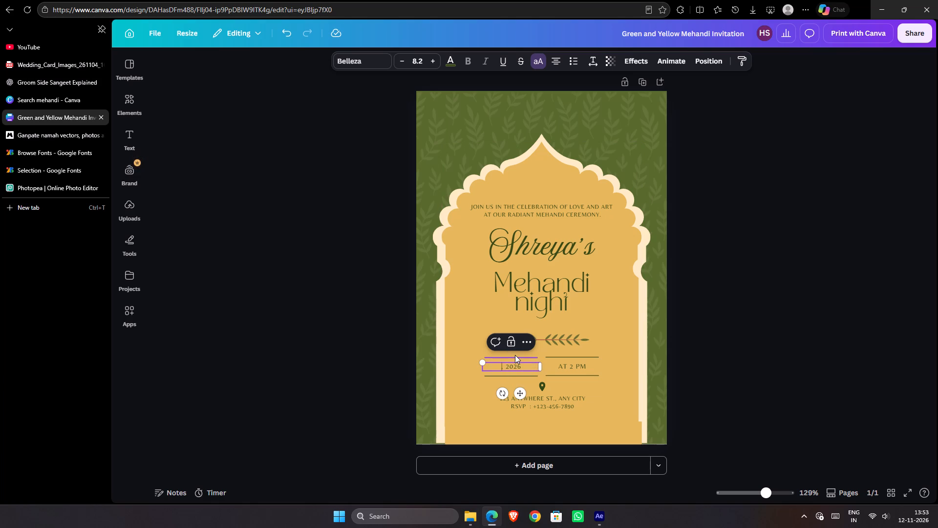
pyautogui.press('1')
pyautogui.write('8')
pyautogui.press('space')
pyautogui.write('Novem')
pyautogui.write('ber')
pyautogui.press('space')
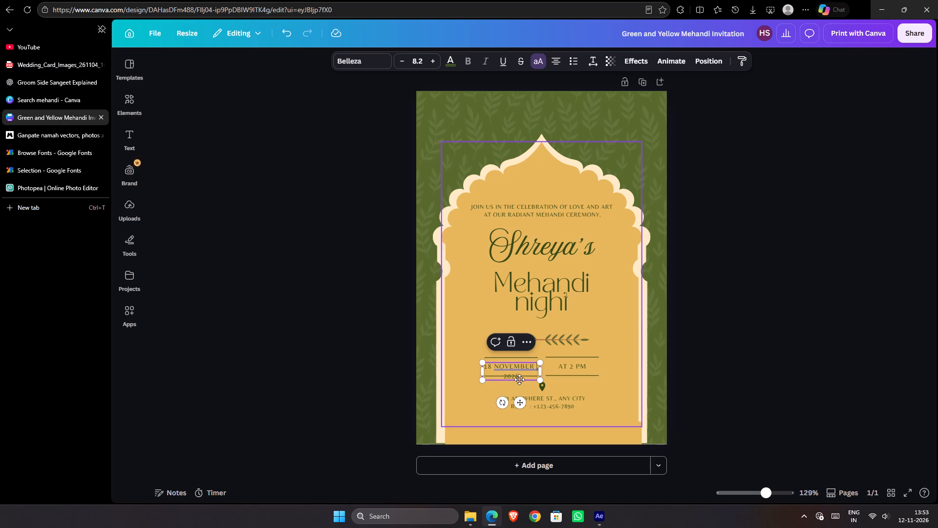
pyautogui.press('BackSpace')
# Widen the date text box until the date fits on one line, and shift it slightly left, away from the time text.
pyautogui.moveTo(543, 372); pyautogui.dragTo(548, 372)
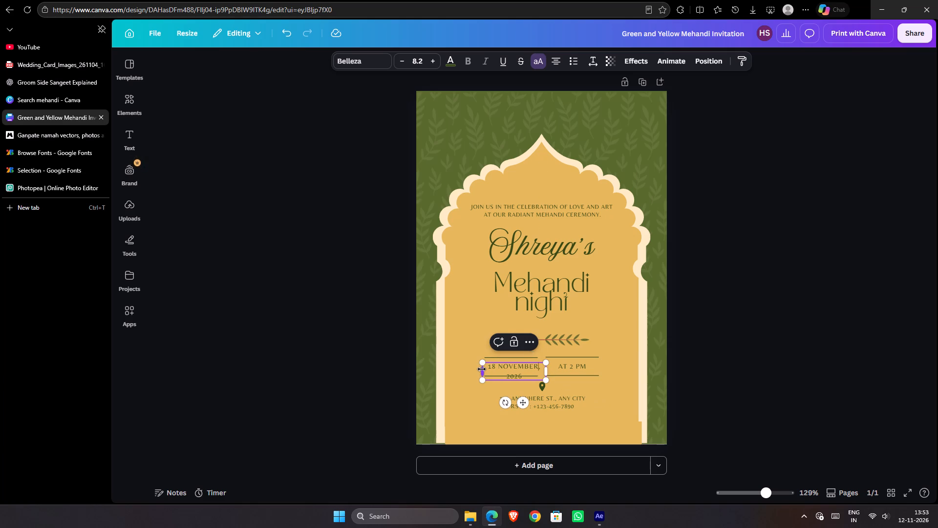
pyautogui.moveTo(482, 369); pyautogui.dragTo(470, 371)
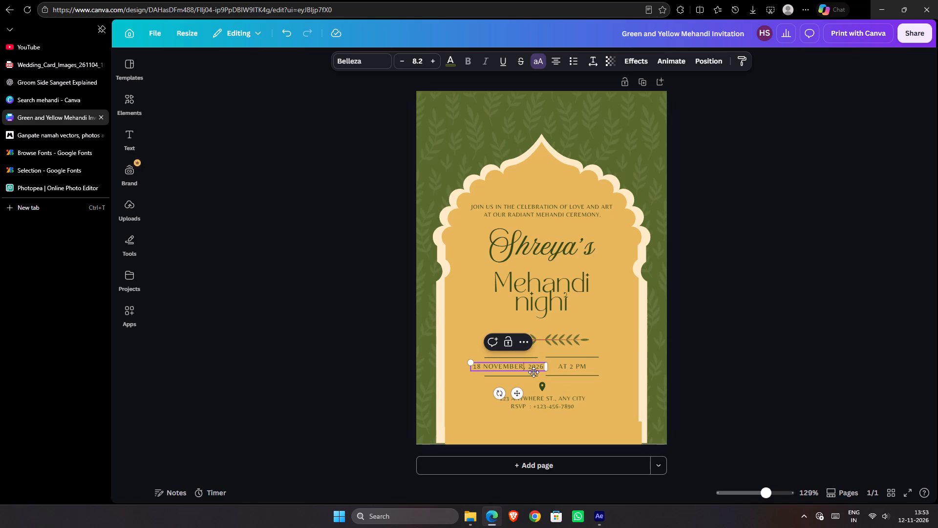
pyautogui.press('Right')
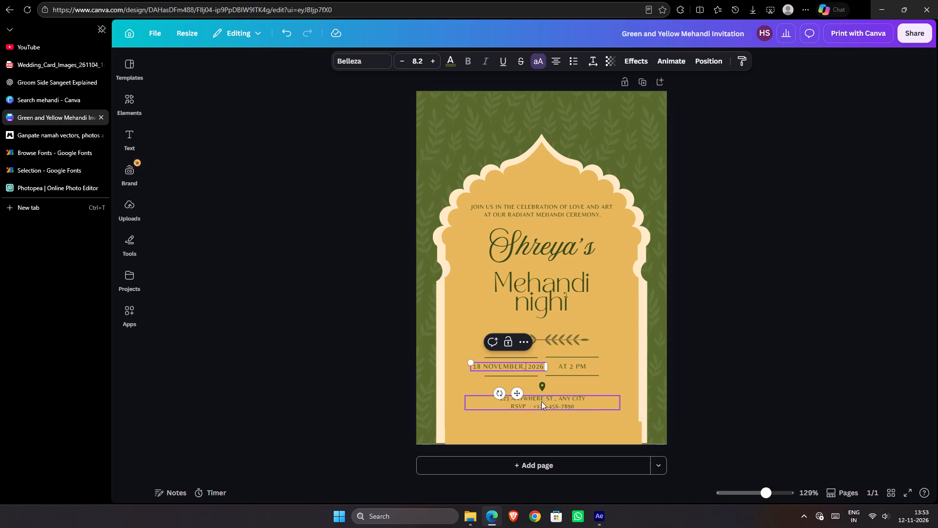
pyautogui.click(517, 394)
pyautogui.press('Right')
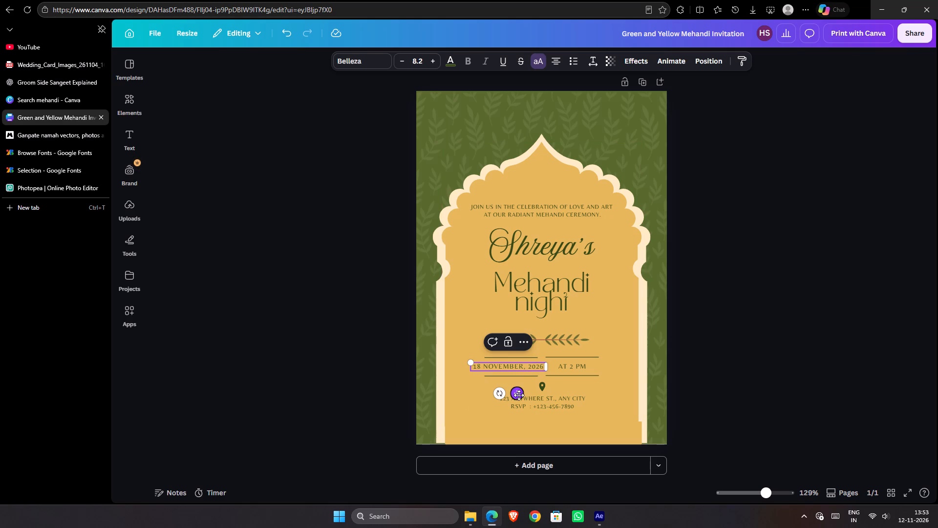
pyautogui.click(519, 395)
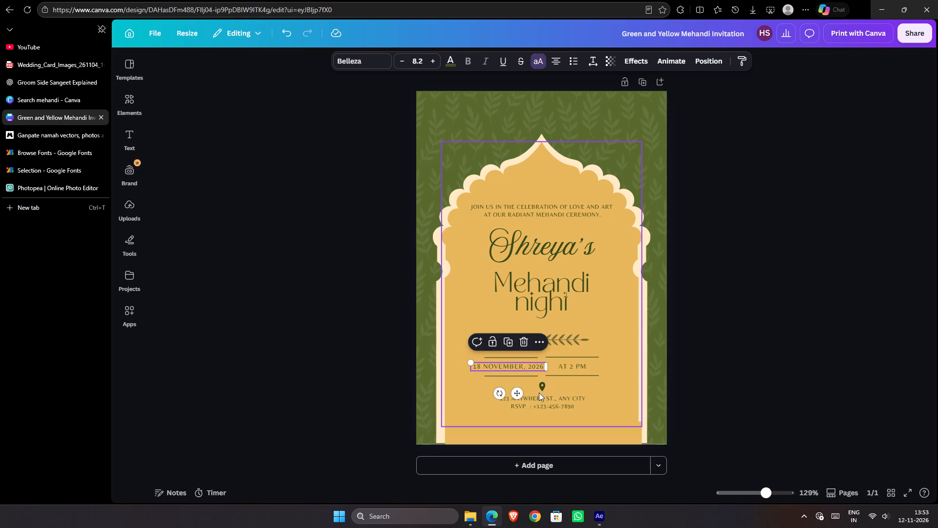
pyautogui.click(512, 393)
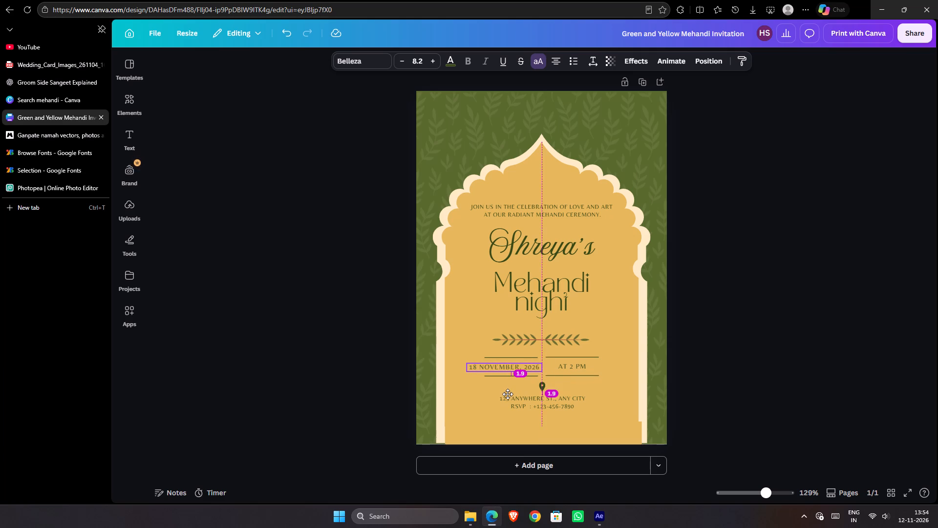
pyautogui.click(842, 374)
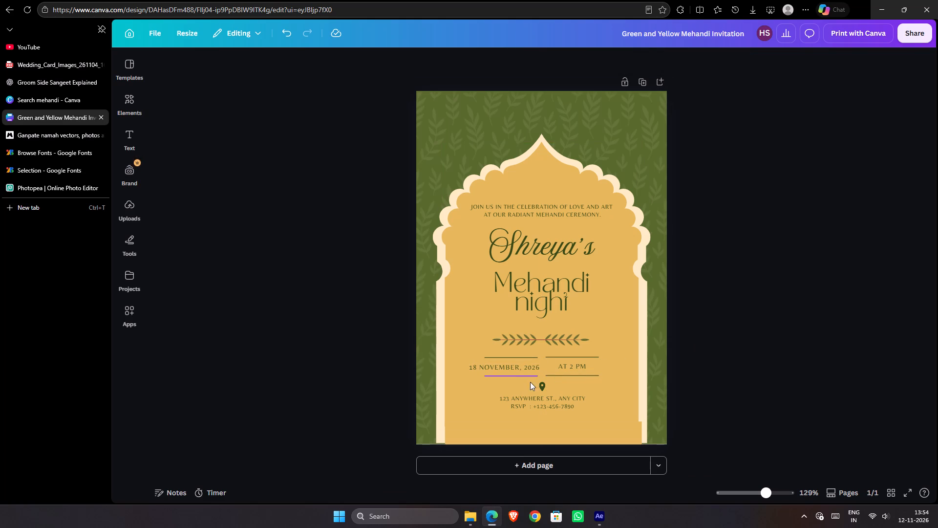
# Move the two horizontal lines above and below the date together to the left so they centre on the date text.
pyautogui.click(523, 374)
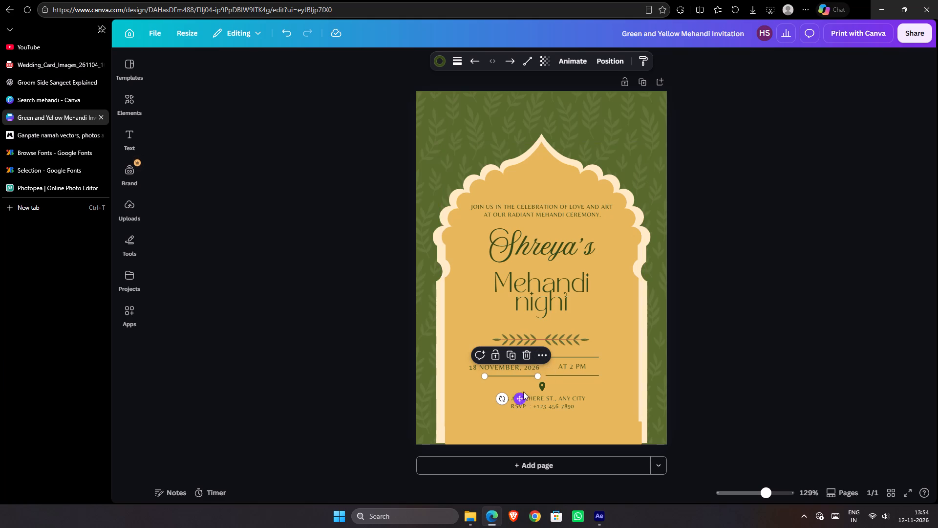
pyautogui.moveTo(528, 355); pyautogui.dragTo(497, 336)
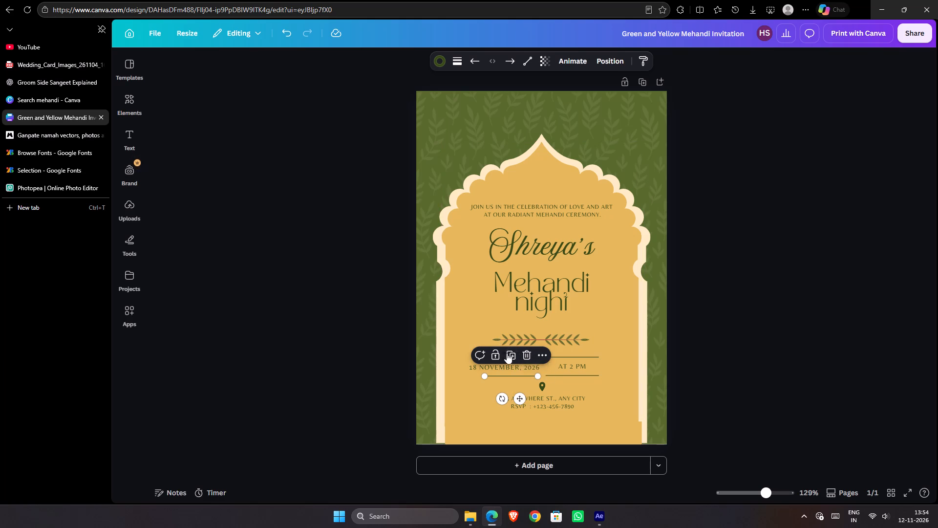
pyautogui.click(764, 342)
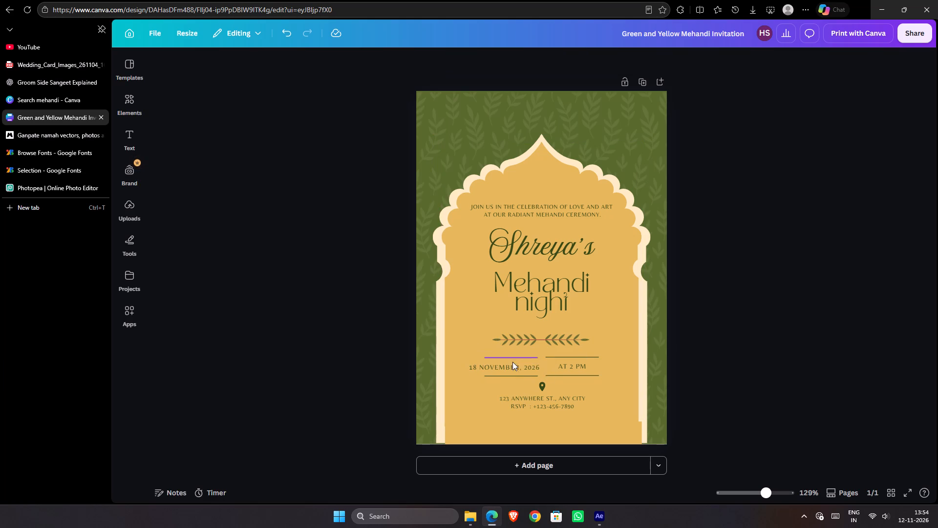
pyautogui.click(517, 359)
pyautogui.keyDown('shift'); pyautogui.click(532, 377); pyautogui.keyUp('shift')
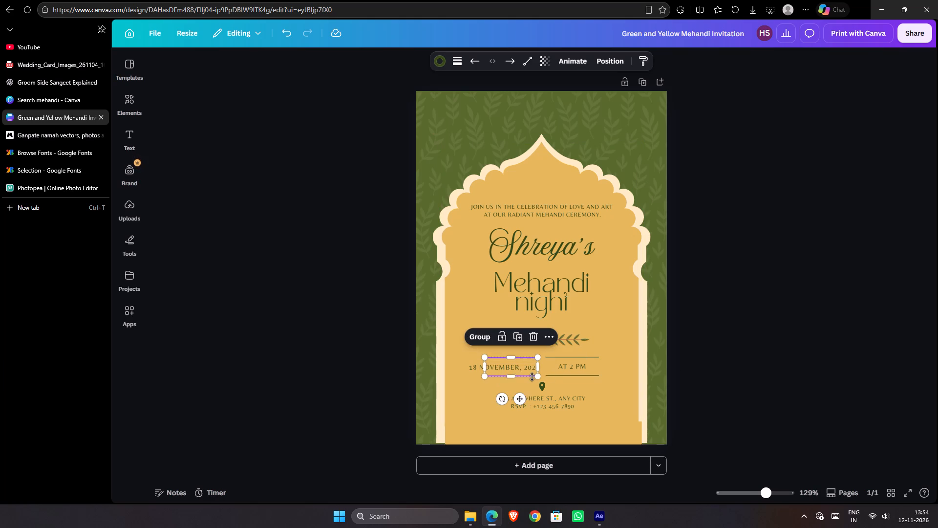
pyautogui.press('Left')
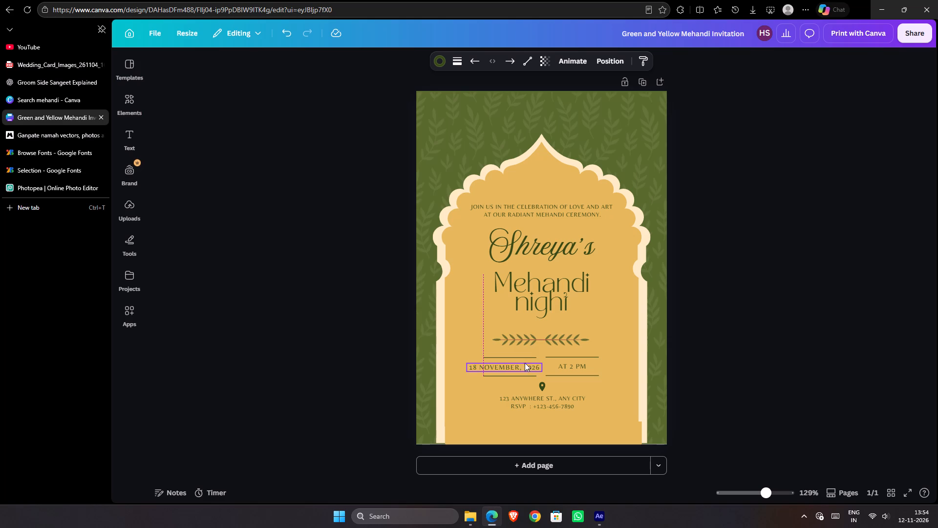
pyautogui.click(525, 357)
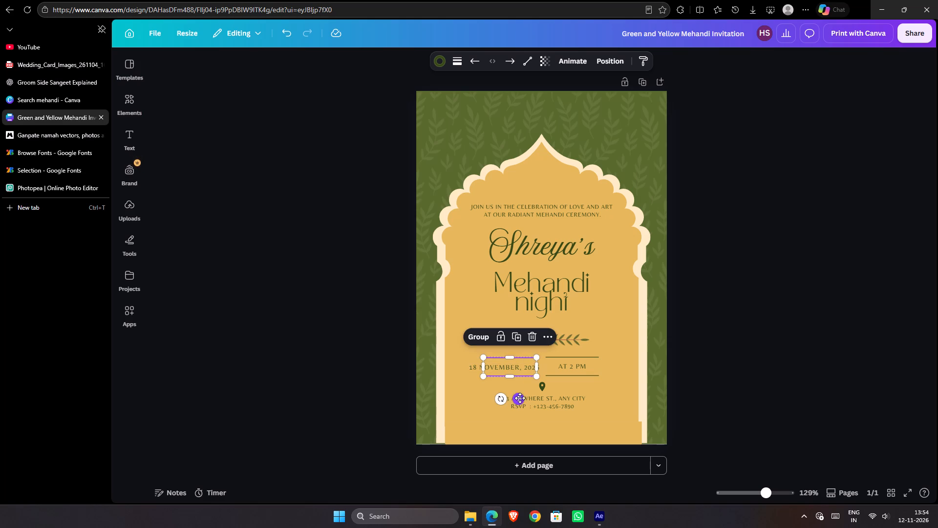
pyautogui.moveTo(520, 398); pyautogui.dragTo(514, 398)
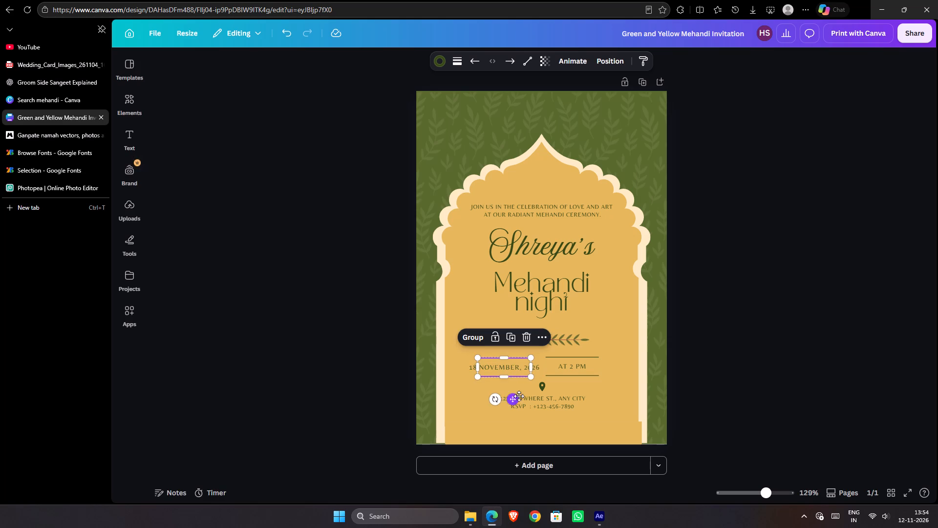
pyautogui.click(695, 373)
pyautogui.scroll(2, 683, 323)
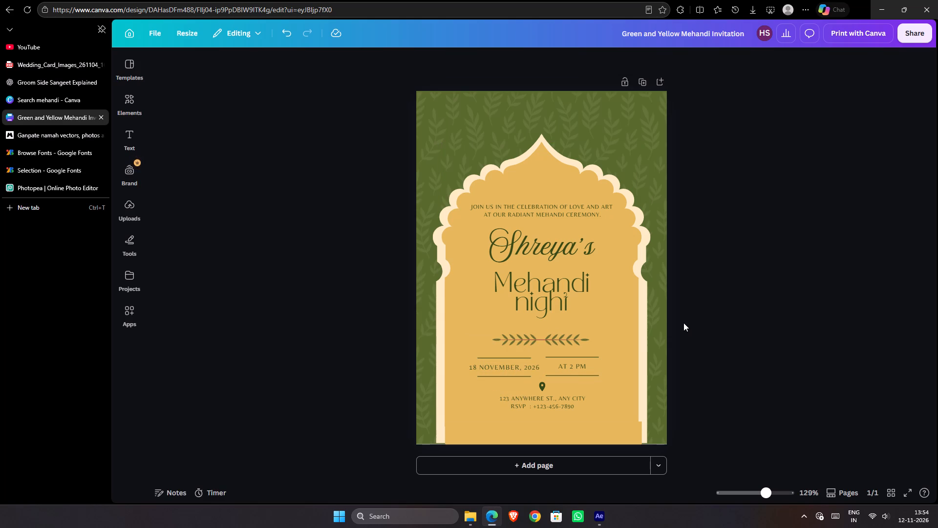
# Replace the placeholder address and RSVP text below the location pin with "AT Home".
pyautogui.click(544, 400)
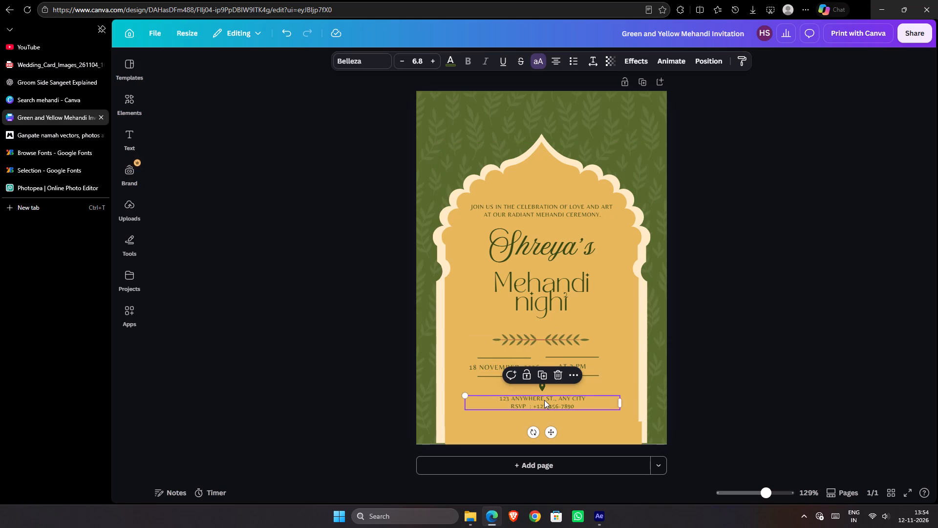
pyautogui.click(551, 400)
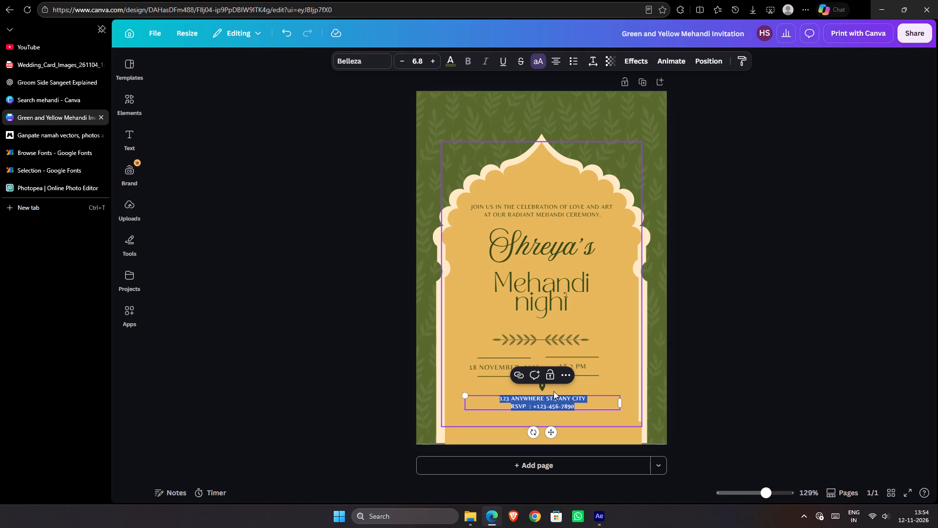
pyautogui.write('AT')
pyautogui.press('space')
pyautogui.write('Home')
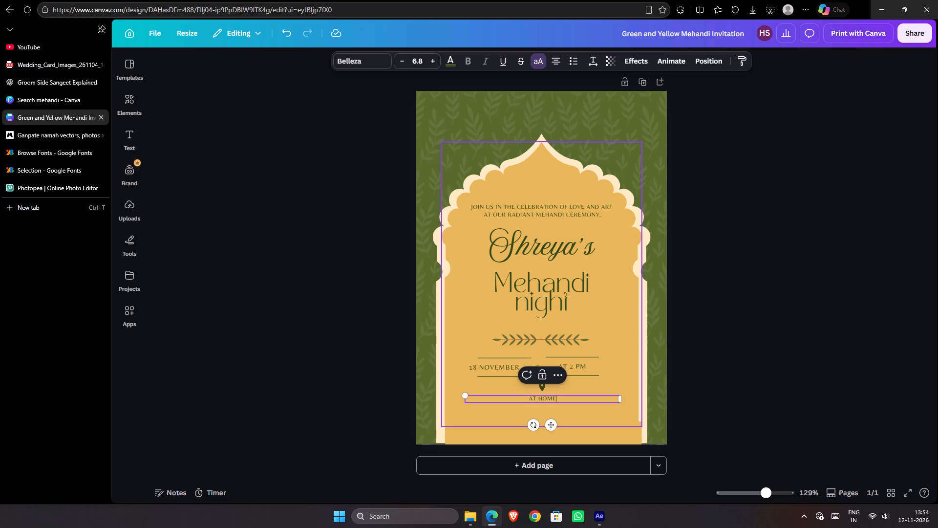
# Replace the word "night" in the "Mehandi night" heading with "Ceremony".
pyautogui.click(566, 299)
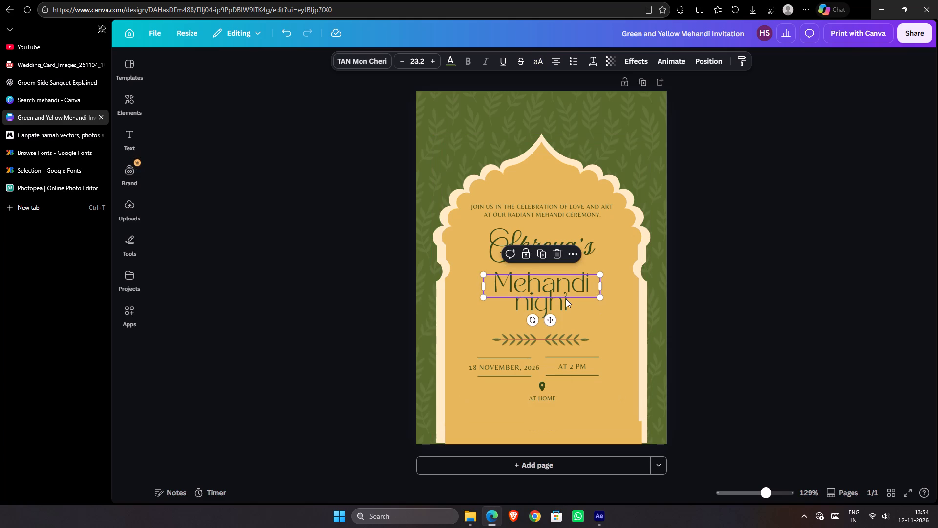
pyautogui.click(559, 308)
pyautogui.click(573, 307)
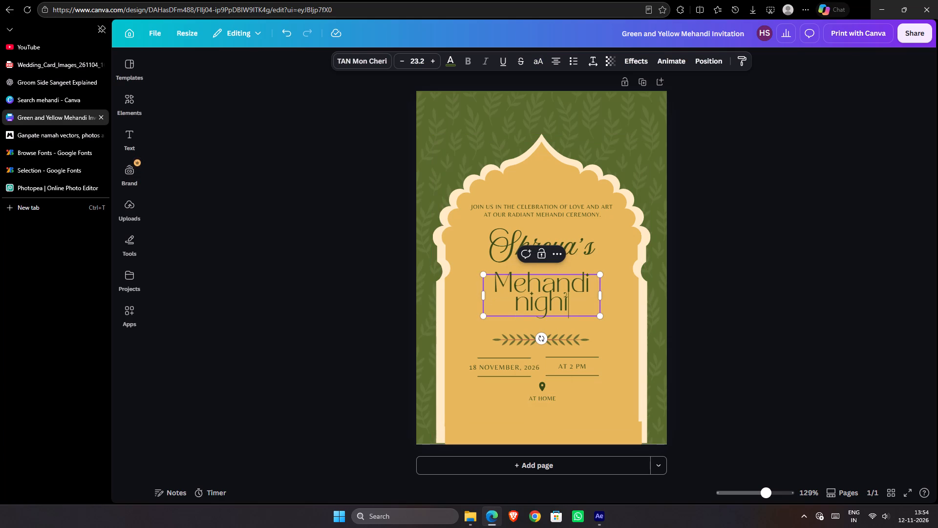
pyautogui.press('BackSpace')
pyautogui.press('BackSpace')
pyautogui.press('BackSpace')
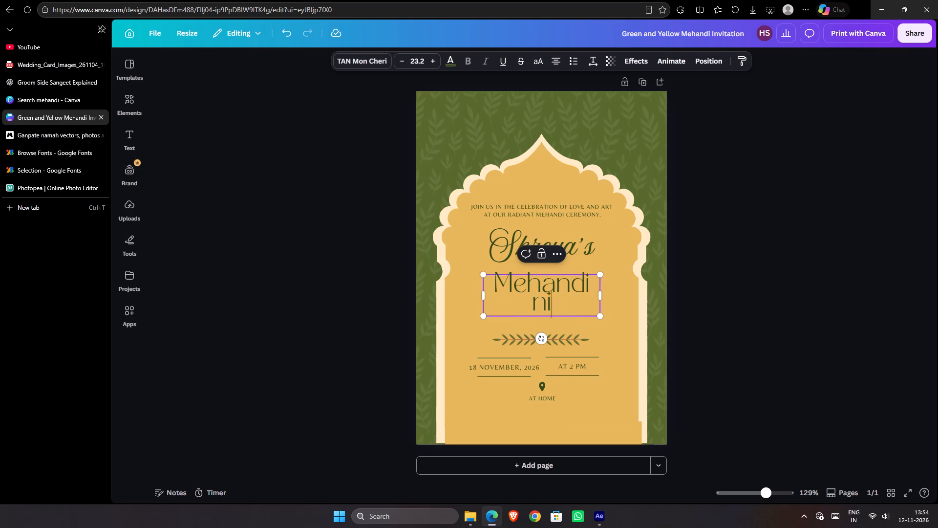
pyautogui.press('BackSpace')
pyautogui.press('BackSpace')
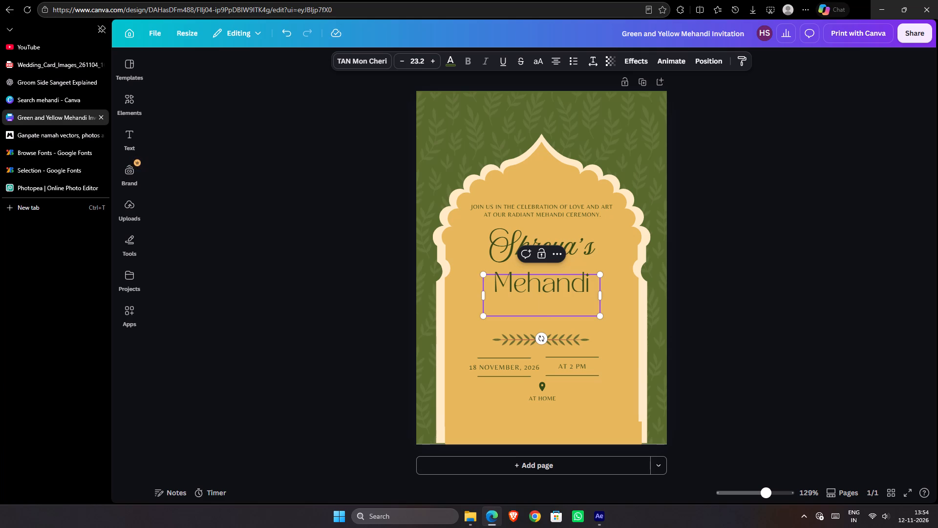
pyautogui.hotkey('shift', 'c')
pyautogui.write('ere')
pyautogui.write('mony')
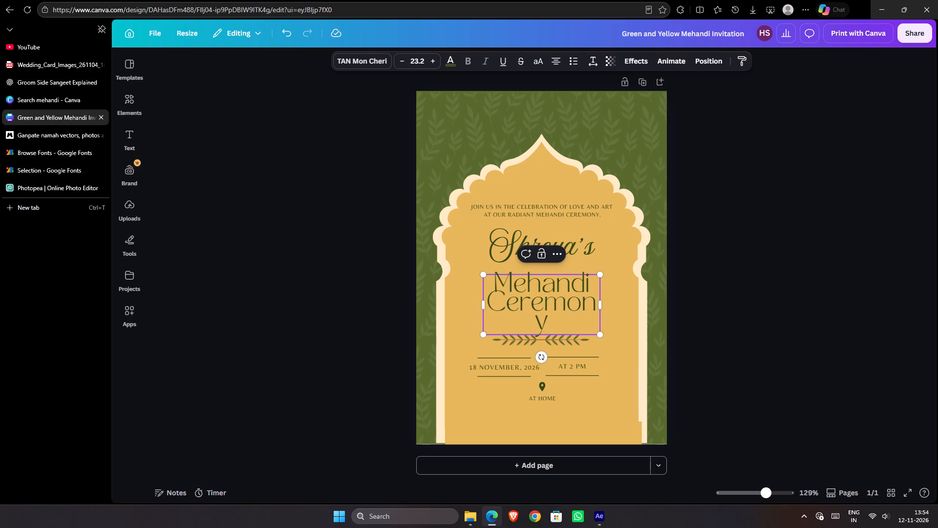
# Reduce the font size of only the word "Ceremony" in the heading to 15.2.
pyautogui.moveTo(551, 322); pyautogui.dragTo(483, 300)
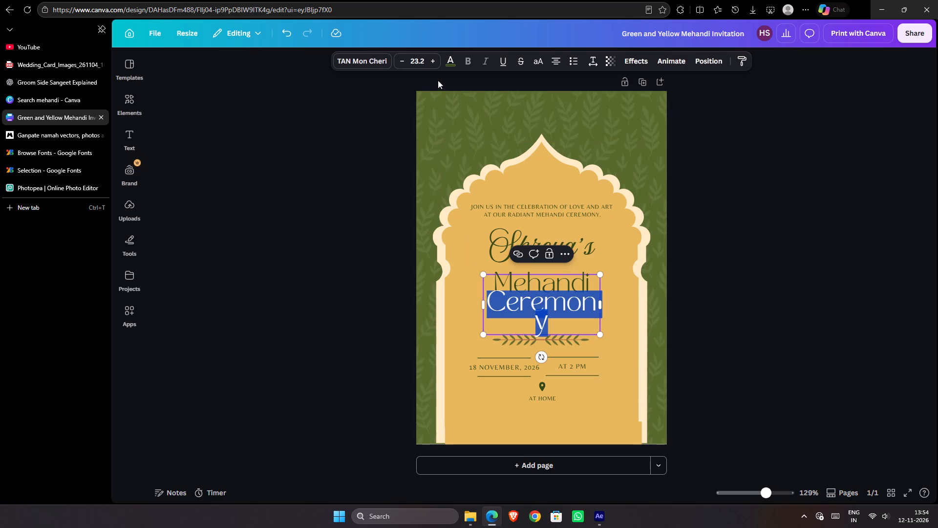
pyautogui.click(405, 63)
pyautogui.doubleClick(405, 63)
pyautogui.tripleClick(405, 63)
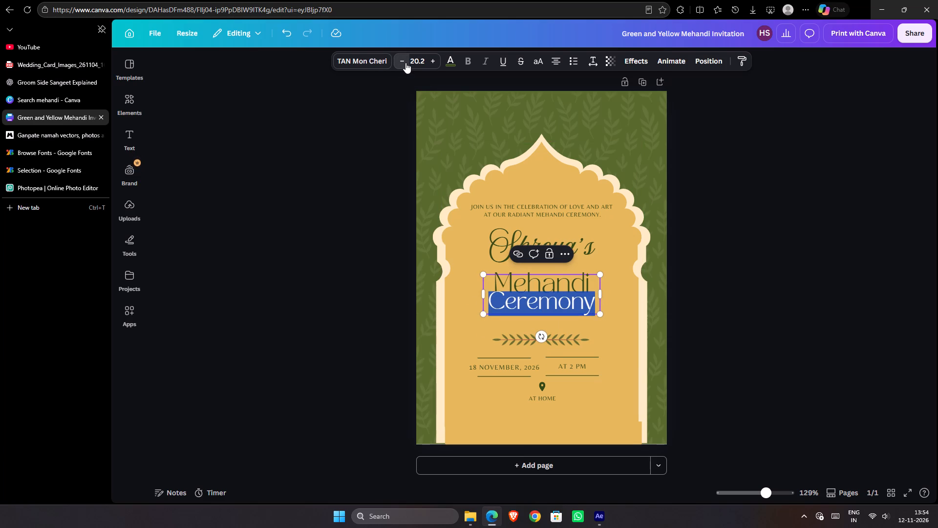
pyautogui.click(405, 63)
pyautogui.click(405, 63)
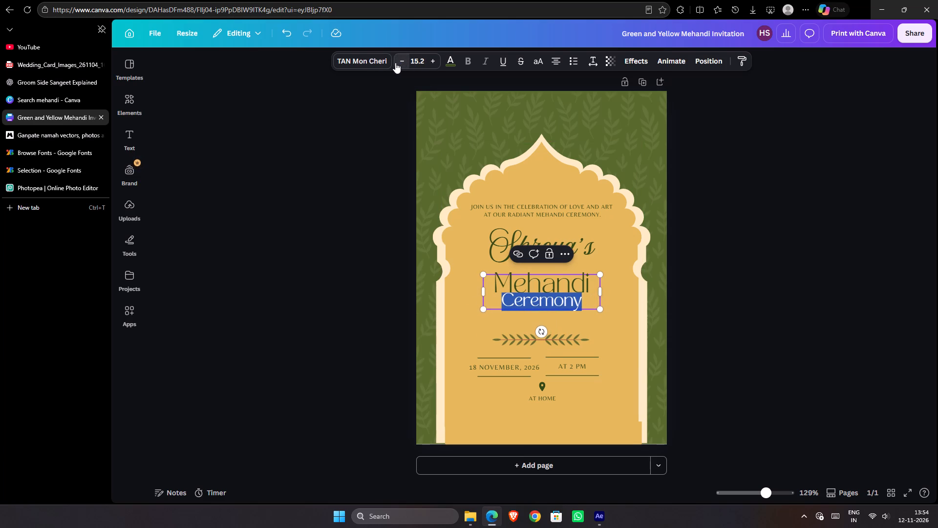
# Set the word "Ceremony" in the heading to the Moontime font at size 20.2.
pyautogui.click(381, 60)
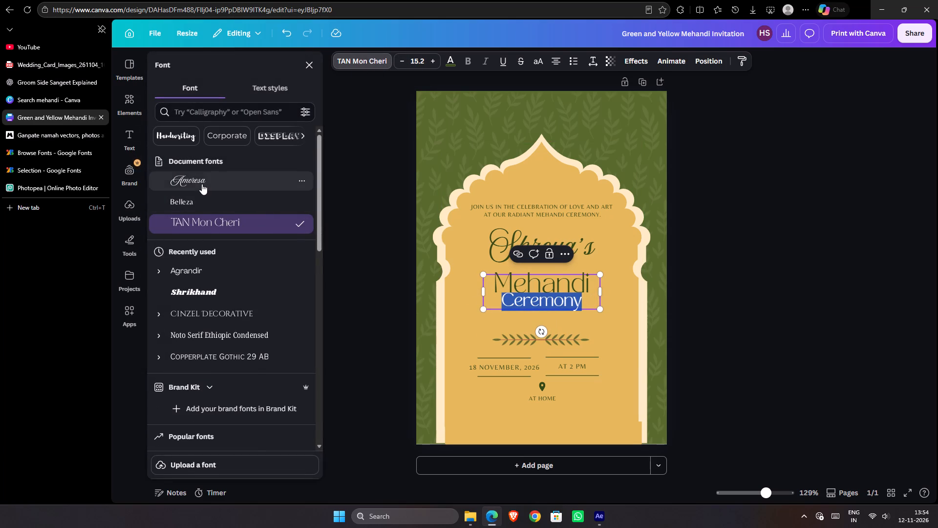
pyautogui.click(202, 184)
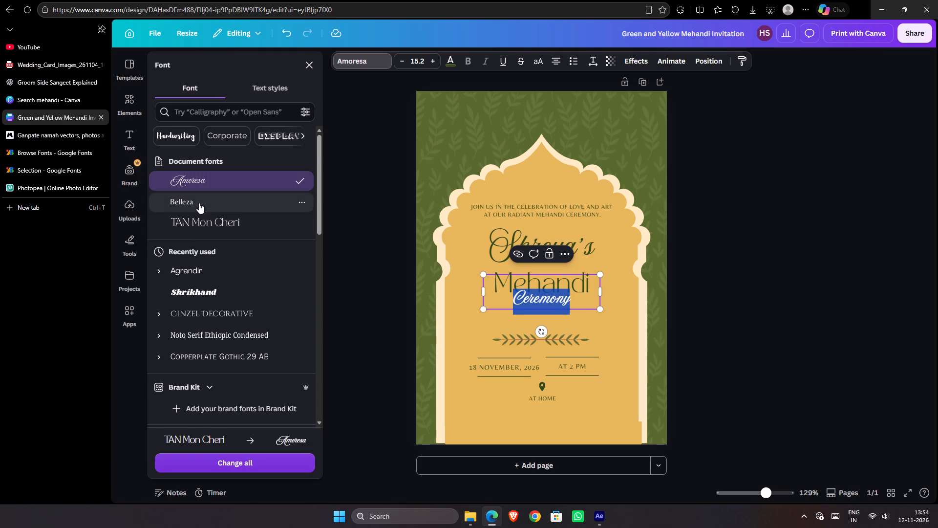
pyautogui.click(199, 203)
pyautogui.scroll(-4, 234, 316)
pyautogui.click(206, 238)
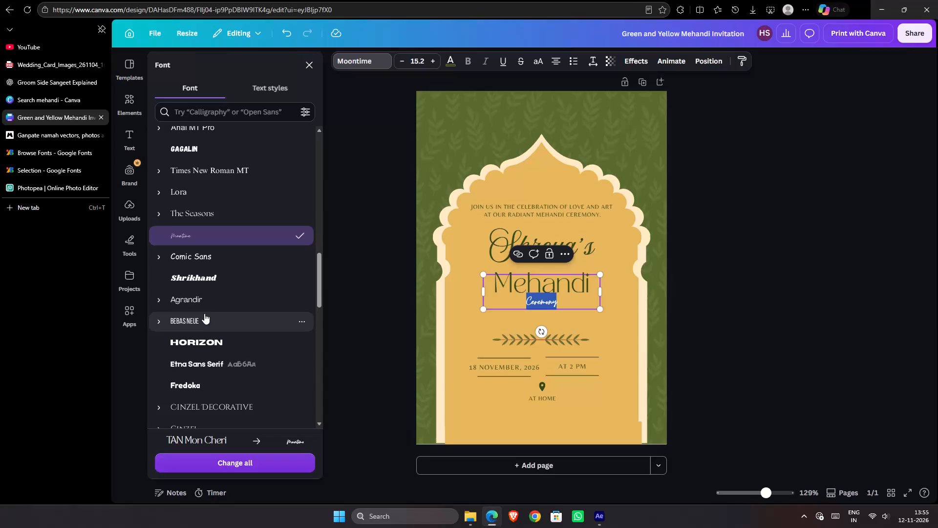
pyautogui.tripleClick(435, 64)
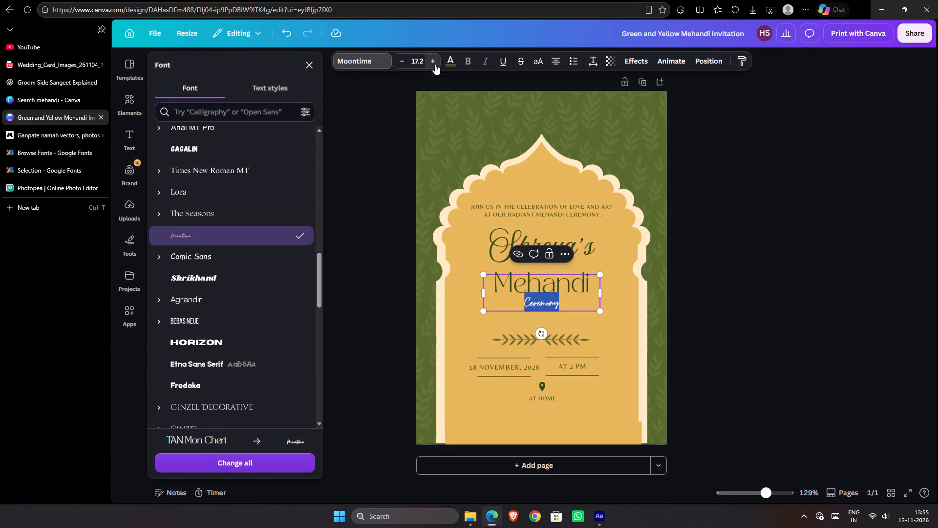
pyautogui.doubleClick(435, 64)
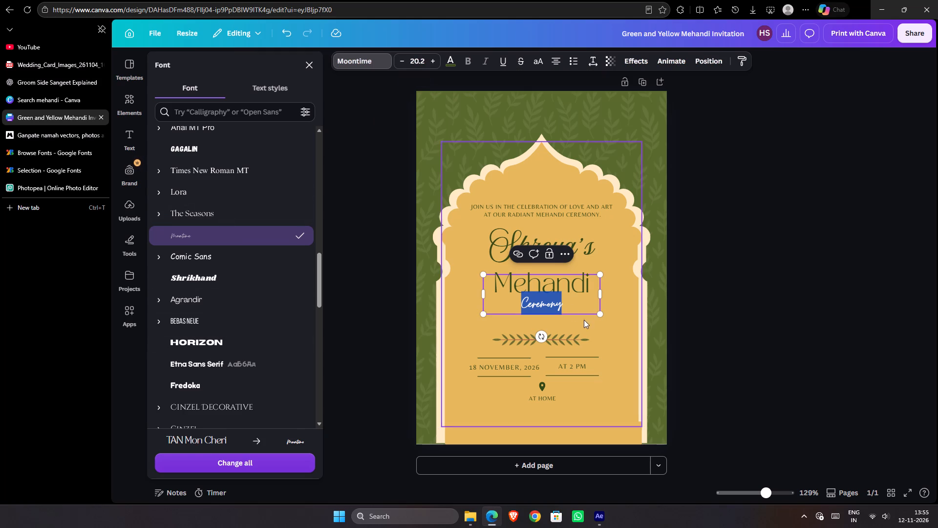
# Reduce the "Mehandi Ceremony" heading's line spacing to 0.5 and anchor its text box to the middle.
pyautogui.click(710, 66)
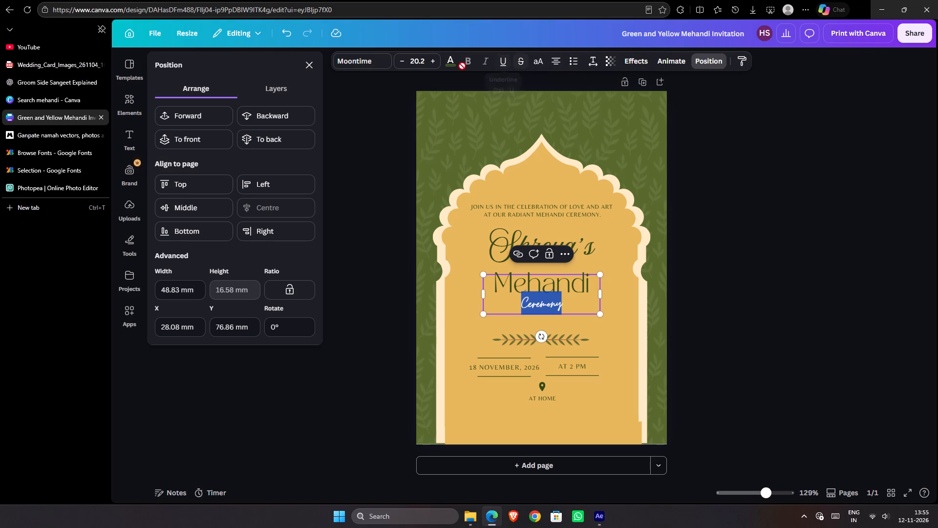
pyautogui.click(590, 61)
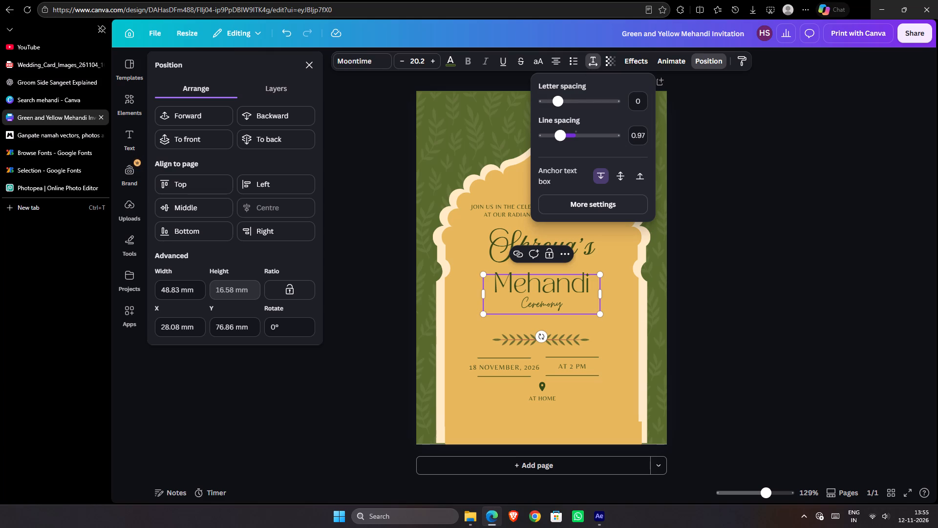
pyautogui.moveTo(559, 136); pyautogui.dragTo(484, 137)
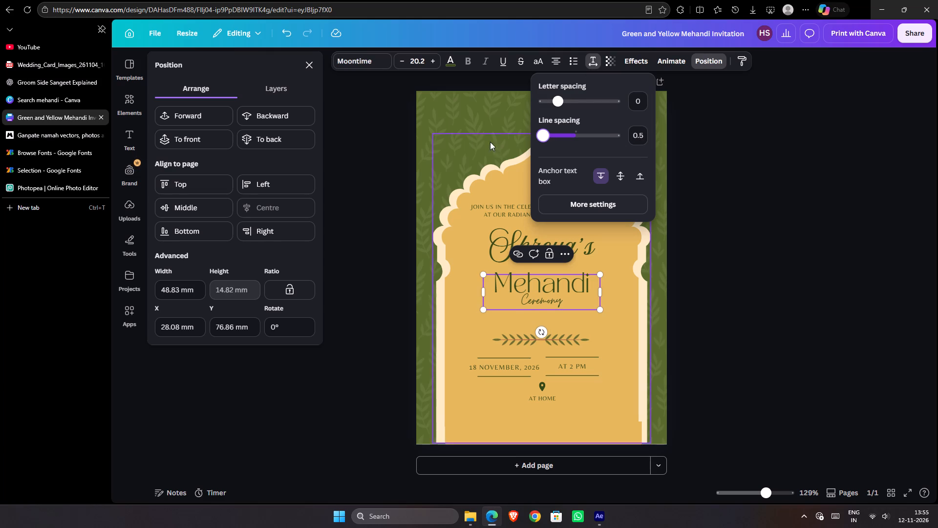
pyautogui.click(620, 175)
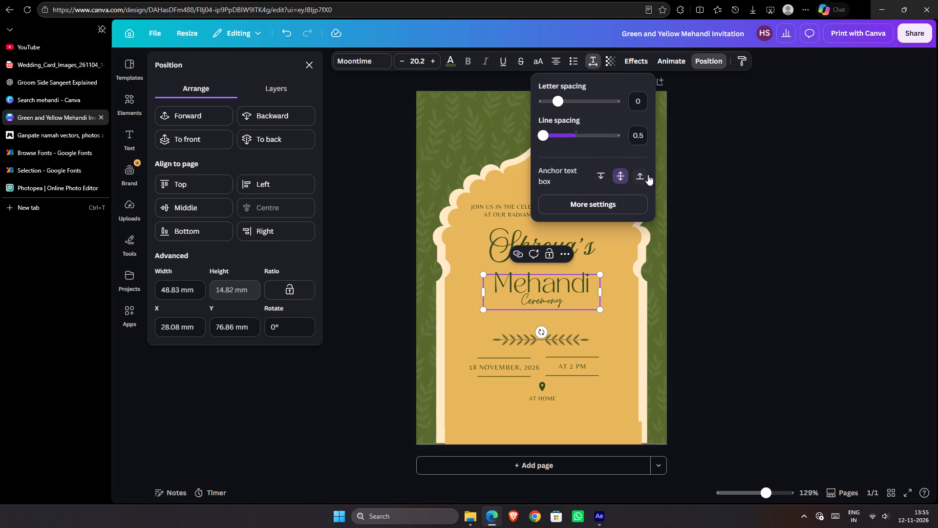
pyautogui.click(710, 186)
pyautogui.click(737, 230)
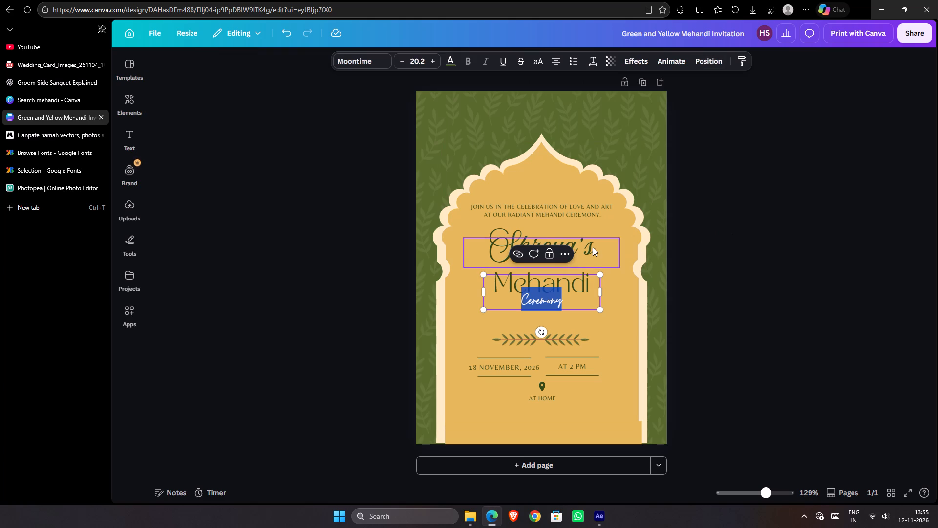
# Delete the script name text above the "Mehandi" heading.
pyautogui.click(592, 247)
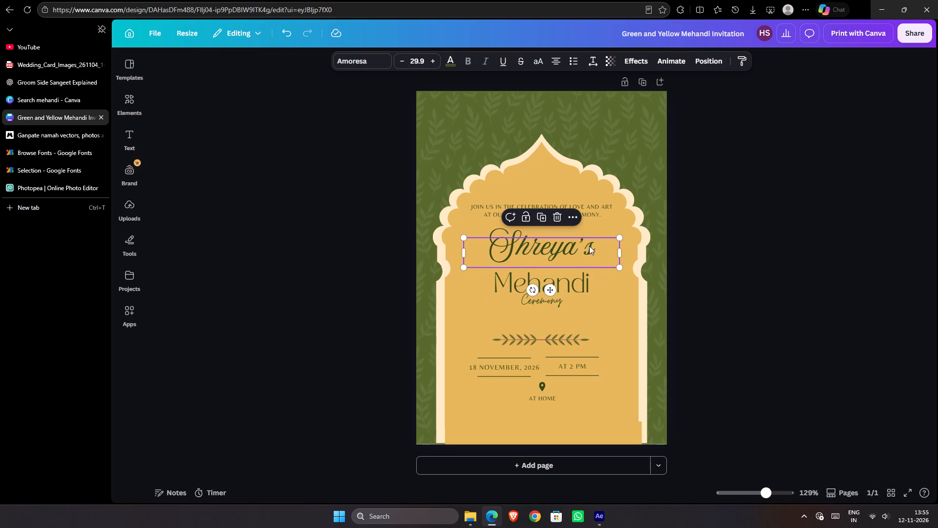
pyautogui.scroll(-1, 598, 239)
pyautogui.scroll(1, 598, 239)
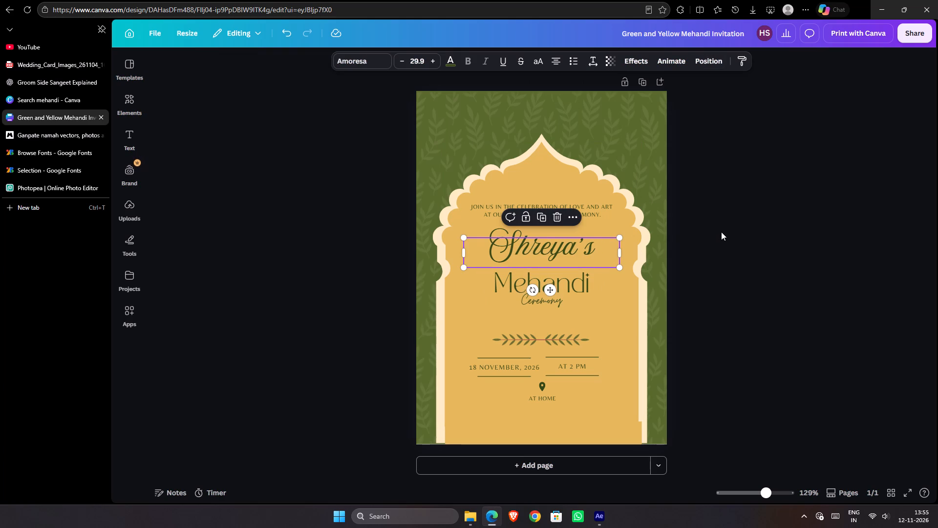
pyautogui.click(721, 232)
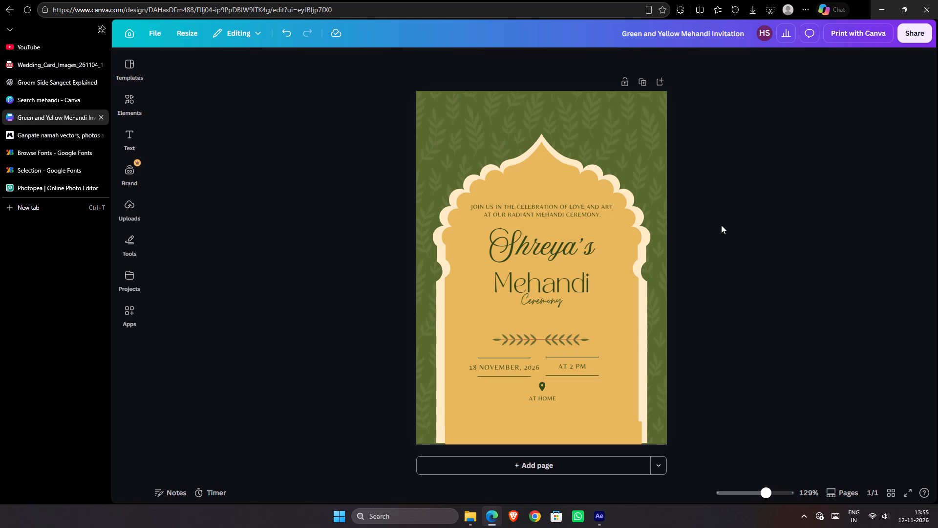
pyautogui.click(580, 248)
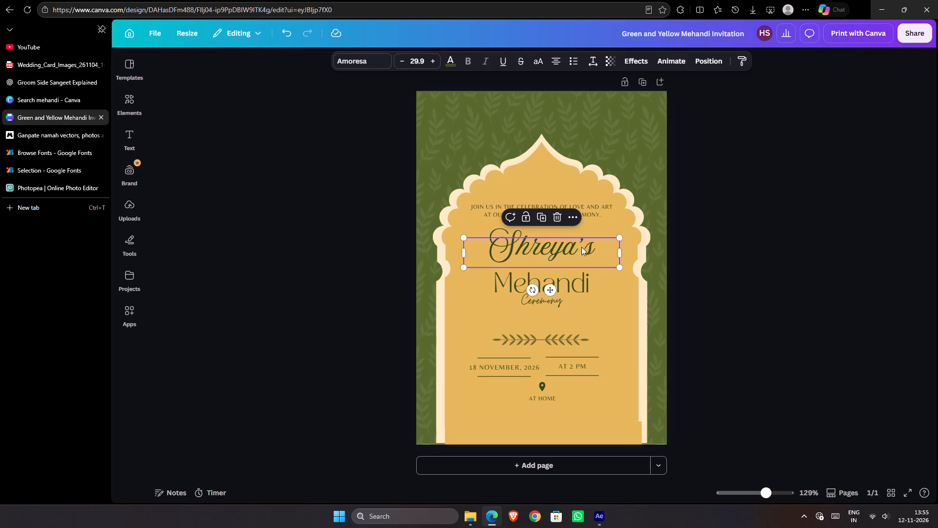
pyautogui.press('Delete')
# Move the two-line "Join us in the celebration" text slightly down into the gap above the "Mehandi" heading.
pyautogui.click(570, 207)
pyautogui.press('Down')
pyautogui.press('Down')
pyautogui.press('Down')
pyautogui.press('Down')
pyautogui.press('Down')
pyautogui.press('Down')
pyautogui.press('Down')
pyautogui.press('Down')
pyautogui.press('Down')
pyautogui.press('Down')
pyautogui.press('Down')
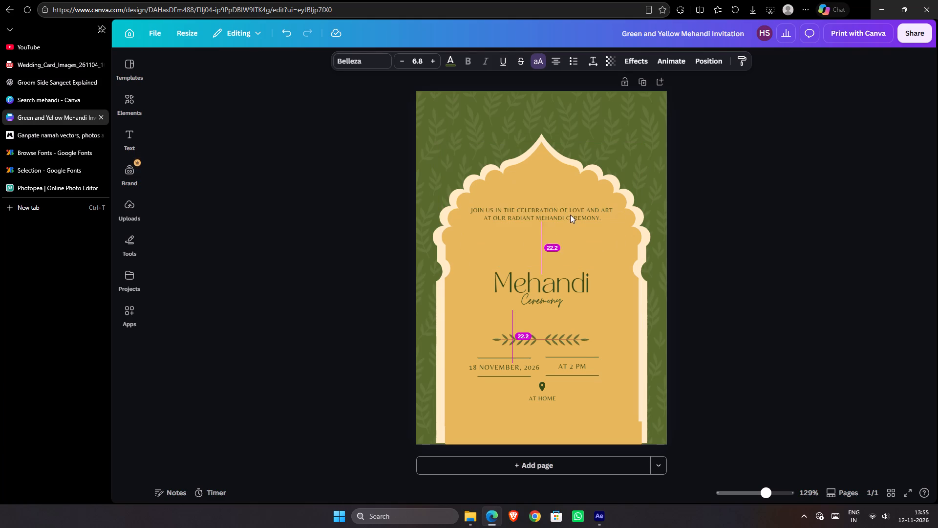
pyautogui.press('Up')
pyautogui.press('Up')
pyautogui.press('Up')
pyautogui.press('Up')
pyautogui.press('Up')
pyautogui.press('Up')
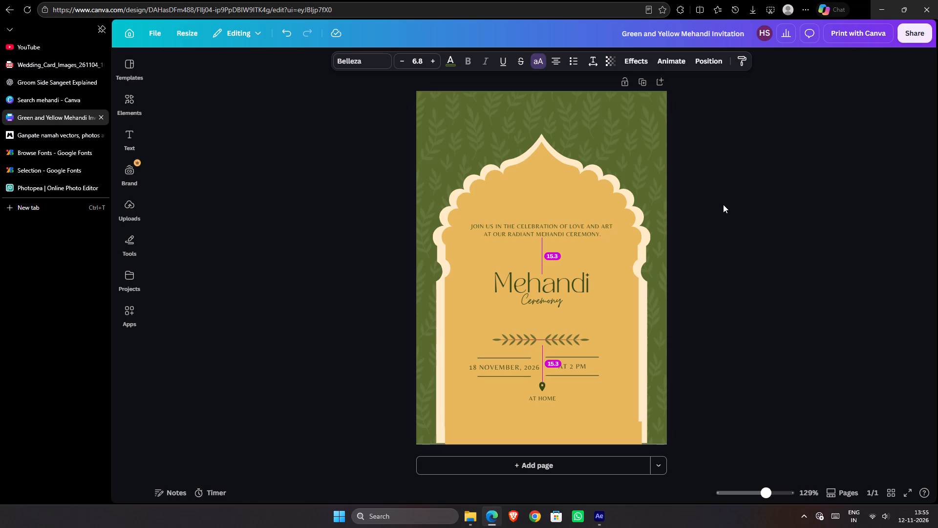
pyautogui.press('Up')
pyautogui.click(723, 204)
pyautogui.scroll(-1, 723, 204)
pyautogui.scroll(2, 723, 204)
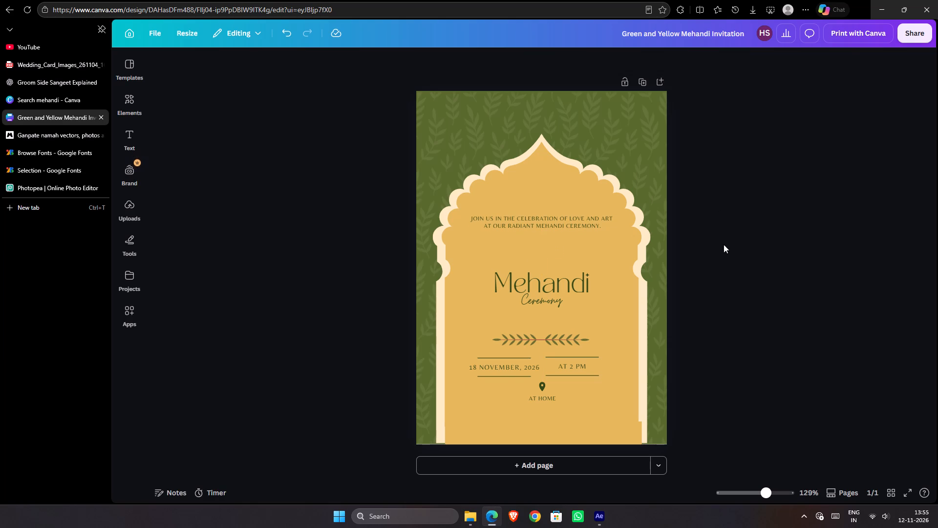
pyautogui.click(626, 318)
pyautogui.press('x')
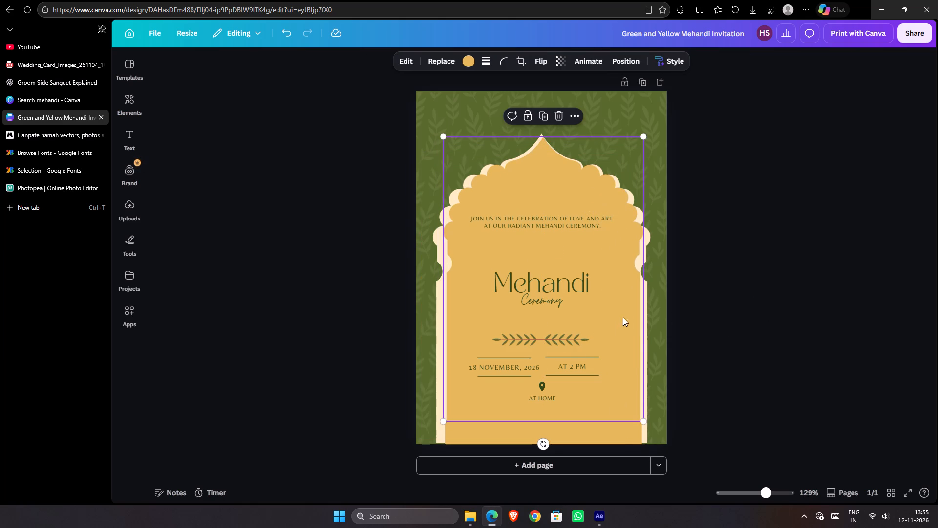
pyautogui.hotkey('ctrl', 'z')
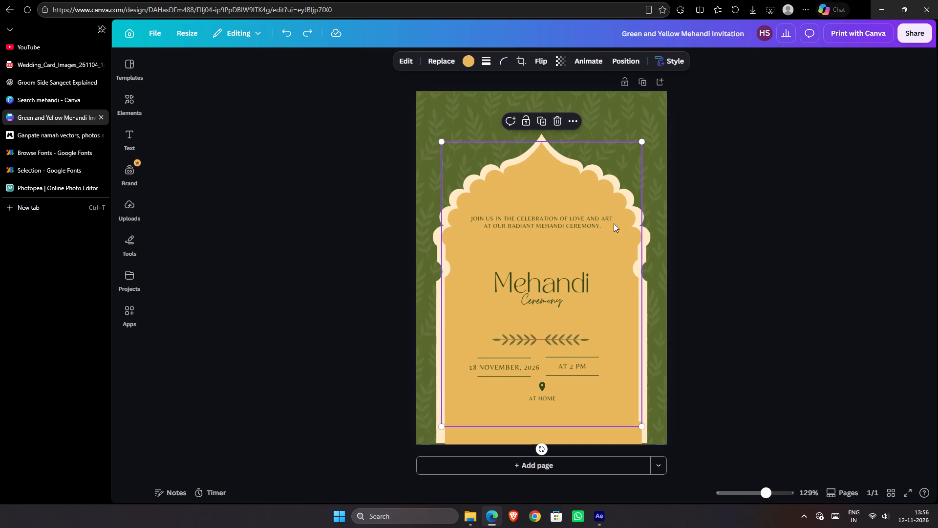
# Download only the yellow arch shape as a PNG with a transparent background.
pyautogui.rightClick(613, 241)
pyautogui.click(671, 451)
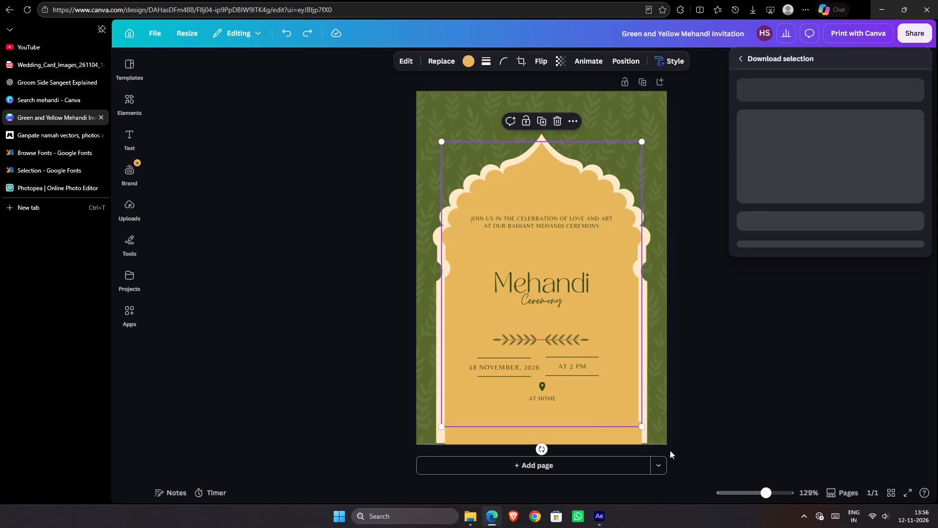
pyautogui.click(916, 267)
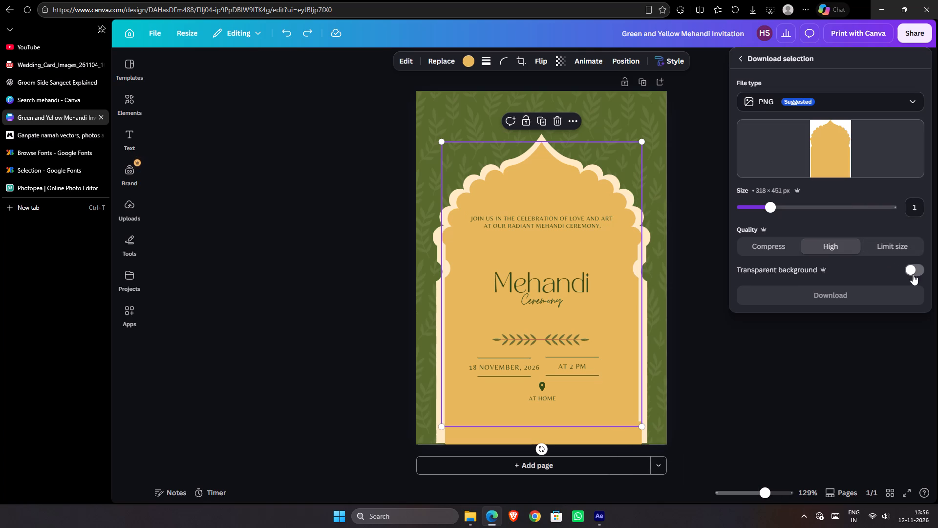
pyautogui.click(897, 289)
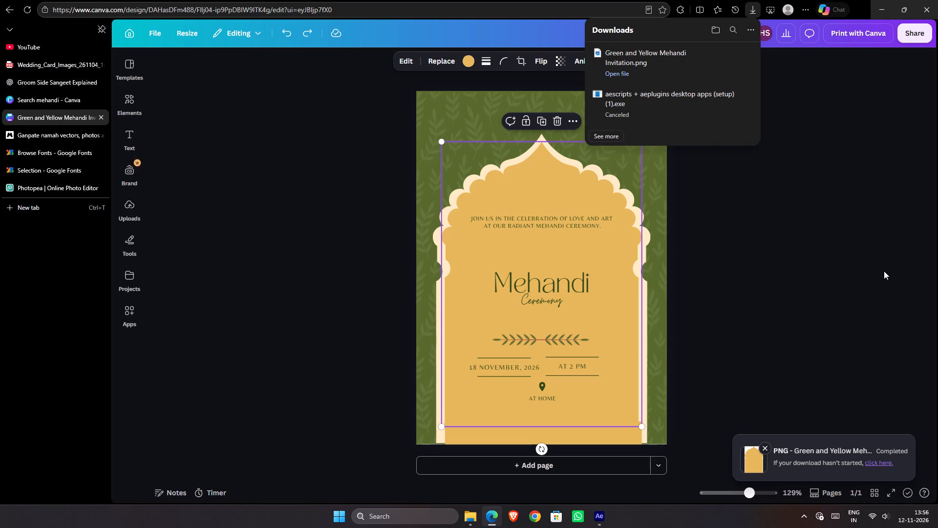
pyautogui.click(864, 264)
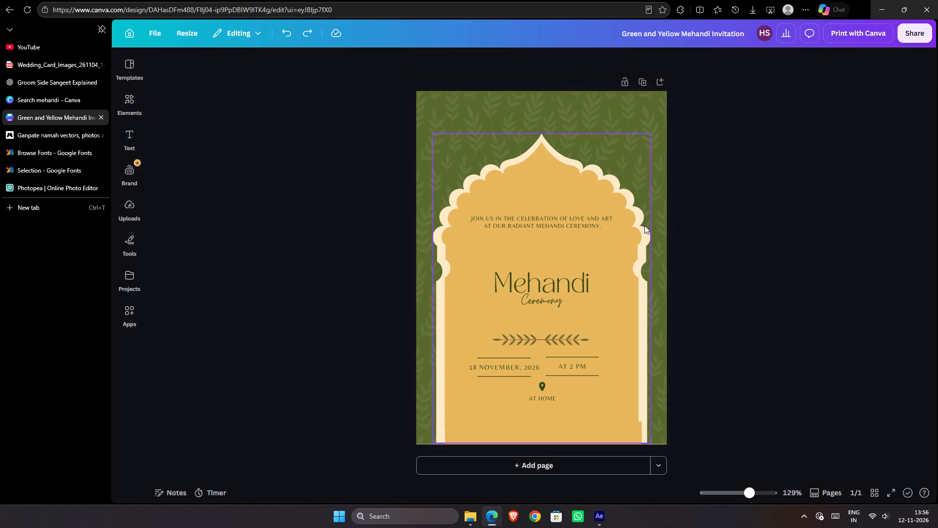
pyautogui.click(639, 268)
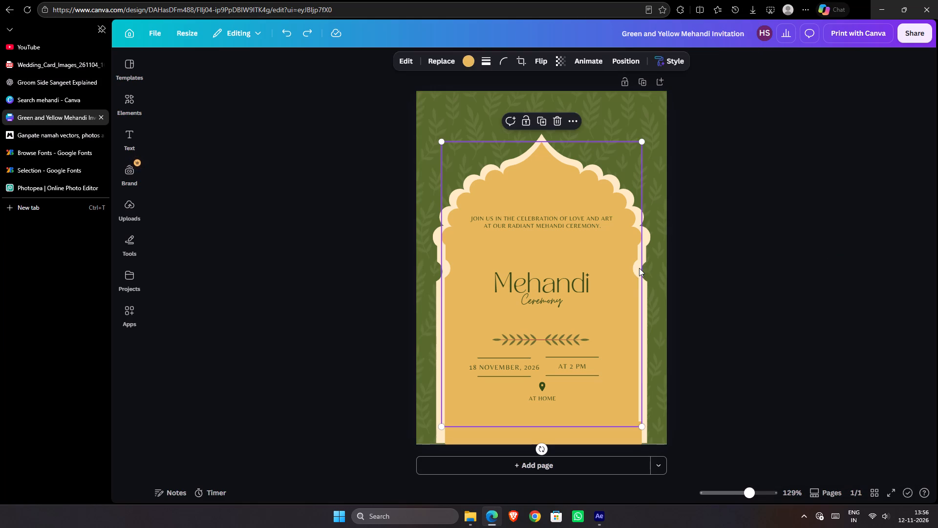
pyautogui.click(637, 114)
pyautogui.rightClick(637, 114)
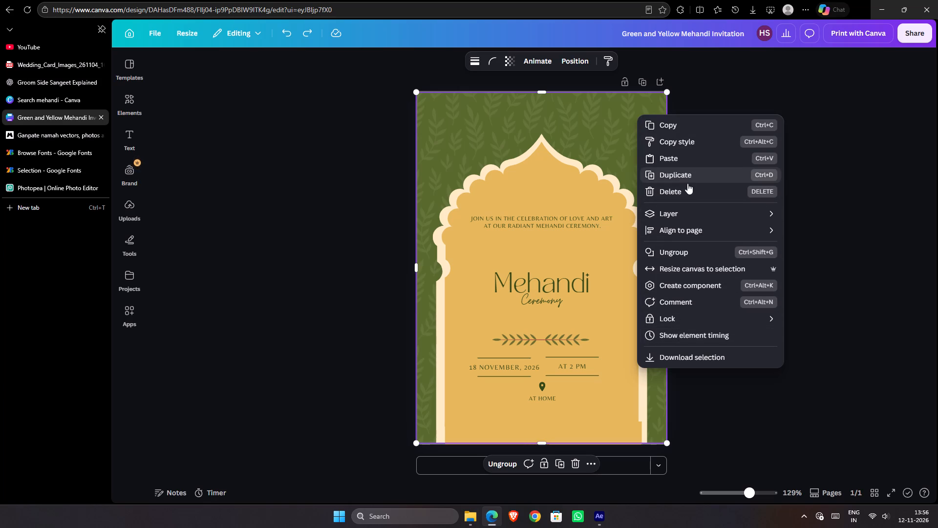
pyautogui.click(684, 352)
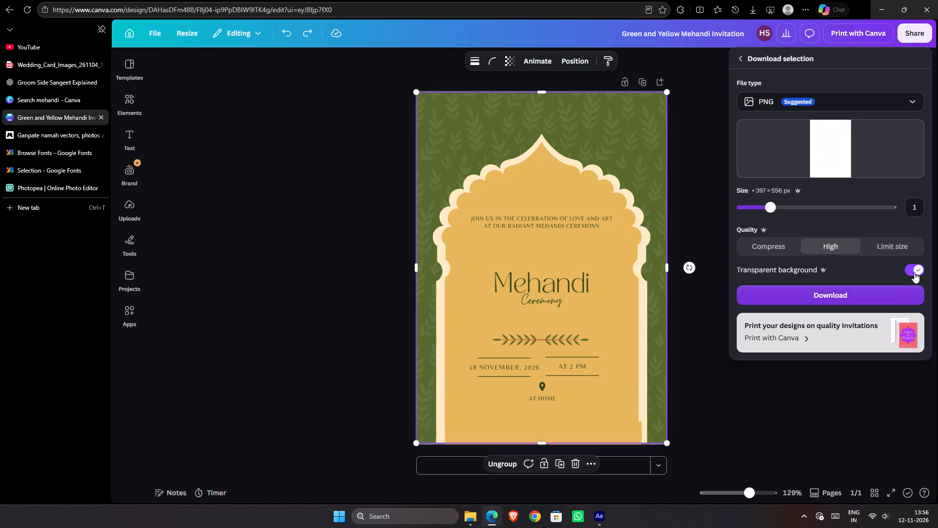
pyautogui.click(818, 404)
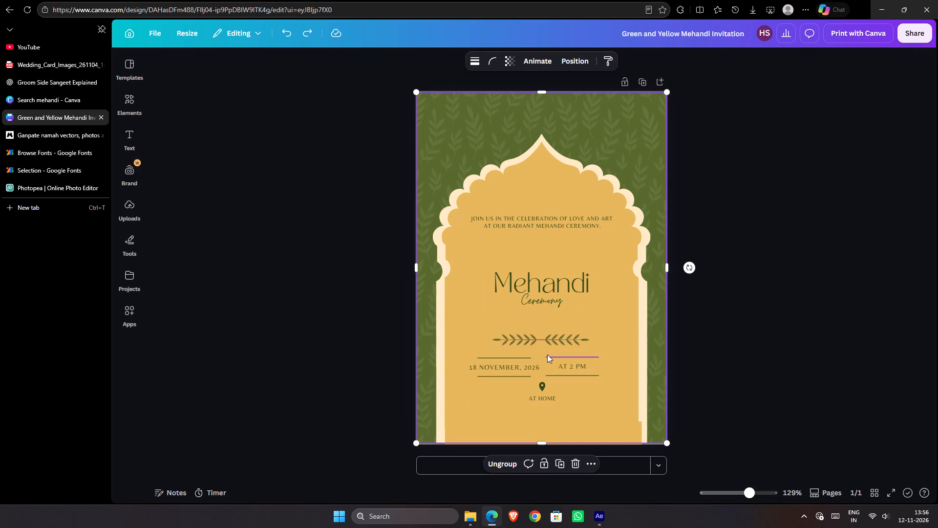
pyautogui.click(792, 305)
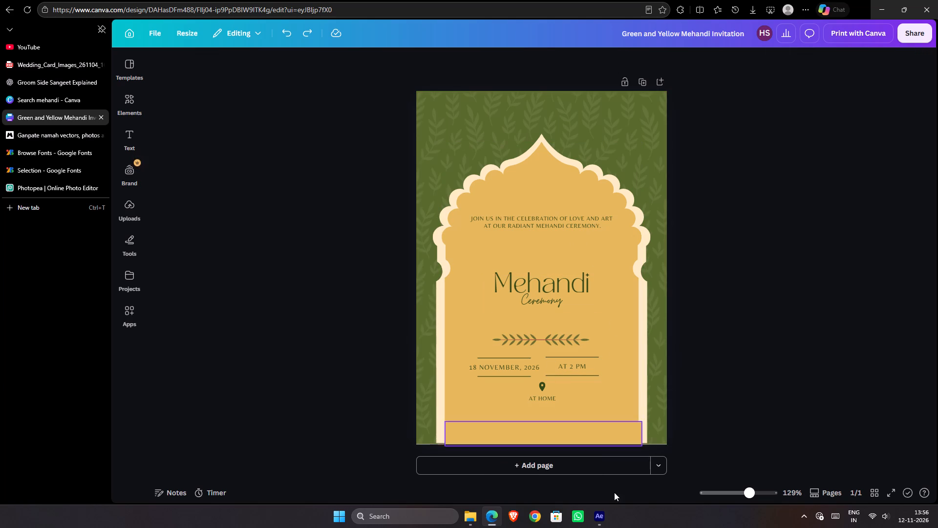
# Bring Green and Yellow Mehandi Invitation.png from the Downloads folder into Comp 1 in After Effects as the top layer.
pyautogui.click(605, 513)
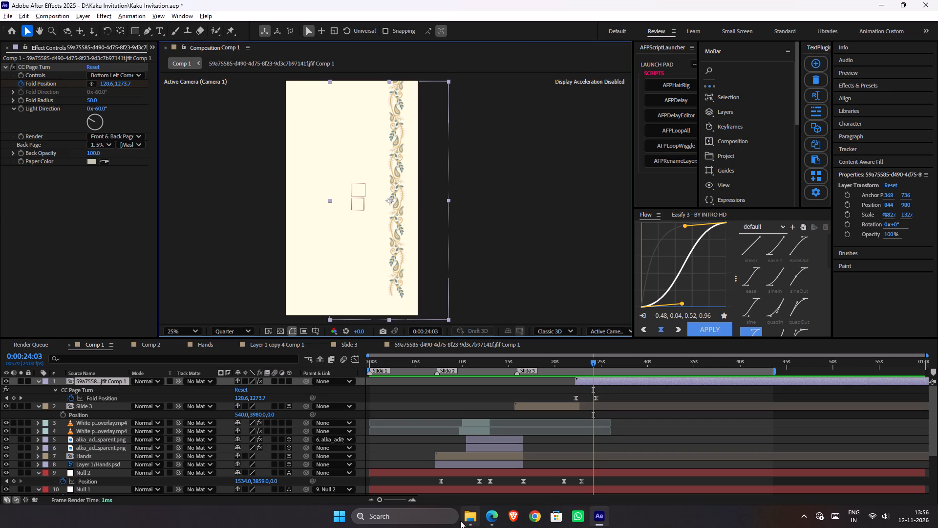
pyautogui.click(460, 521)
pyautogui.click(57, 0)
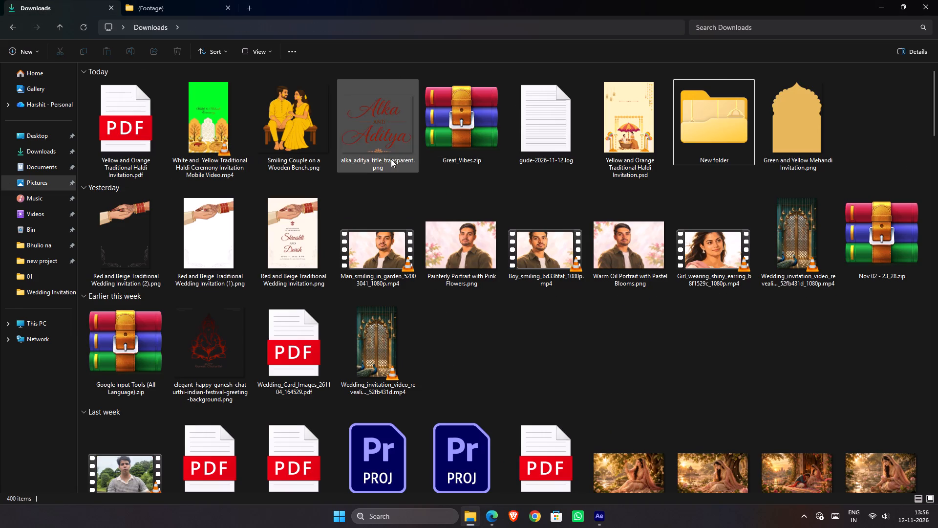
pyautogui.moveTo(819, 147); pyautogui.dragTo(801, 237)
pyautogui.hotkey('alt', 'Tab')
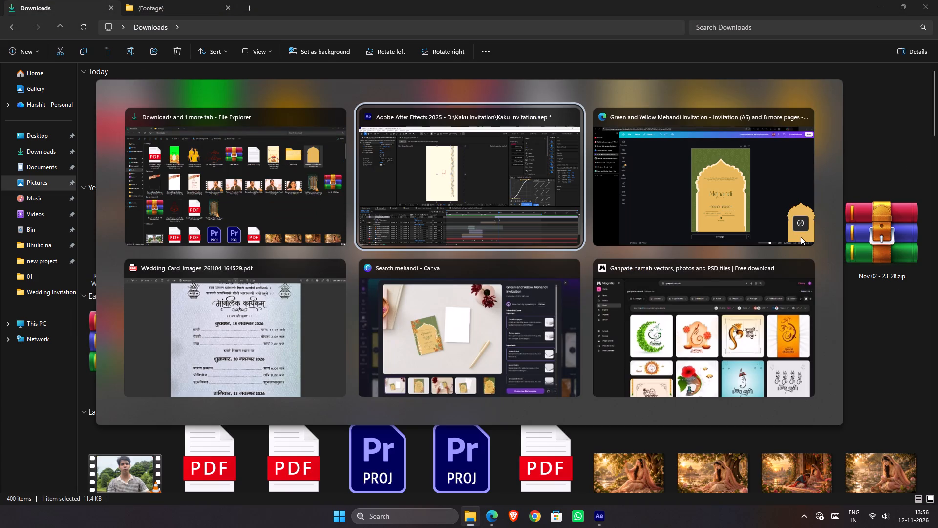
pyautogui.moveTo(801, 237); pyautogui.dragTo(631, 413)
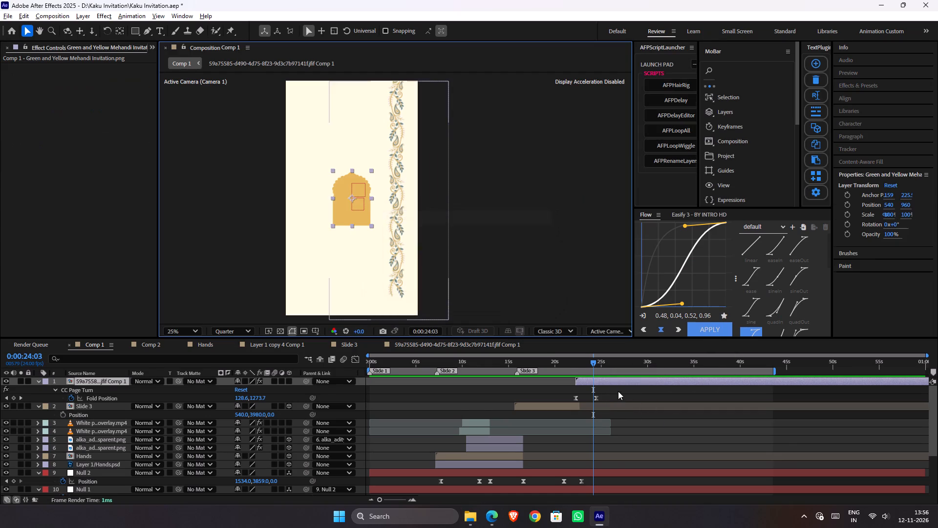
# Scale the arch layer to about 288%, place it near 344, 1312 in the lower-left part of the frame, and save the project.
pyautogui.moveTo(372, 200); pyautogui.dragTo(421, 210)
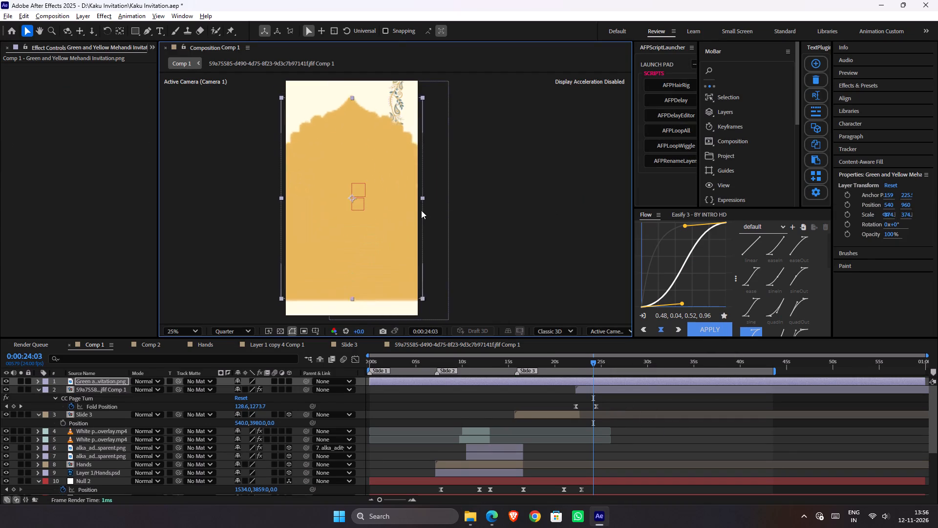
pyautogui.moveTo(421, 210); pyautogui.dragTo(408, 207)
pyautogui.moveTo(381, 218); pyautogui.dragTo(371, 224)
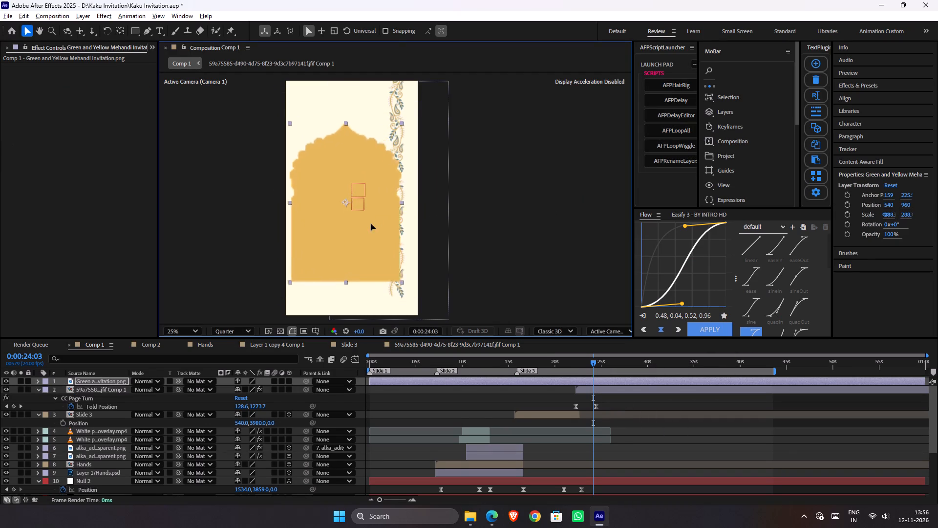
pyautogui.moveTo(371, 224); pyautogui.dragTo(357, 261)
pyautogui.hotkey('ctrl', 's')
# Apply a Fill effect to the arch layer and set its colour to olive green 567A2C.
pyautogui.hotkey('ctrl', 'space')
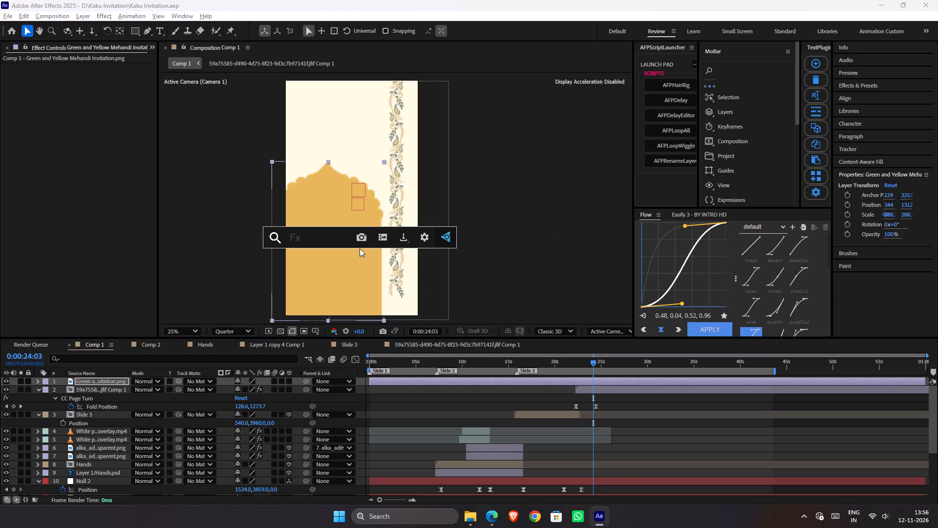
pyautogui.press('f')
pyautogui.write('il')
pyautogui.press('l')
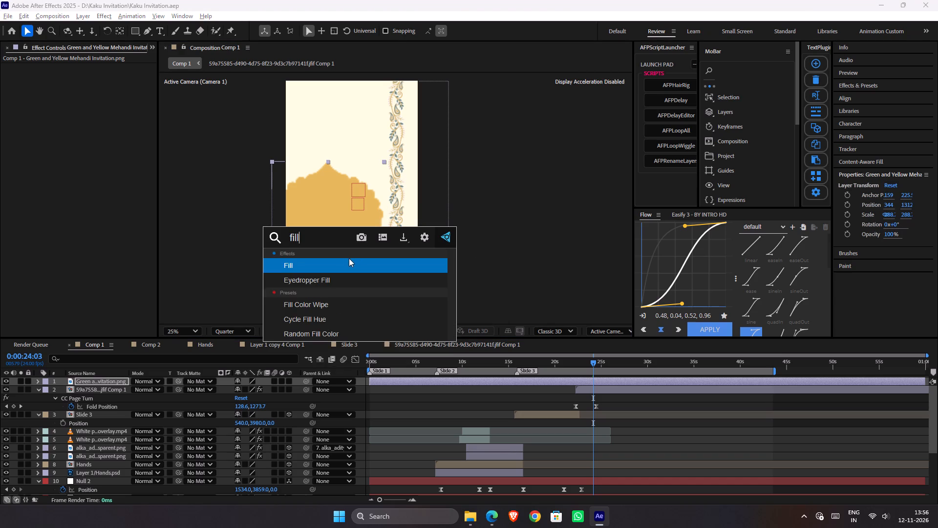
pyautogui.click(335, 270)
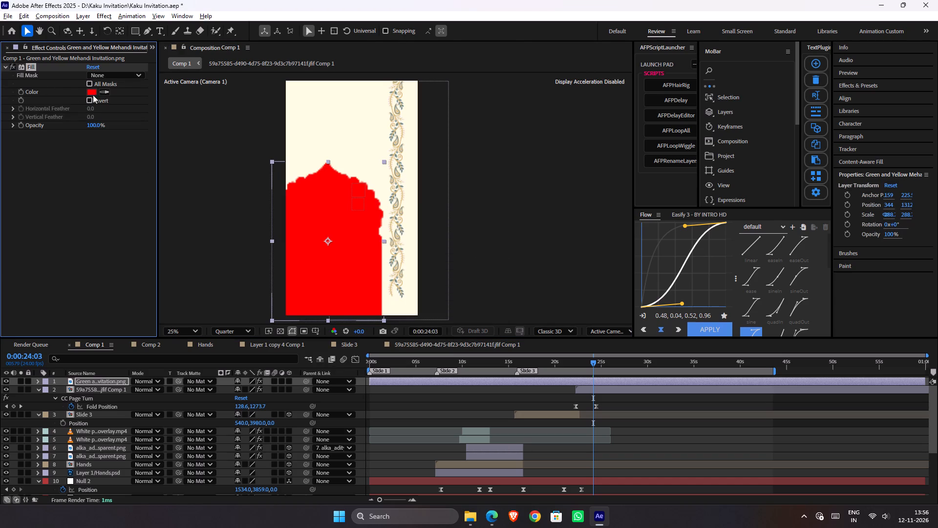
pyautogui.moveTo(95, 92); pyautogui.dragTo(90, 93)
pyautogui.moveTo(686, 296); pyautogui.dragTo(682, 317)
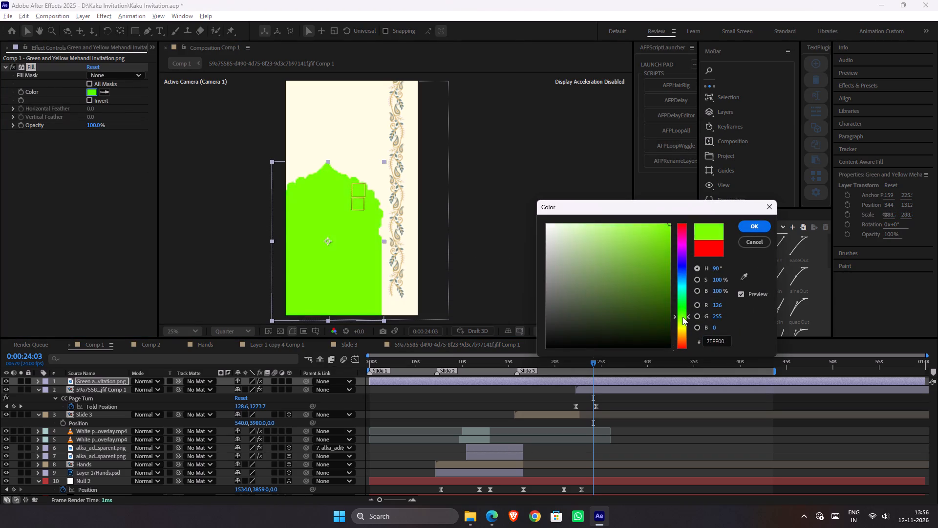
pyautogui.moveTo(682, 317); pyautogui.dragTo(686, 318)
pyautogui.moveTo(639, 235); pyautogui.dragTo(630, 256)
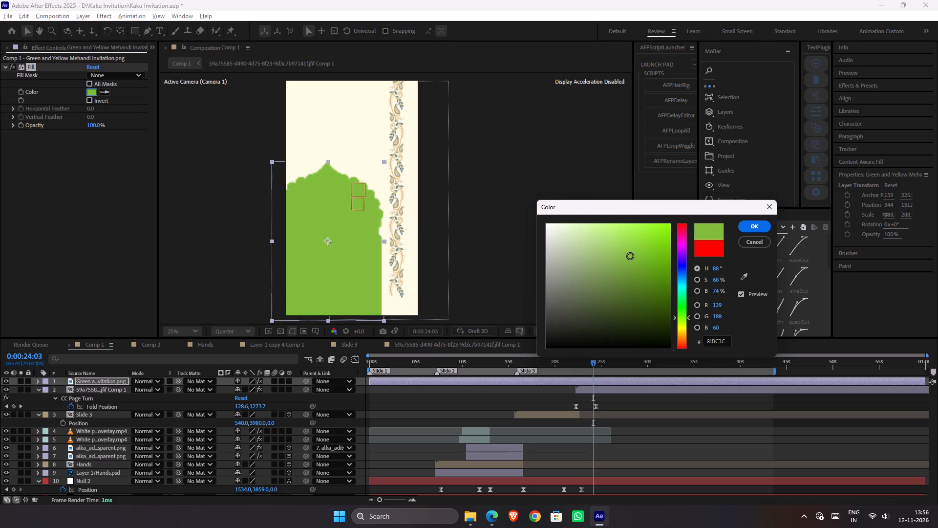
pyautogui.moveTo(630, 256); pyautogui.dragTo(623, 288)
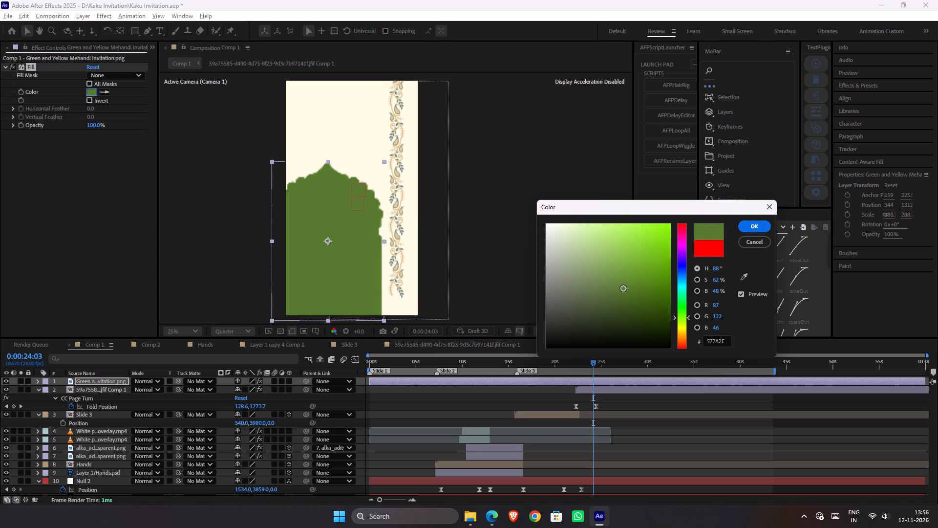
pyautogui.moveTo(623, 288); pyautogui.dragTo(608, 241)
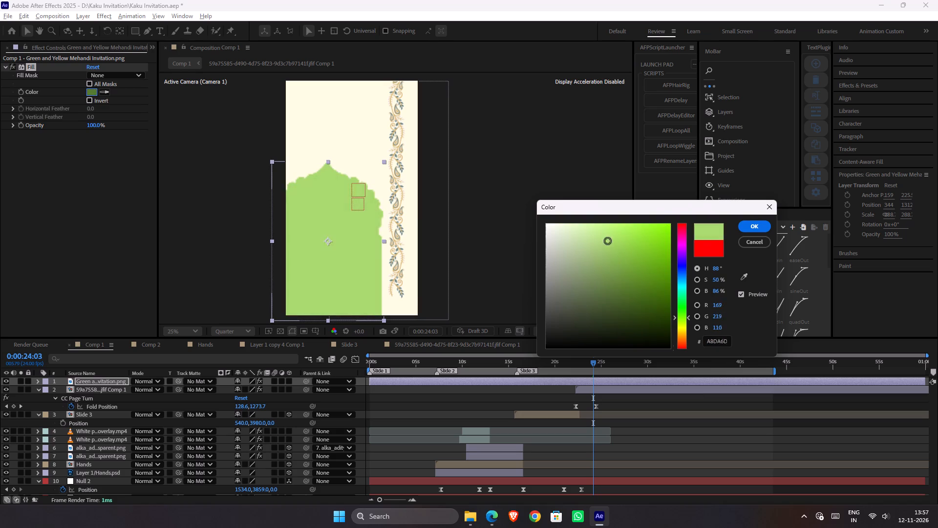
pyautogui.moveTo(608, 241); pyautogui.dragTo(629, 281)
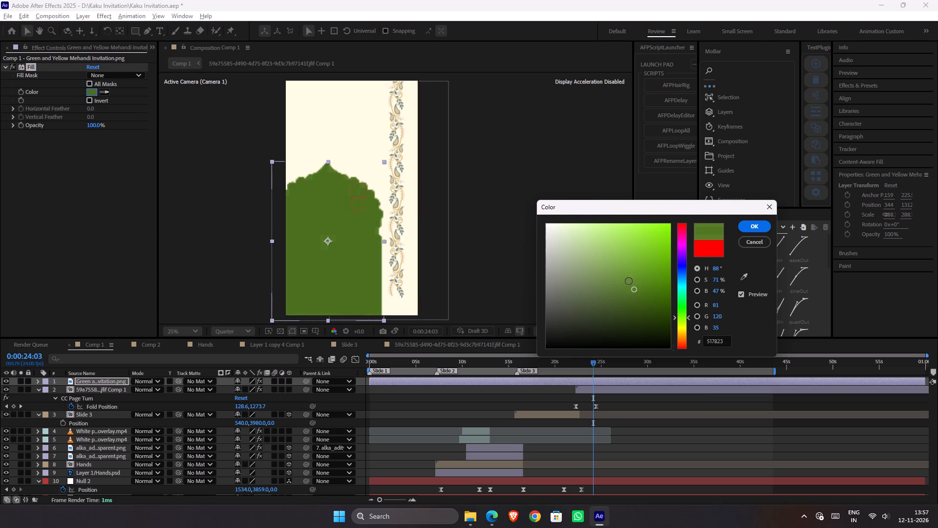
pyautogui.moveTo(629, 281); pyautogui.dragTo(625, 288)
pyautogui.click(746, 227)
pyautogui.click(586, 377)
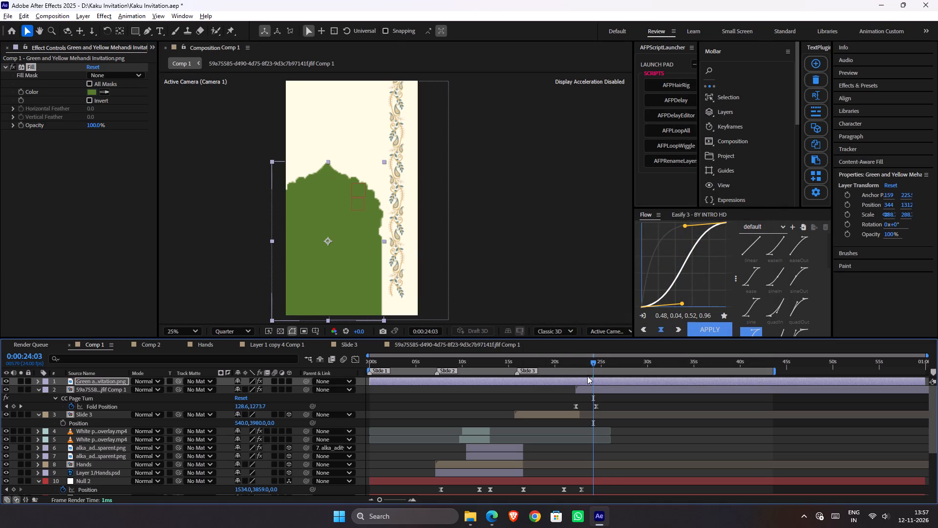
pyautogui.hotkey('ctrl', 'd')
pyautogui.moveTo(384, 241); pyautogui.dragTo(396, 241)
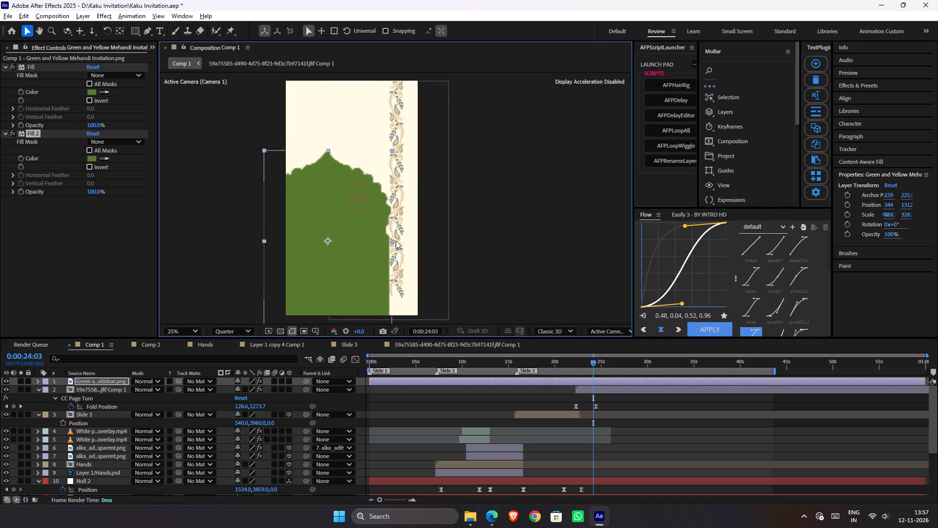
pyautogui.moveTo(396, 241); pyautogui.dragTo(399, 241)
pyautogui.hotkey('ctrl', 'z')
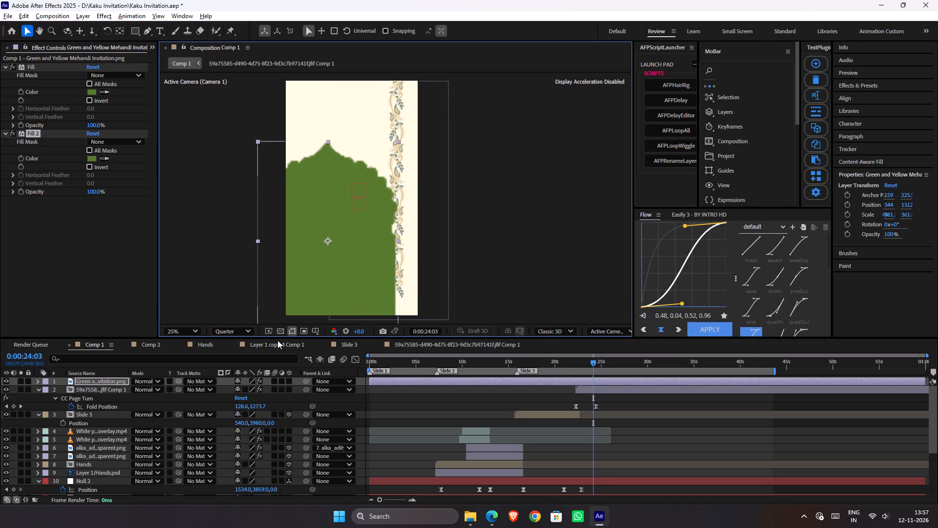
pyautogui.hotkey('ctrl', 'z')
# Duplicate the arch layer, scale the copy to about 336%, and place it beneath the smaller arch in the layer order.
pyautogui.click(107, 380)
pyautogui.hotkey('ctrl', 'd')
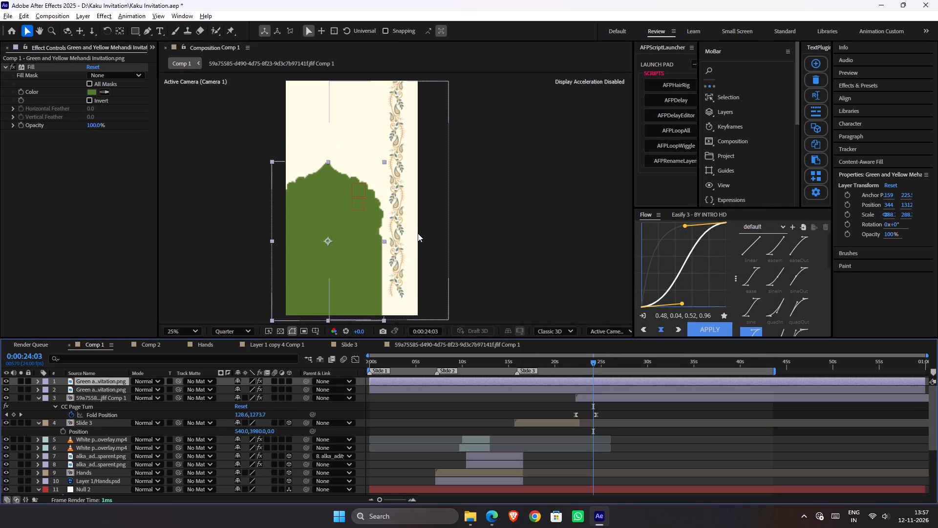
pyautogui.moveTo(384, 242); pyautogui.dragTo(394, 242)
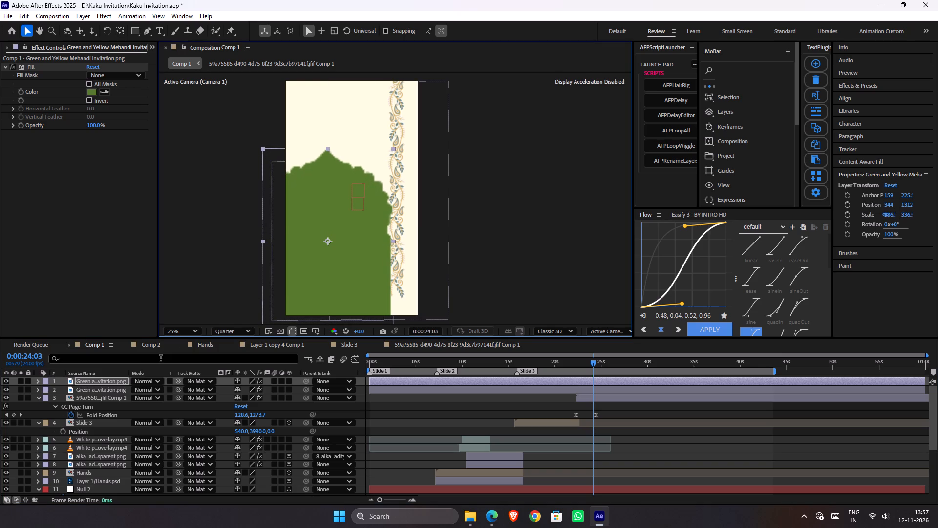
pyautogui.moveTo(94, 381); pyautogui.dragTo(95, 391)
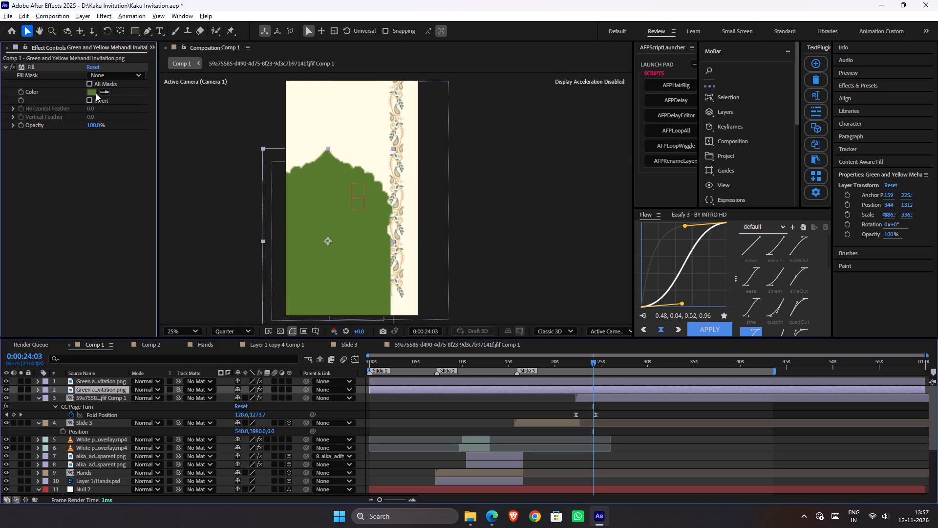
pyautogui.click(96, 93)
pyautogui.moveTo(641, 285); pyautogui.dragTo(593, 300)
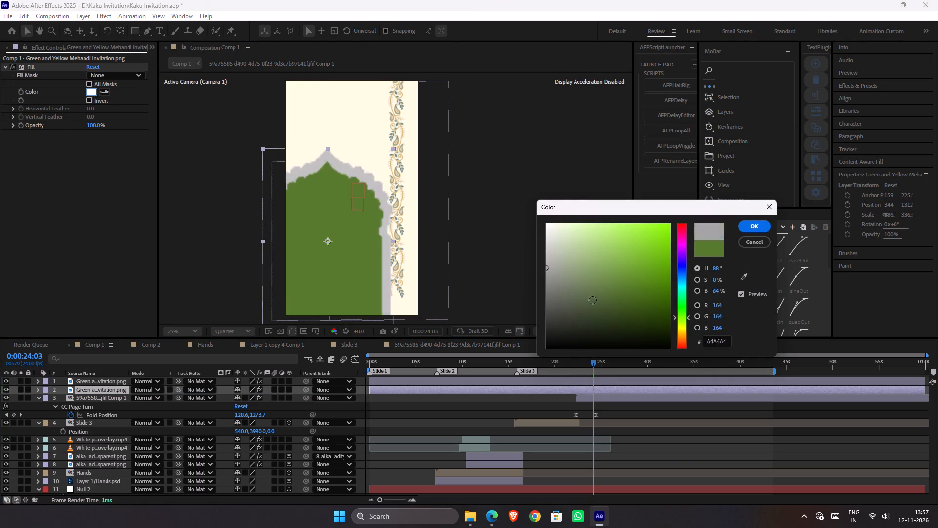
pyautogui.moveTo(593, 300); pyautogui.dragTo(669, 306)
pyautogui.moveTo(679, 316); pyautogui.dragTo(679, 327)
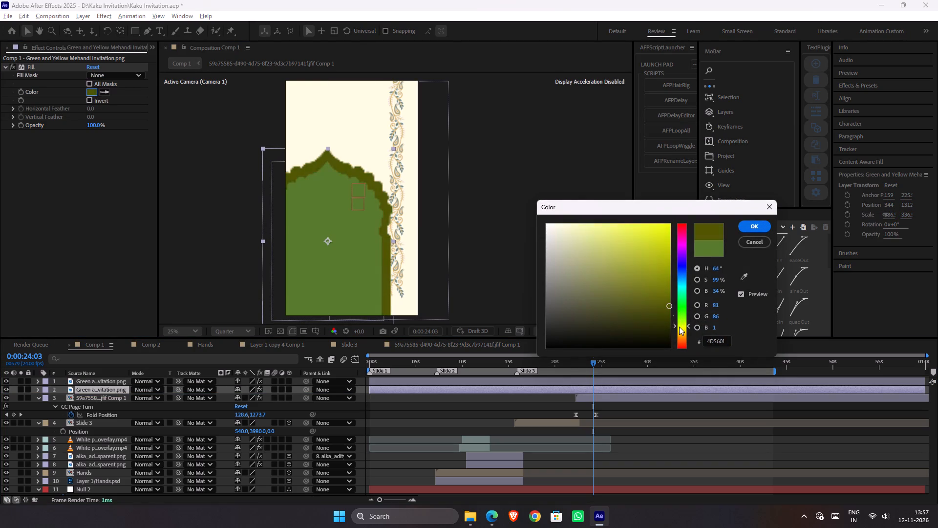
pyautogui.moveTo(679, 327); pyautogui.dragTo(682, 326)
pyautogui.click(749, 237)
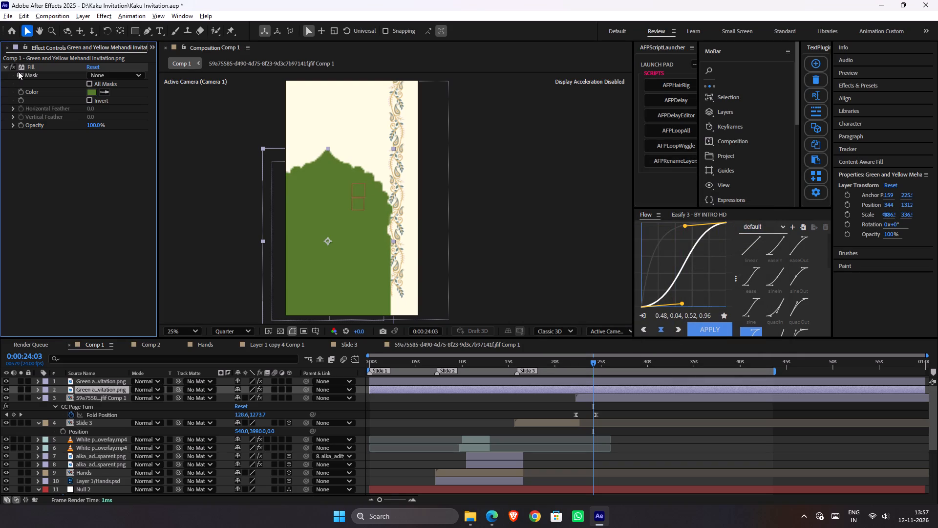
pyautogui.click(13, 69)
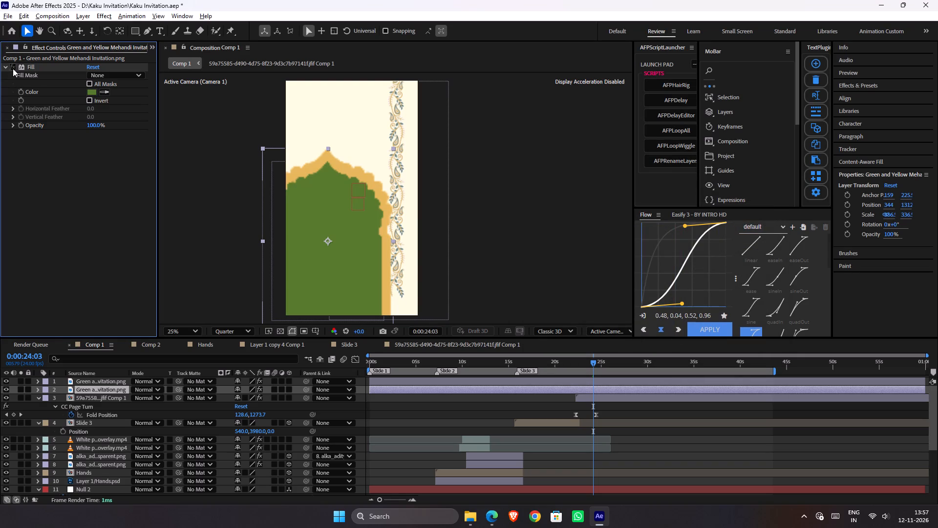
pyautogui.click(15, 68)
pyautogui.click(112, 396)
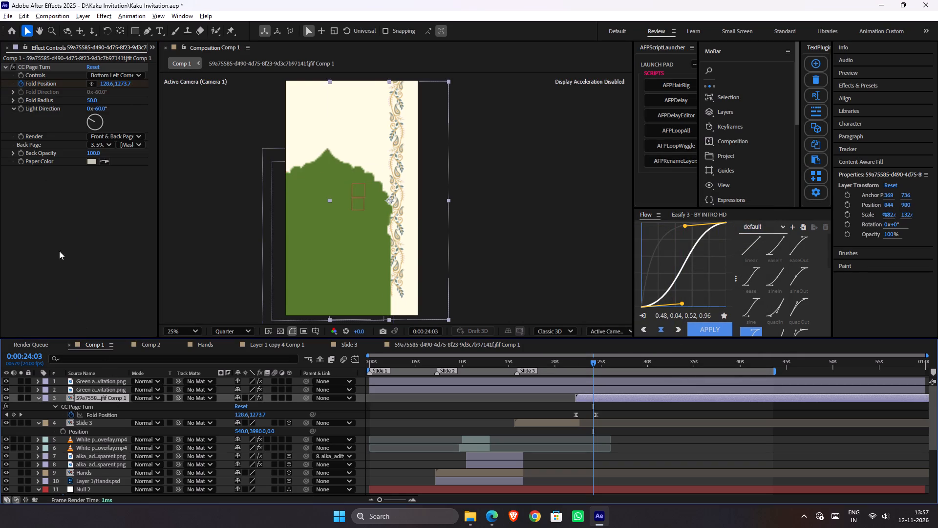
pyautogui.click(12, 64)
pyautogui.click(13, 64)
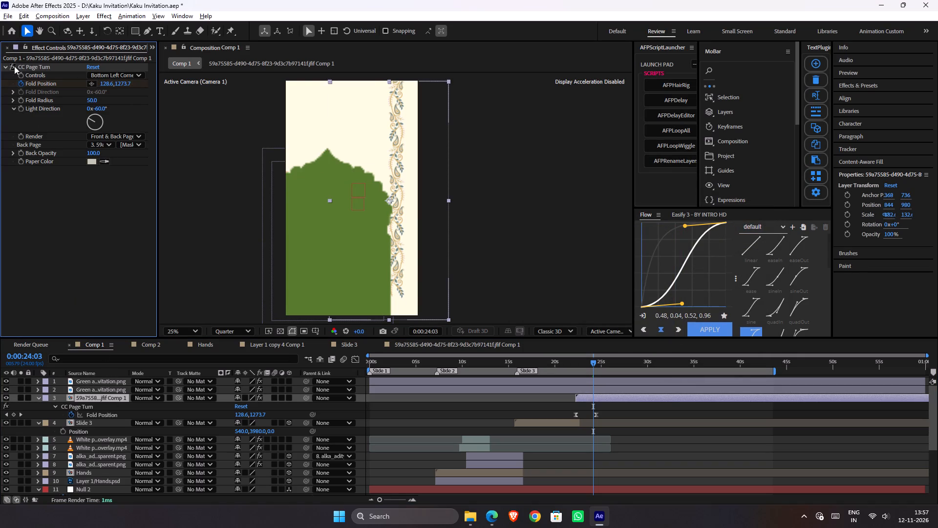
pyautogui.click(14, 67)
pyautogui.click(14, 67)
# Disable the Fill effect on the smaller top arch so it uses its original yellow, and save the project.
pyautogui.click(94, 389)
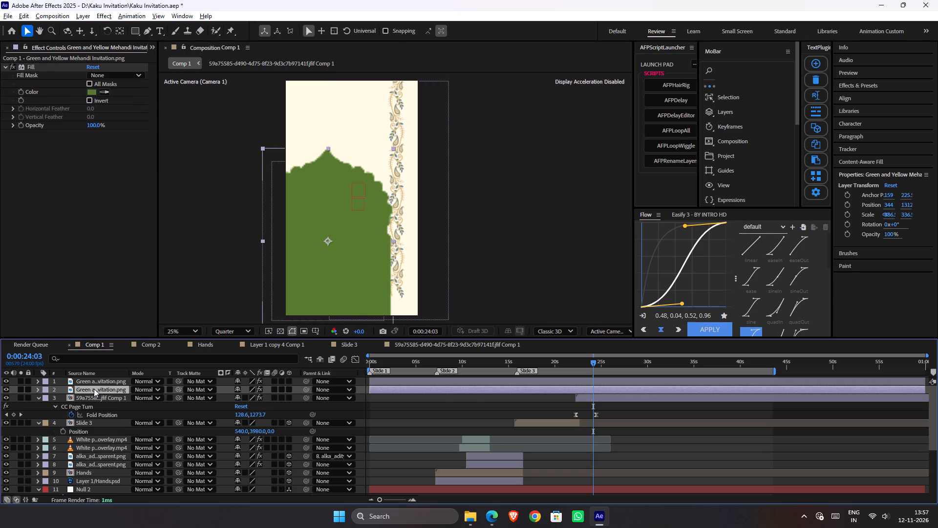
pyautogui.click(94, 385)
pyautogui.click(14, 66)
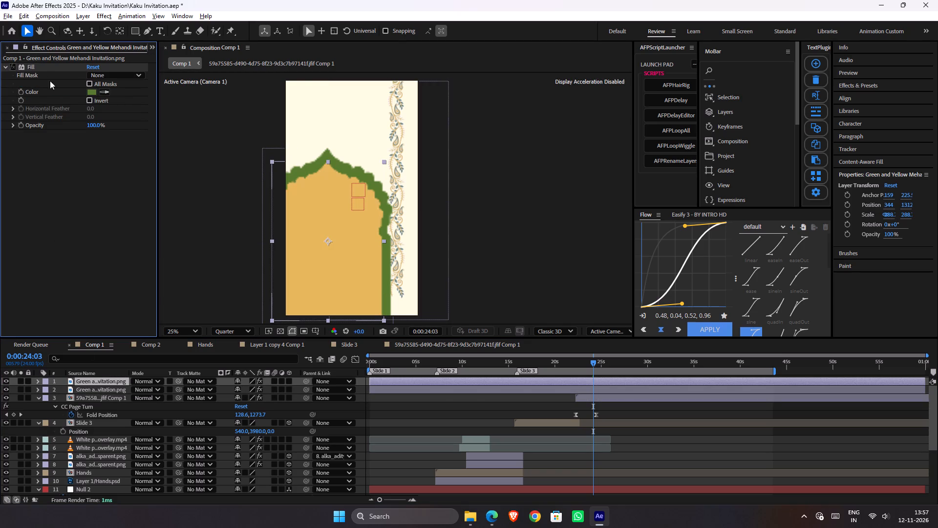
pyautogui.click(556, 221)
pyautogui.hotkey('ctrl', 's')
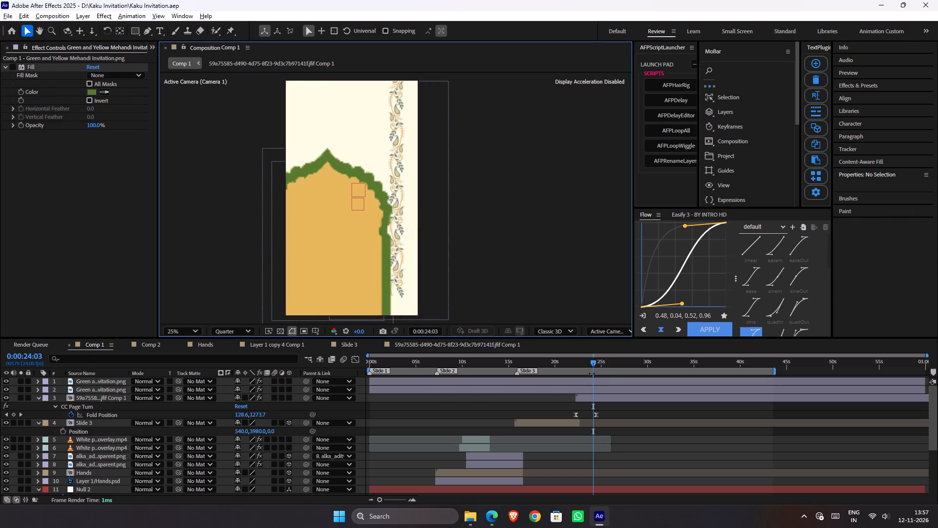
# At 0:00:27:00, shrink both arch layers together, centre them along the frame's bottom near 568, 1380, and save the project.
pyautogui.moveTo(587, 365); pyautogui.dragTo(572, 369)
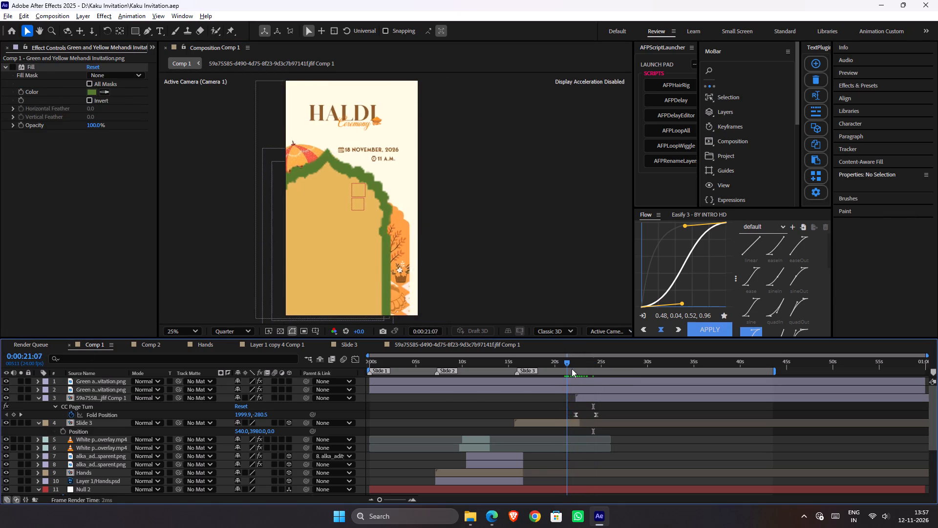
pyautogui.moveTo(572, 369); pyautogui.dragTo(619, 383)
pyautogui.click(609, 397)
pyautogui.click(608, 390)
pyautogui.keyDown('shift'); pyautogui.click(608, 384); pyautogui.keyUp('shift')
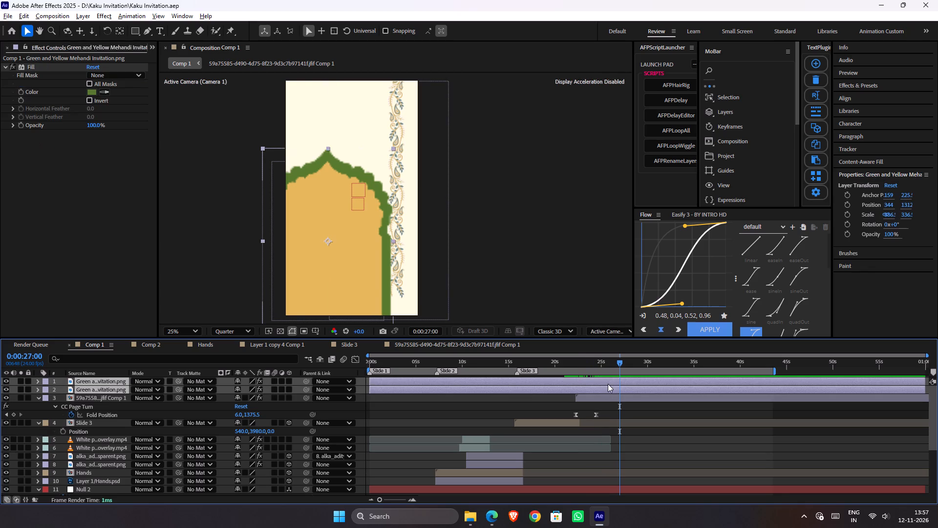
pyautogui.moveTo(342, 282); pyautogui.dragTo(364, 247)
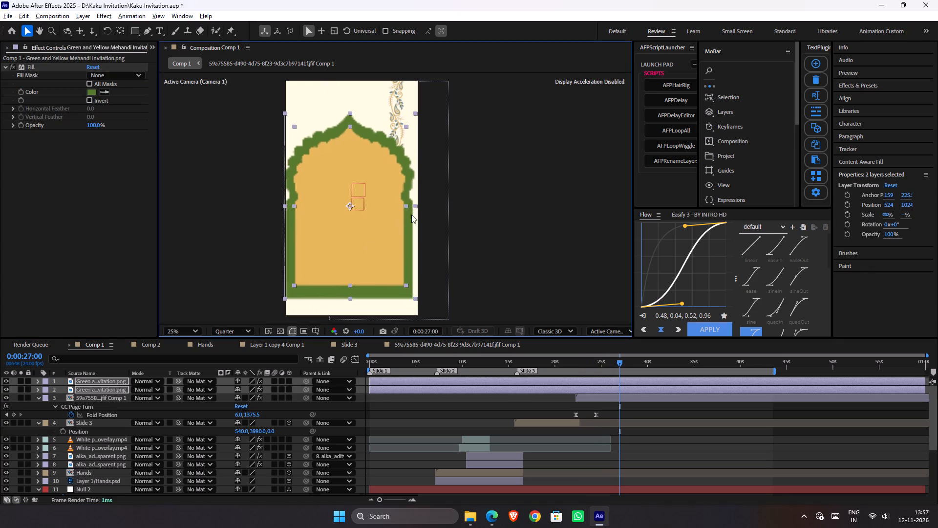
pyautogui.moveTo(415, 205); pyautogui.dragTo(406, 208)
pyautogui.moveTo(394, 220); pyautogui.dragTo(397, 233)
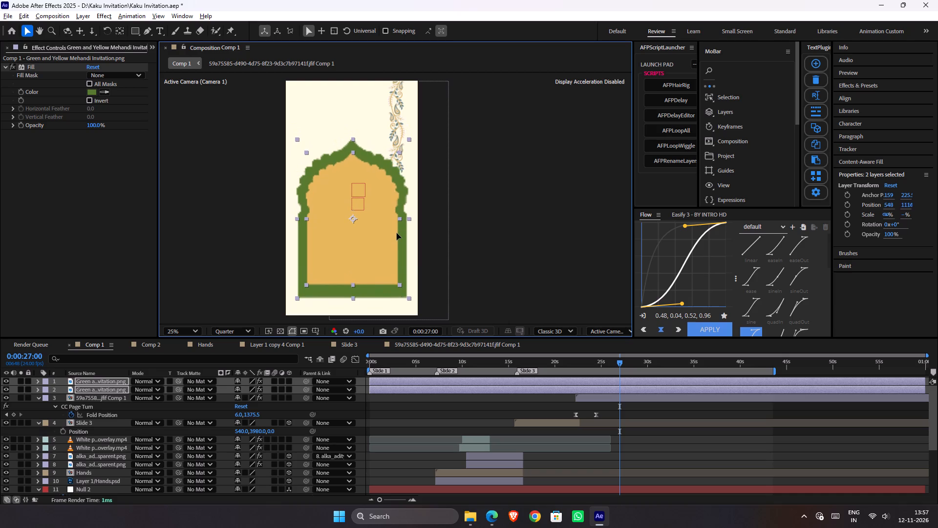
pyautogui.moveTo(397, 233); pyautogui.dragTo(397, 263)
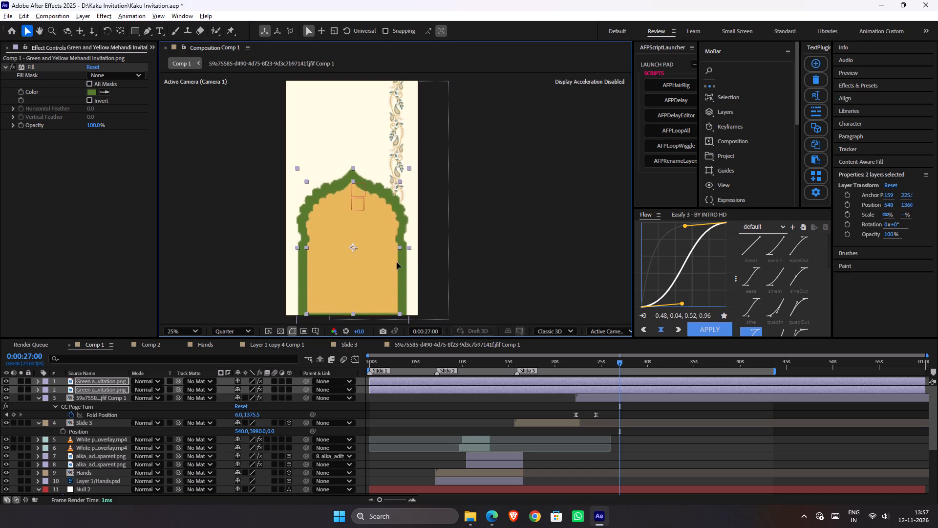
pyautogui.moveTo(397, 263); pyautogui.dragTo(397, 262)
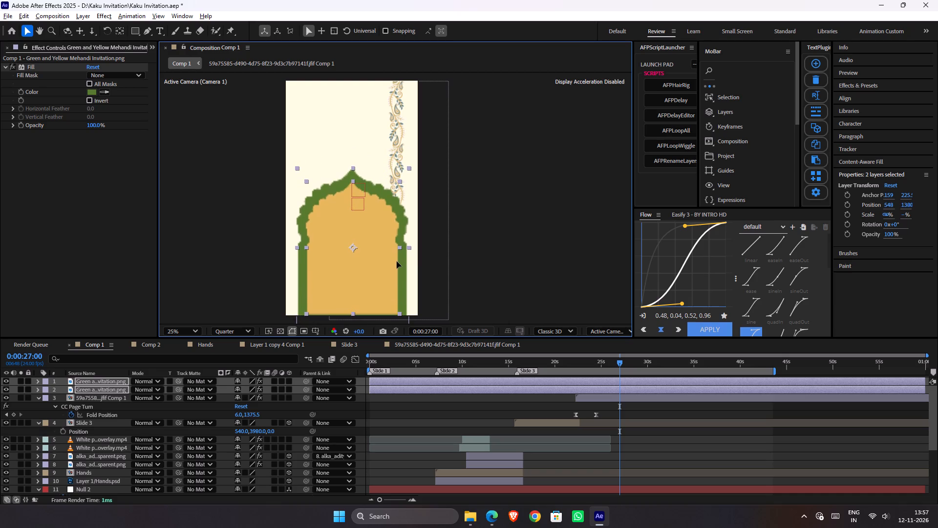
pyautogui.moveTo(397, 262); pyautogui.dragTo(396, 264)
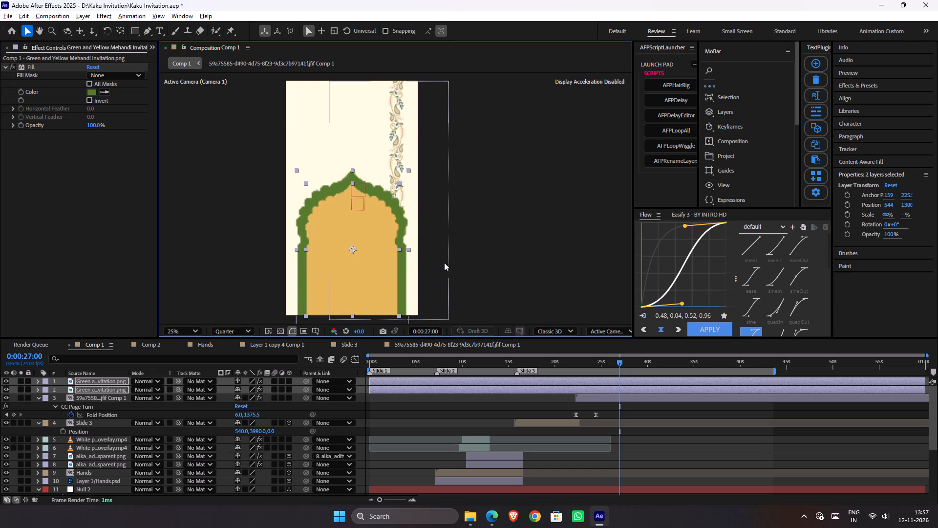
pyautogui.click(368, 267)
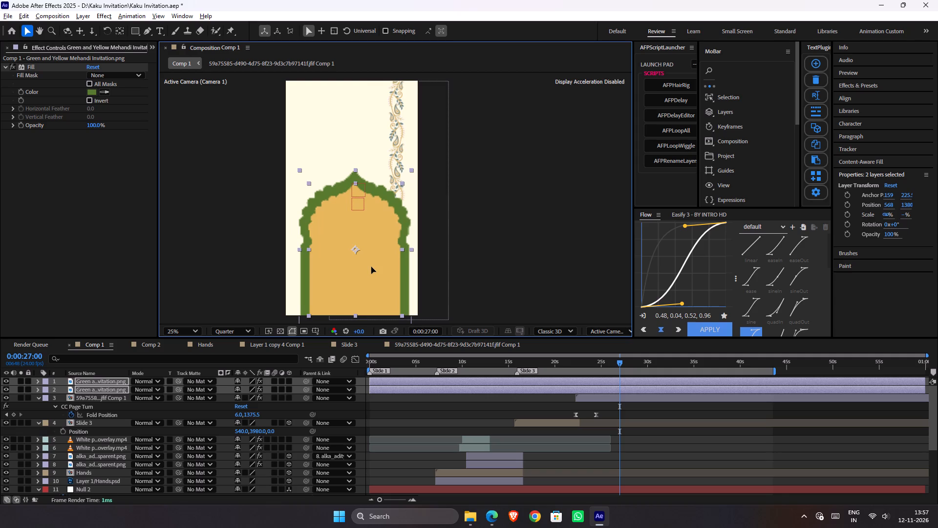
pyautogui.click(503, 263)
pyautogui.hotkey('ctrl', 's')
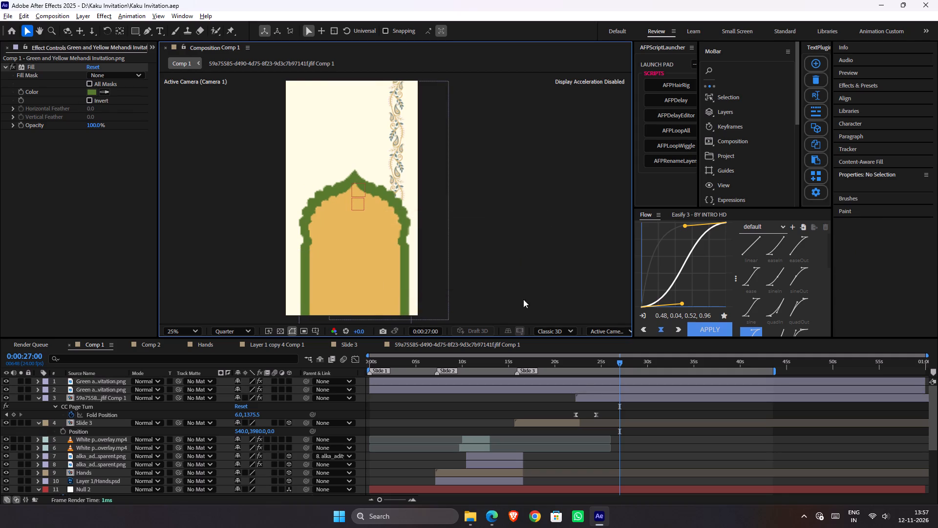
# Shift both arch layers later in time so they start together with the floral-border background layer below them.
pyautogui.click(585, 387)
pyautogui.keyDown('shift'); pyautogui.click(580, 378); pyautogui.keyUp('shift')
pyautogui.moveTo(540, 387); pyautogui.dragTo(654, 390)
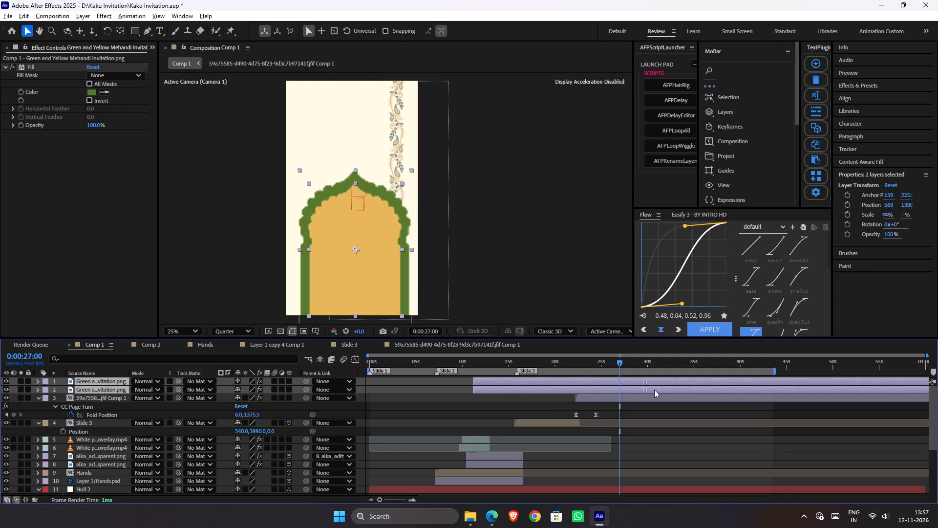
pyautogui.moveTo(654, 390); pyautogui.dragTo(744, 396)
pyautogui.click(622, 411)
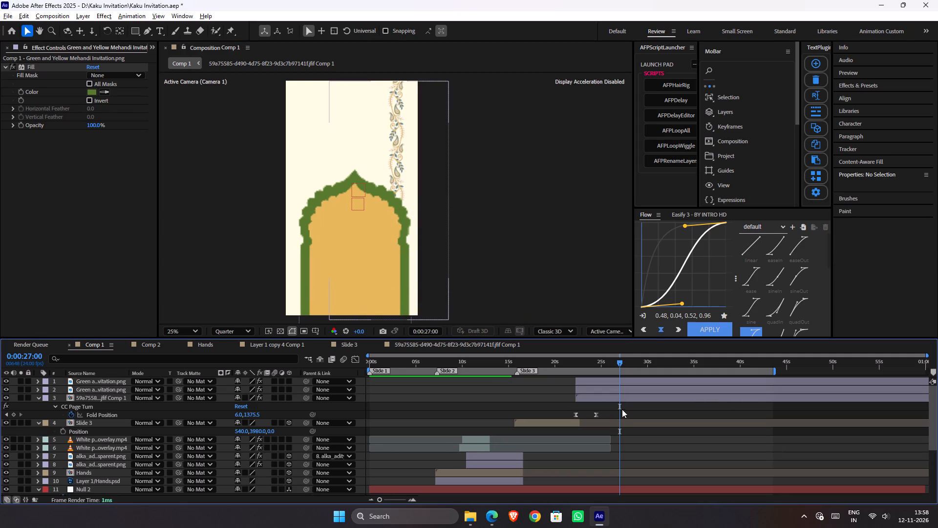
# Save the project and move the floral-border comp layer above both arch layers, to the top of the layer order.
pyautogui.hotkey('ctrl', 's')
pyautogui.click(563, 275)
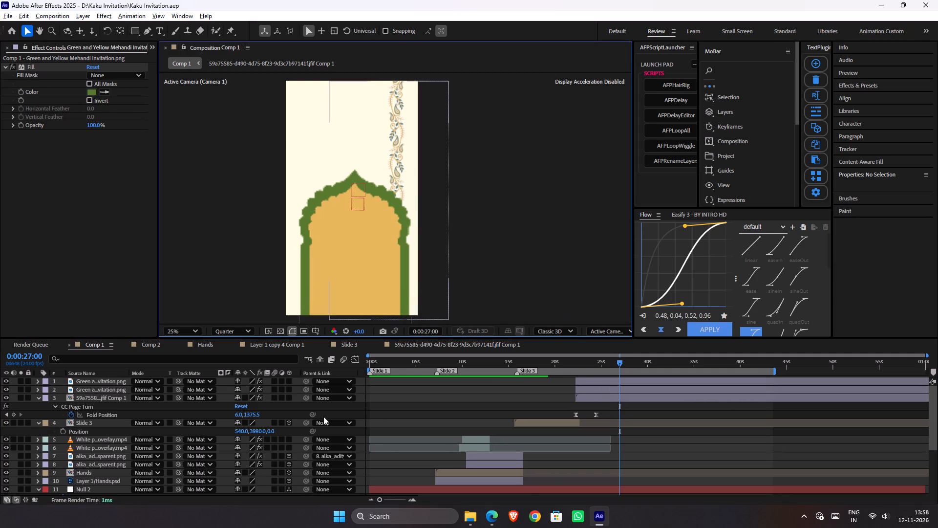
pyautogui.moveTo(115, 398); pyautogui.dragTo(123, 381)
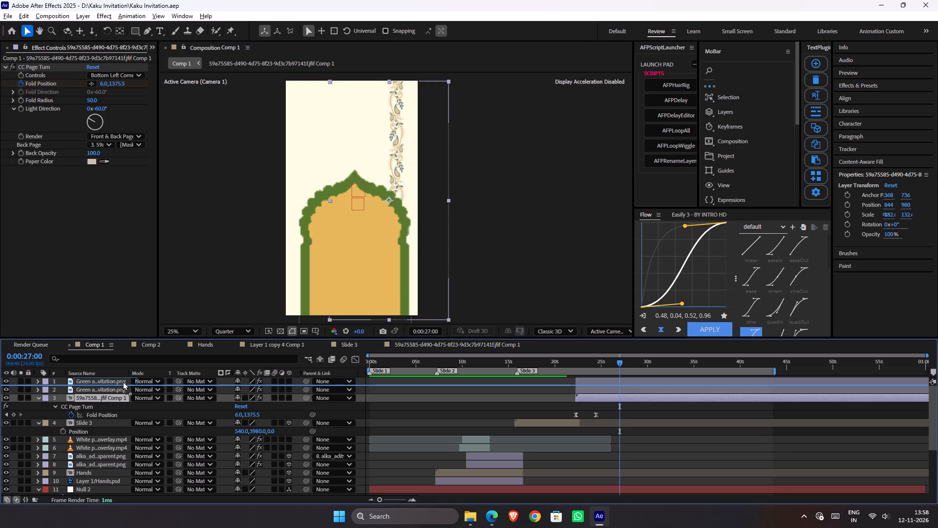
pyautogui.moveTo(123, 381); pyautogui.dragTo(127, 380)
pyautogui.click(517, 230)
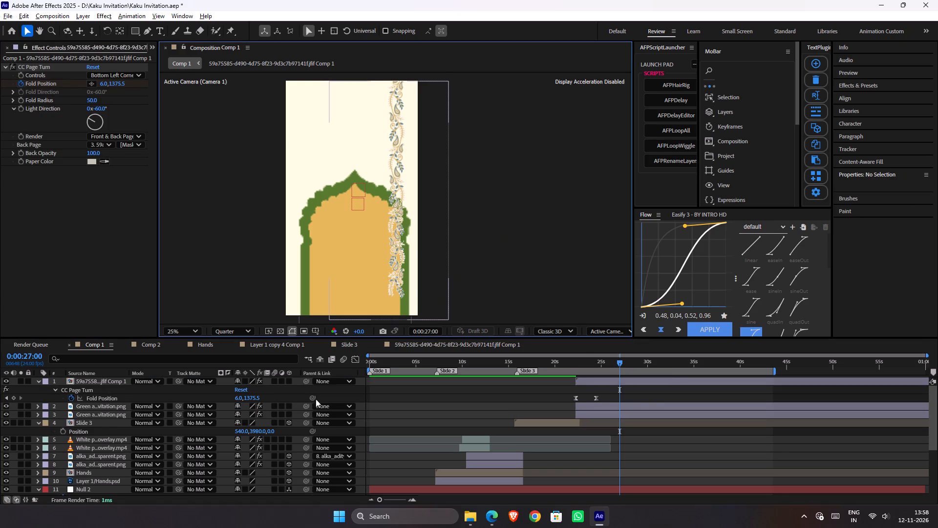
# Set the floral-border layer's blending mode to Multiply, check its page turn between about 0:00:23:06 and 0:00:25:04, and save the project.
pyautogui.doubleClick(160, 377)
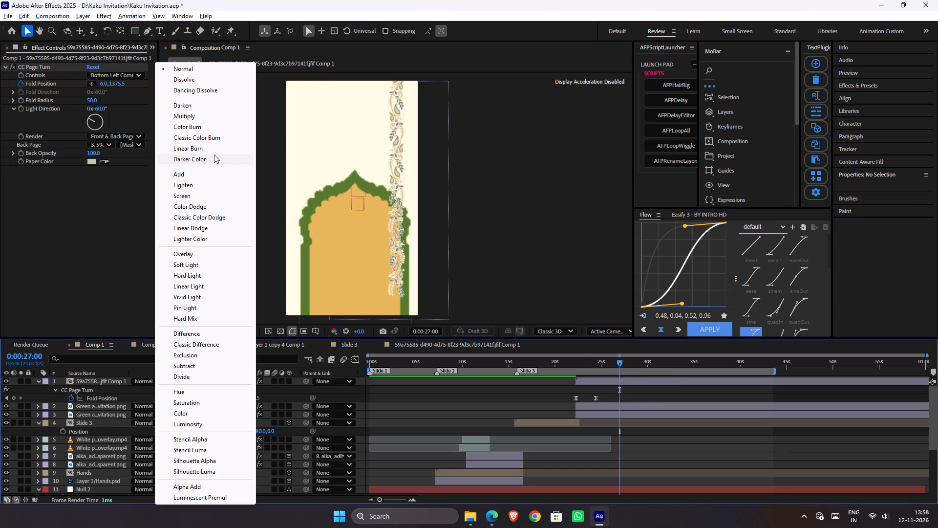
pyautogui.click(217, 116)
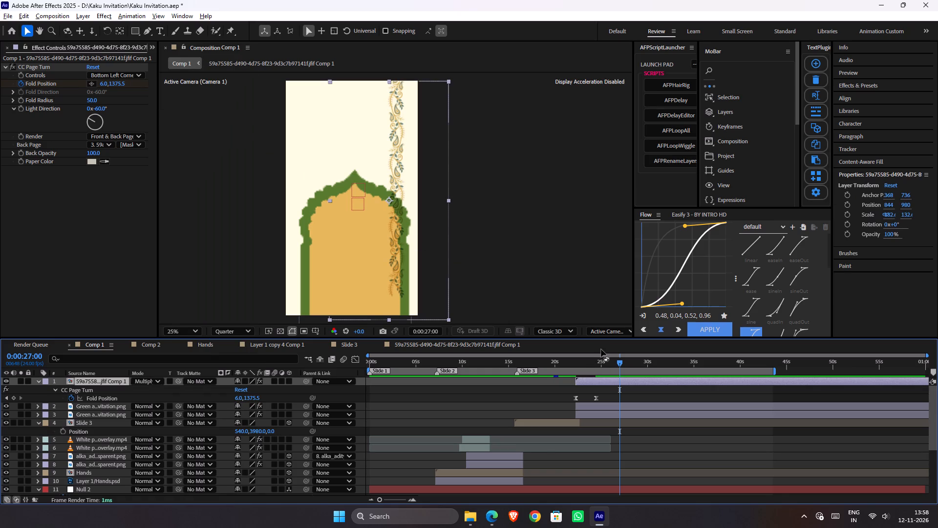
pyautogui.moveTo(597, 363); pyautogui.dragTo(586, 361)
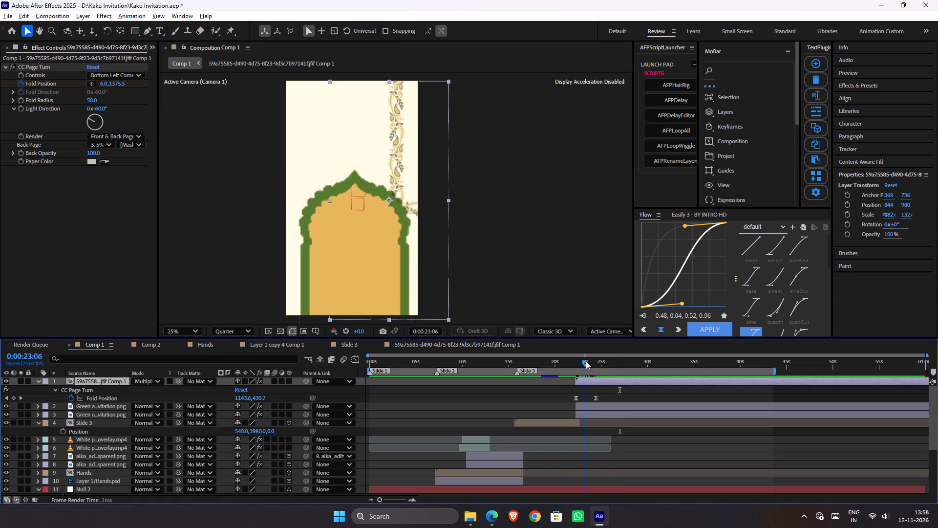
pyautogui.moveTo(586, 361); pyautogui.dragTo(587, 361)
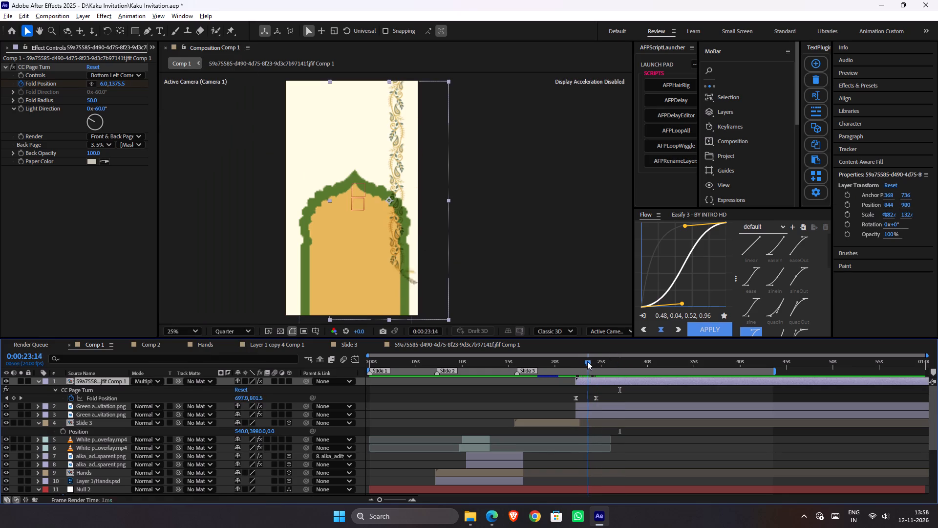
pyautogui.moveTo(587, 361); pyautogui.dragTo(601, 358)
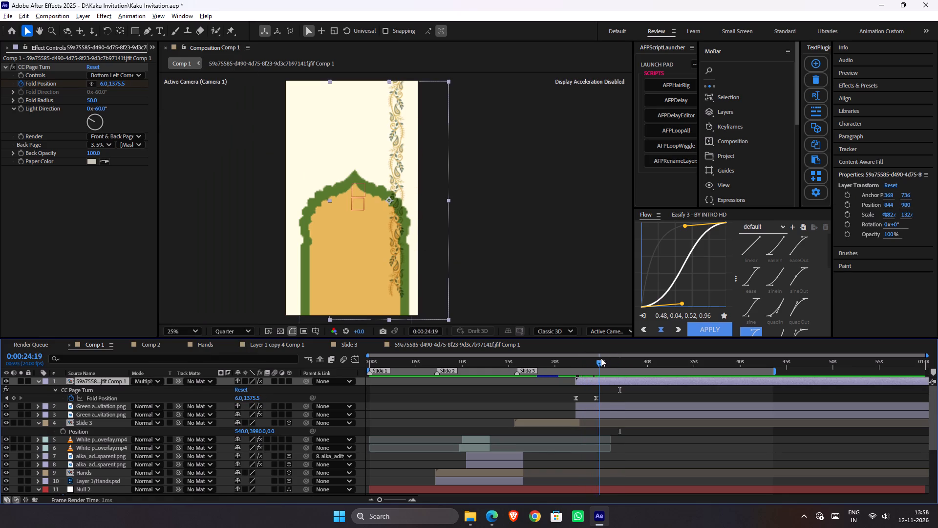
pyautogui.moveTo(601, 358); pyautogui.dragTo(602, 358)
pyautogui.hotkey('ctrl', 's')
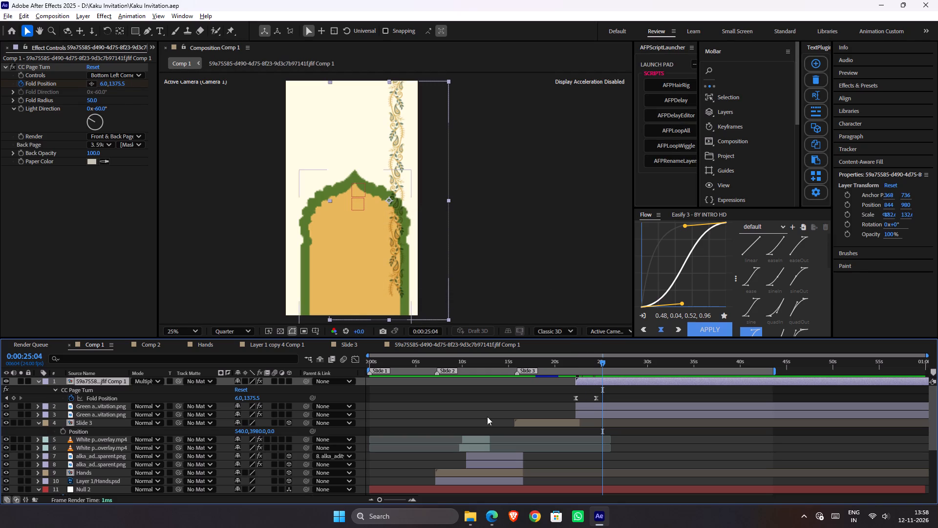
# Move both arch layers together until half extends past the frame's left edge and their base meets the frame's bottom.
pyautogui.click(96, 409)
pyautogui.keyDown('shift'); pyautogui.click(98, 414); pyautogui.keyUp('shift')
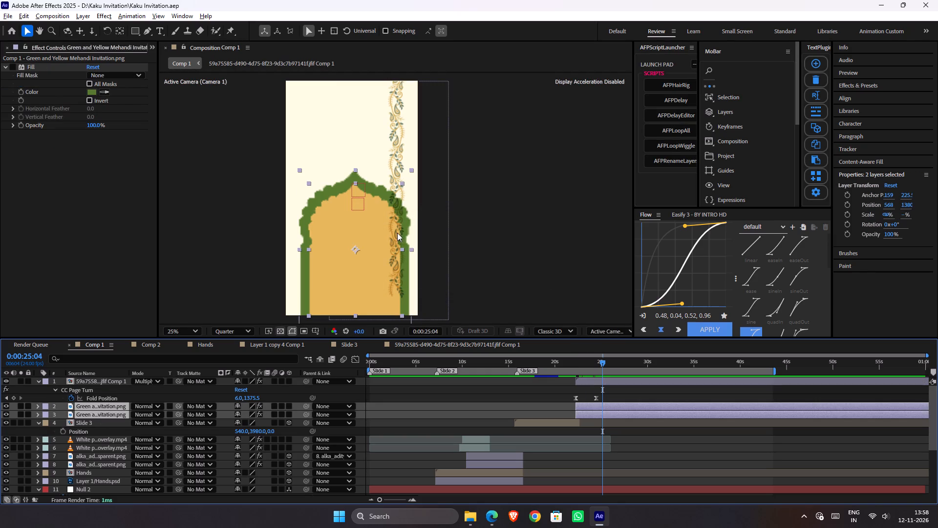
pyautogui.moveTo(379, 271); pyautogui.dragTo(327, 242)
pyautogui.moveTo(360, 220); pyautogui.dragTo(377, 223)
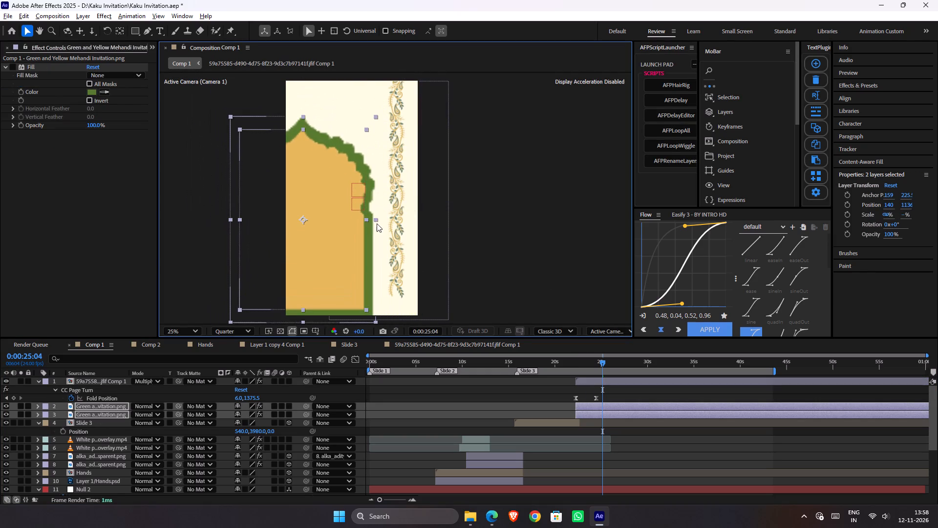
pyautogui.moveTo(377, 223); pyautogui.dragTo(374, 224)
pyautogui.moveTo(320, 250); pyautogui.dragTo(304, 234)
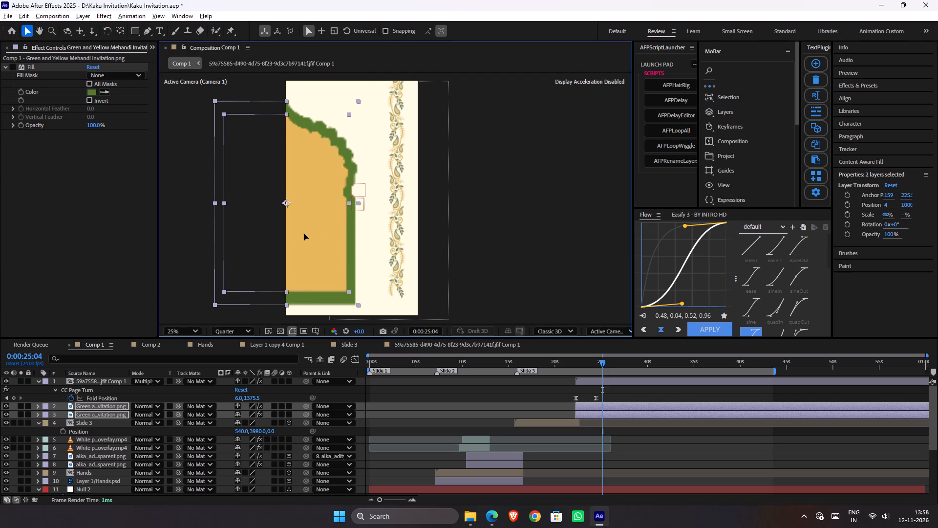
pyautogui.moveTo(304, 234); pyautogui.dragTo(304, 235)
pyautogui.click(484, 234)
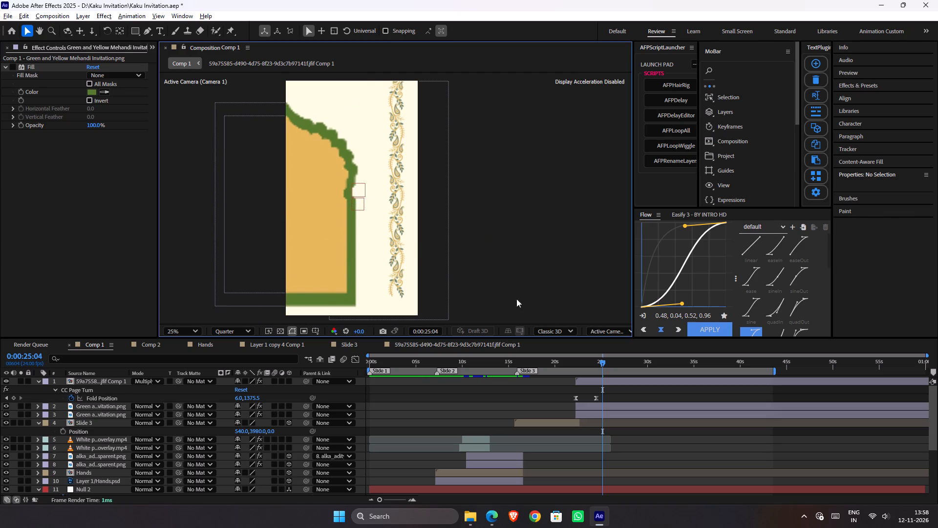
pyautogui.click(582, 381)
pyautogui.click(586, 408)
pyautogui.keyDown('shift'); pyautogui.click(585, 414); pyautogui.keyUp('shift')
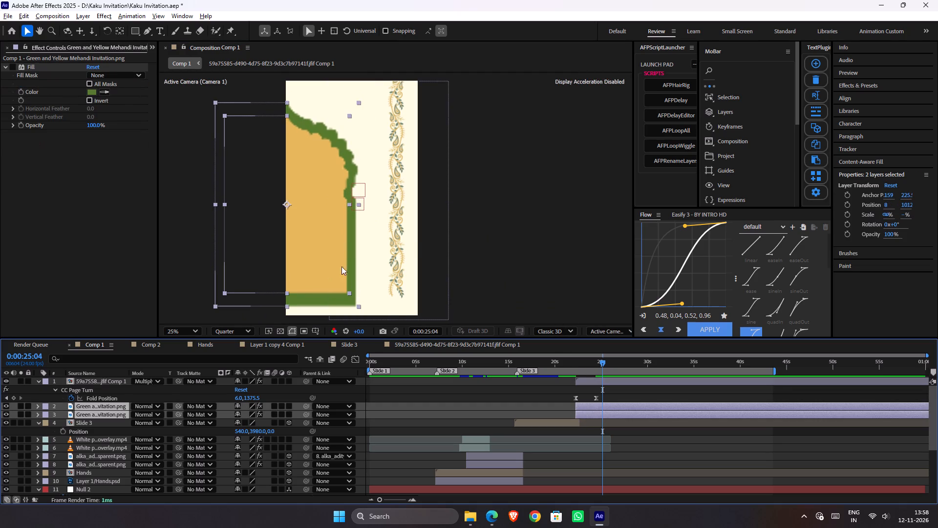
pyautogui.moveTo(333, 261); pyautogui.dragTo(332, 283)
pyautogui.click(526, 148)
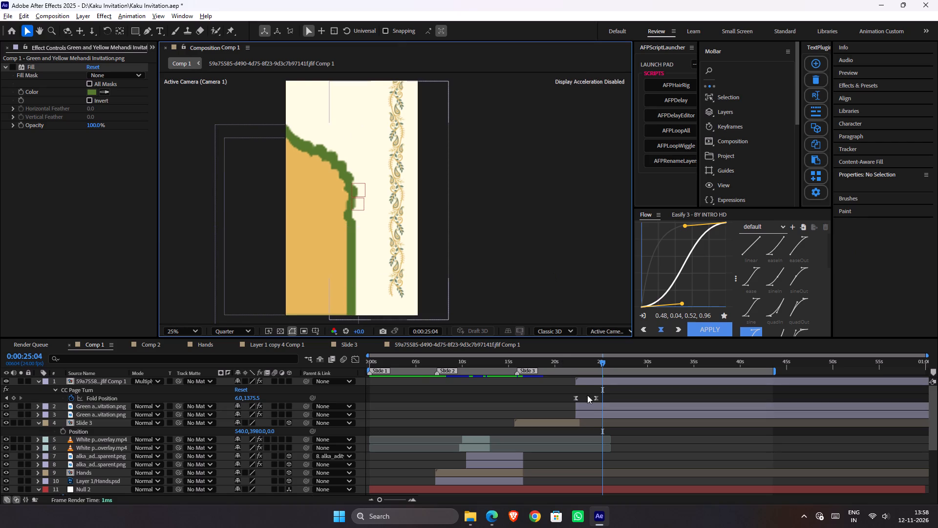
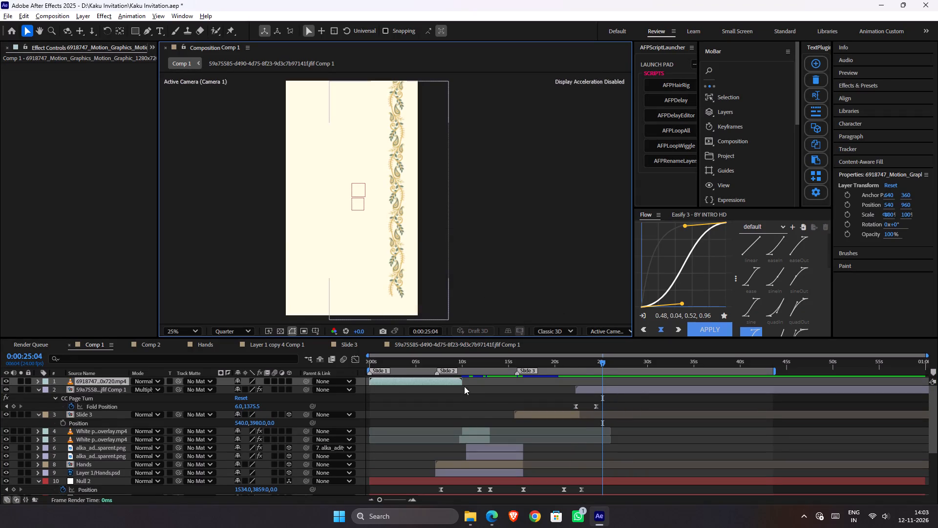
pyautogui.press('[')
pyautogui.moveTo(617, 381); pyautogui.dragTo(591, 389)
# Rotate the mandala clip 90°, scale it to about 154%, and position it near 528, 980 to cover the portrait frame.
pyautogui.press('w')
pyautogui.moveTo(421, 185); pyautogui.dragTo(397, 260)
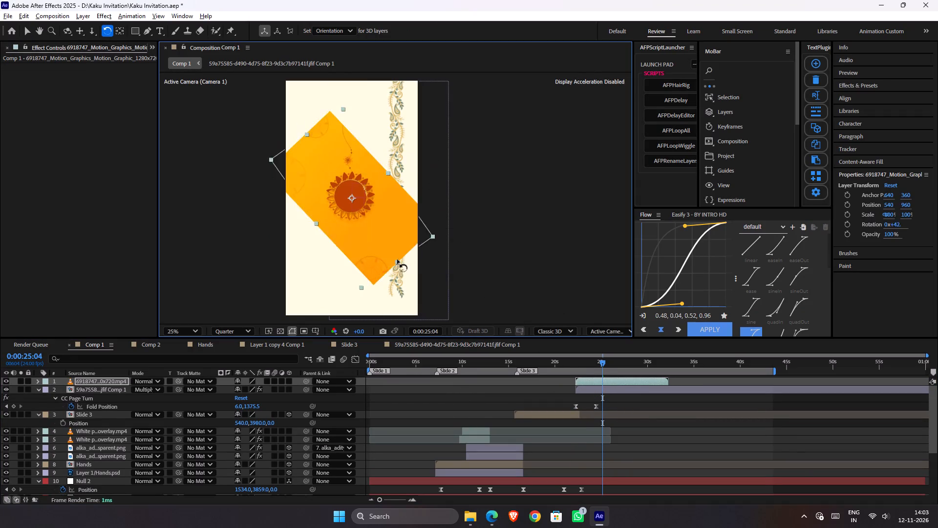
pyautogui.moveTo(397, 260); pyautogui.dragTo(365, 293)
pyautogui.press('v')
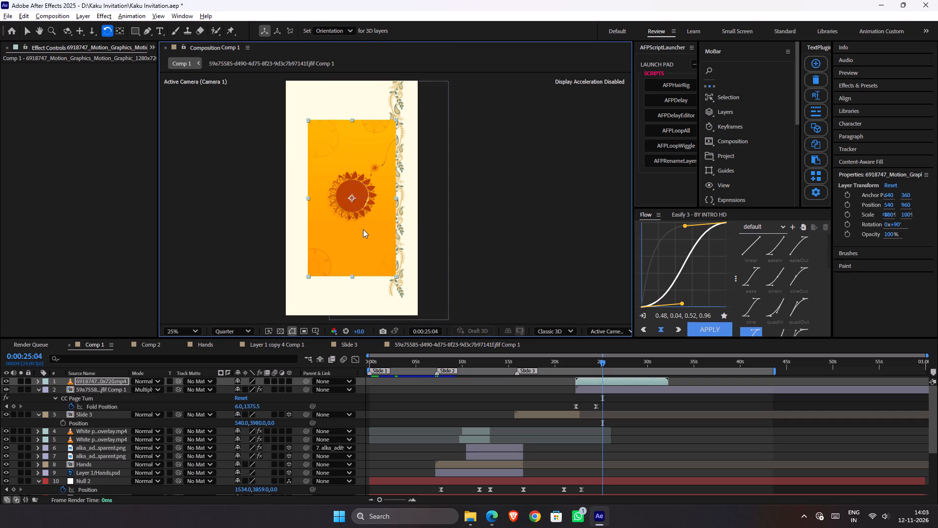
pyautogui.moveTo(363, 229); pyautogui.dragTo(338, 232)
pyautogui.moveTo(372, 201); pyautogui.dragTo(377, 207)
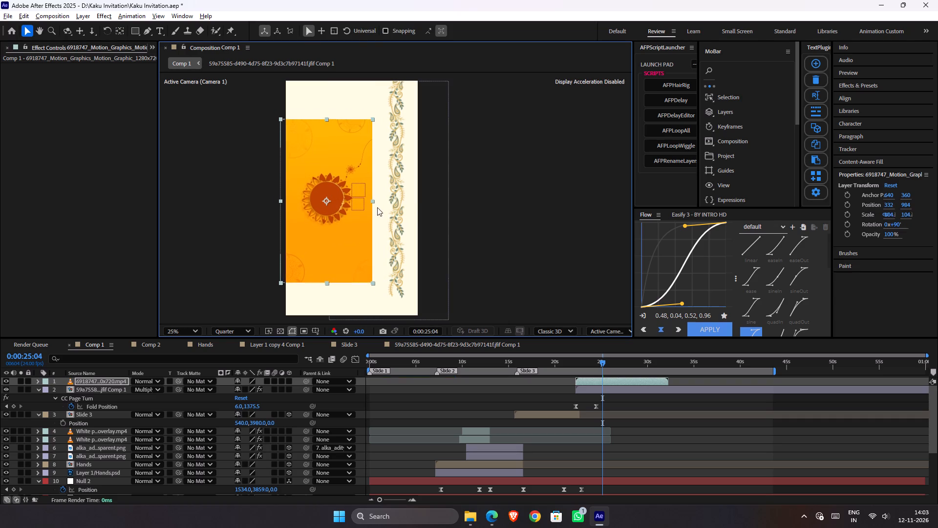
pyautogui.moveTo(377, 207); pyautogui.dragTo(396, 222)
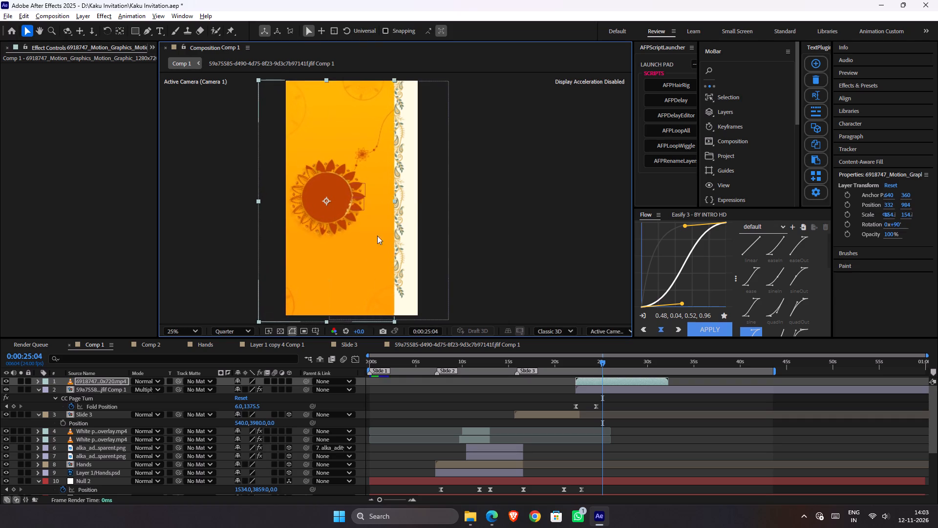
pyautogui.moveTo(371, 244); pyautogui.dragTo(395, 244)
# Apply Keylight (1.2) to the mandala clip and sample its orange background as the Screen Colour.
pyautogui.hotkey('ctrl', 'space')
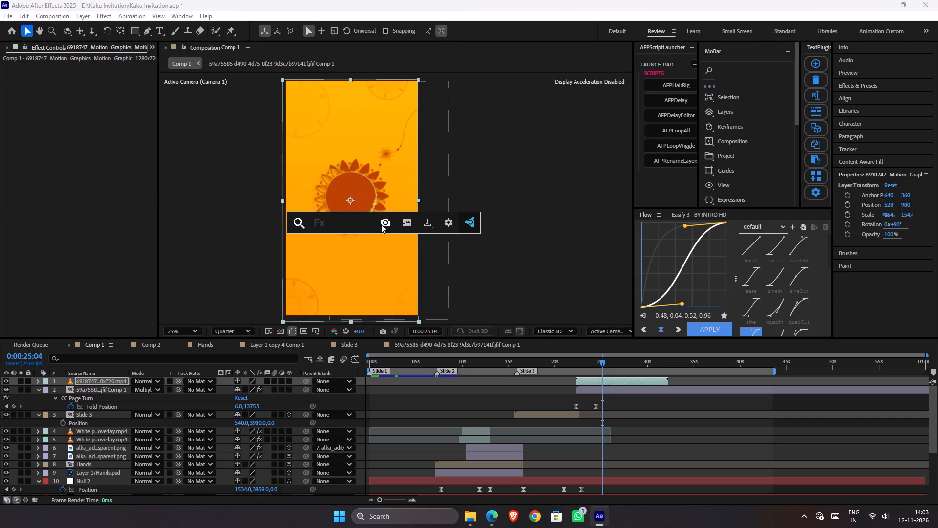
pyautogui.write('key')
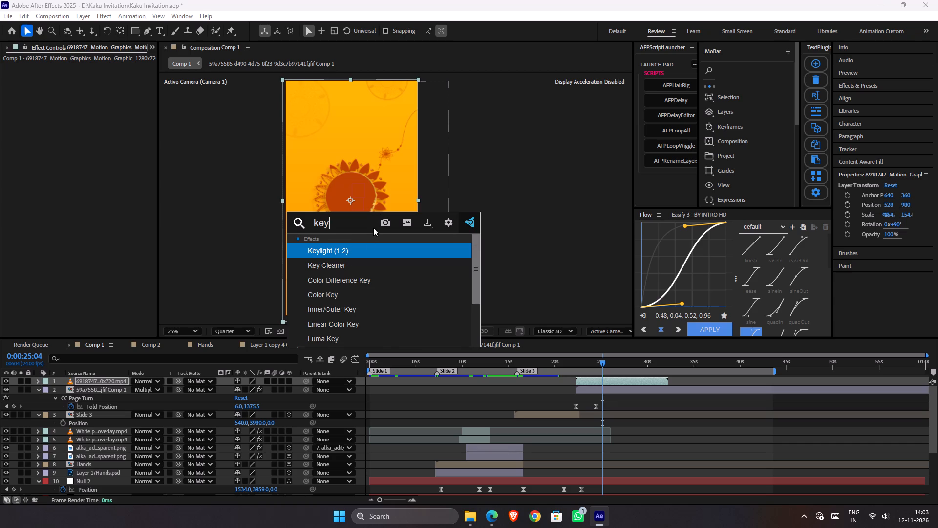
pyautogui.click(360, 249)
pyautogui.click(102, 130)
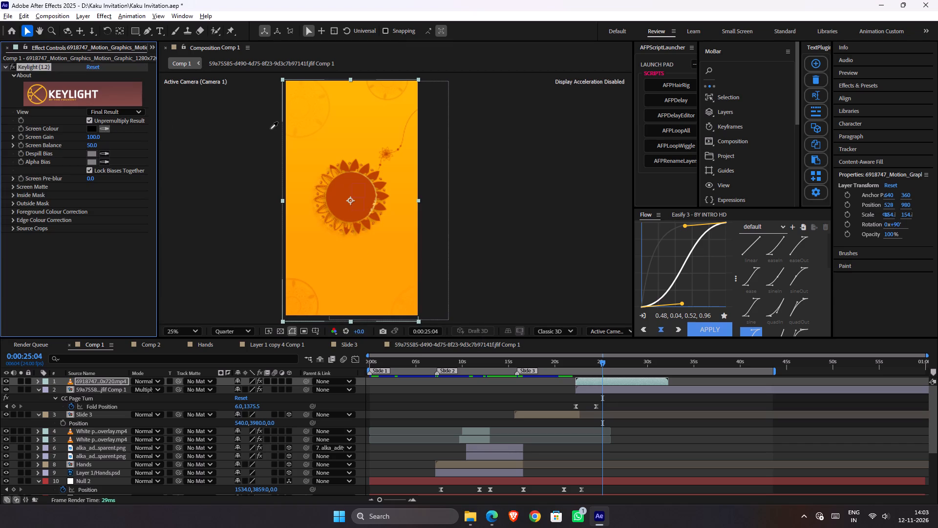
pyautogui.click(314, 152)
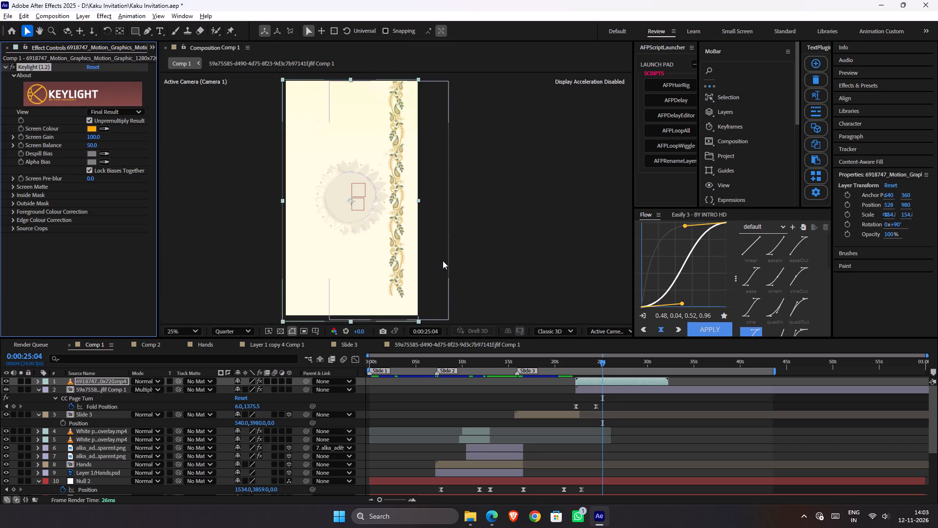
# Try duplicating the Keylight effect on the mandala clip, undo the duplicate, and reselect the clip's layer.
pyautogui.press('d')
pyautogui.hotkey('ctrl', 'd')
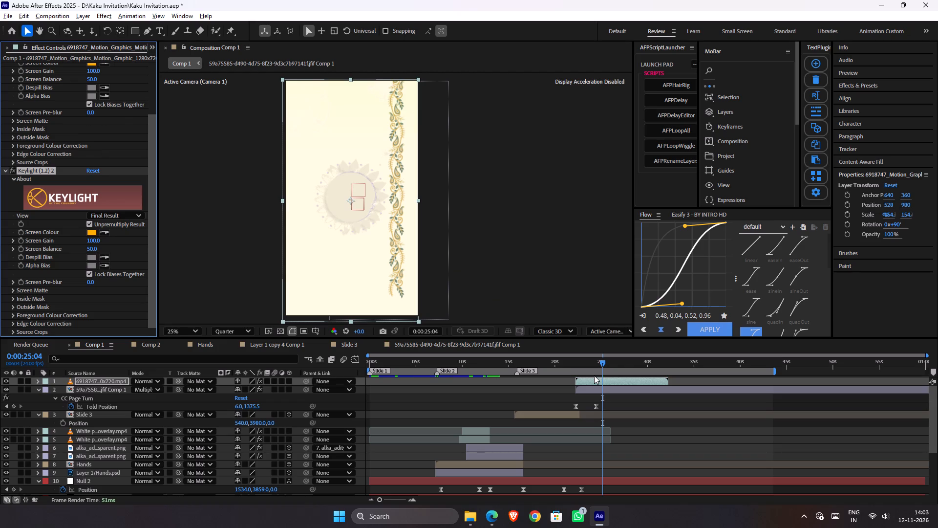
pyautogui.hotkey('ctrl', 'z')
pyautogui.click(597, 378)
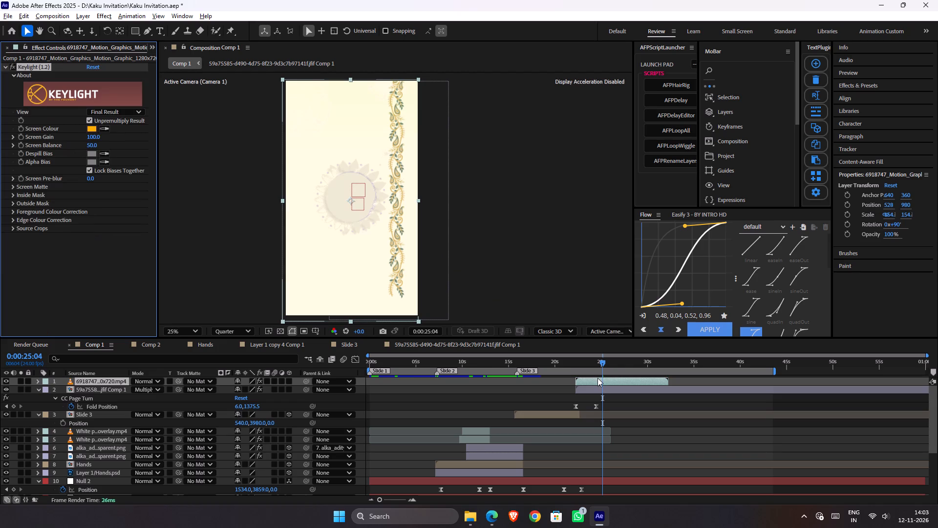
# Apply a Fill effect to the mandala clip, set its colour to dark green 033B00, and preview from about 0:00:21:22.
pyautogui.hotkey('ctrl', 'space')
pyautogui.press('f')
pyautogui.write('il')
pyautogui.press('l')
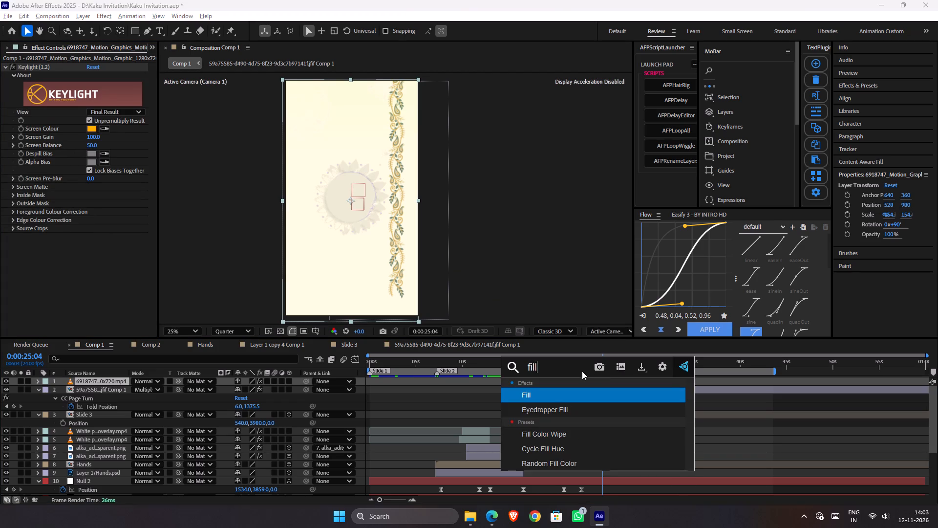
pyautogui.click(544, 394)
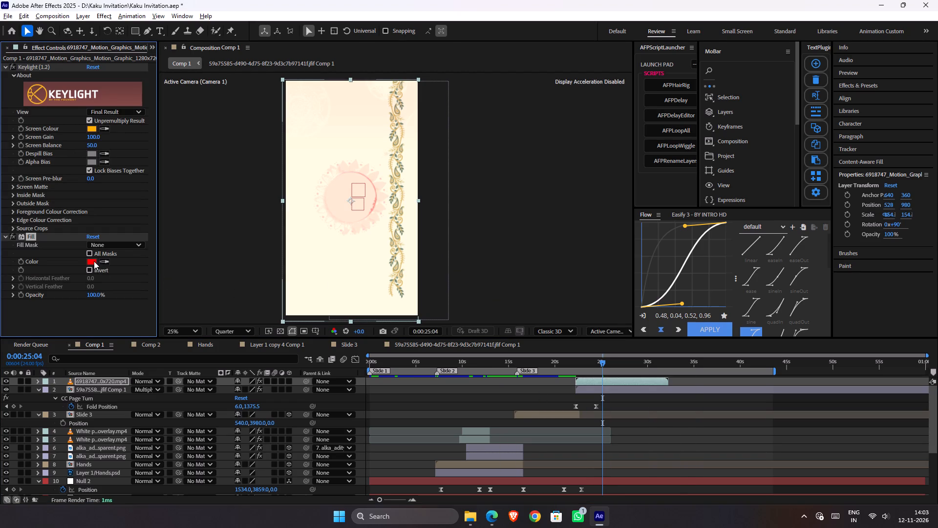
pyautogui.click(94, 261)
pyautogui.click(681, 308)
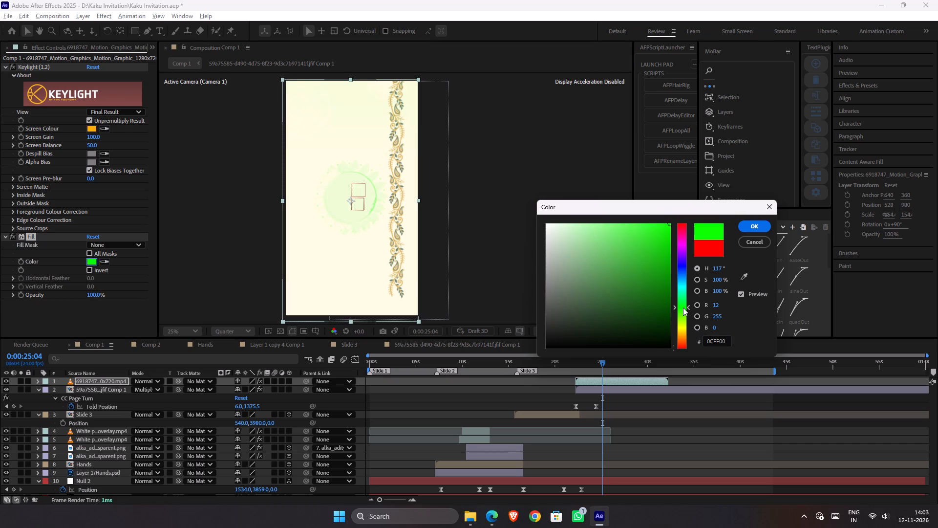
pyautogui.moveTo(636, 299); pyautogui.dragTo(673, 319)
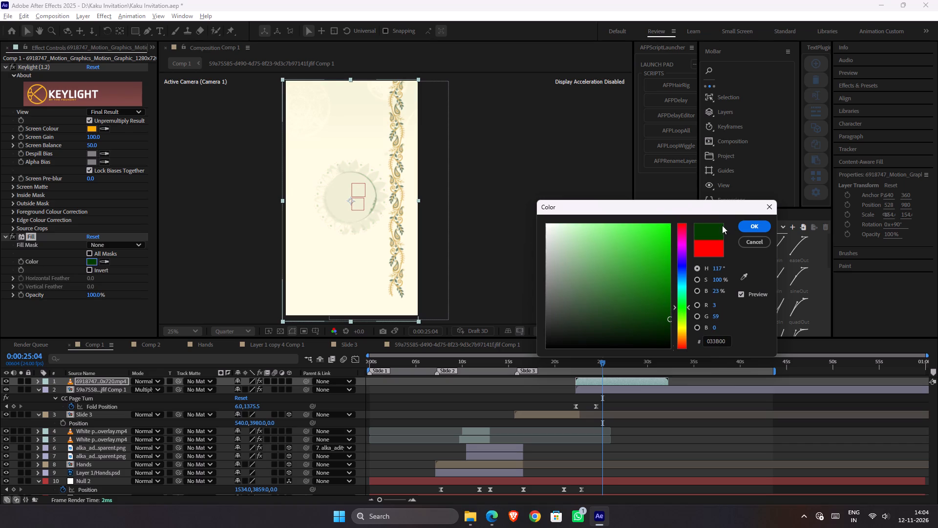
pyautogui.moveTo(751, 224); pyautogui.dragTo(750, 229)
pyautogui.moveTo(579, 365); pyautogui.dragTo(573, 365)
pyautogui.press('space')
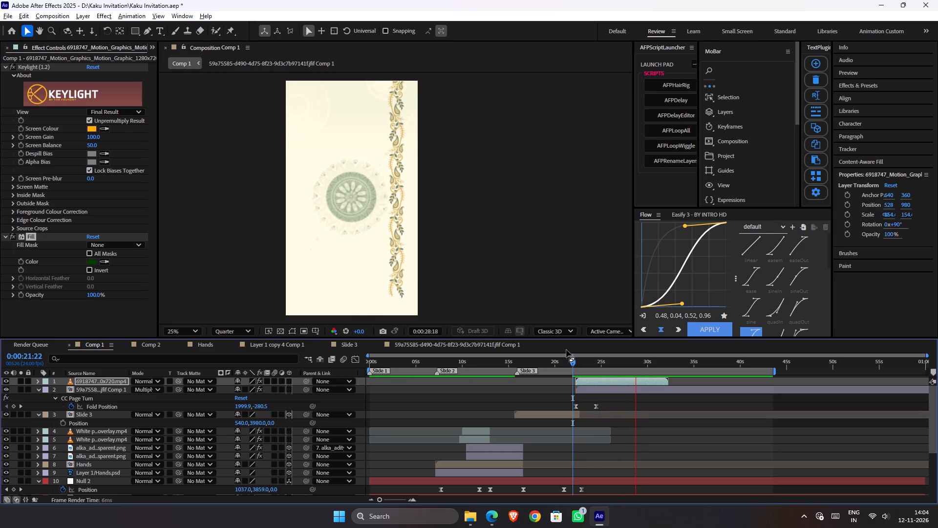
pyautogui.press('space')
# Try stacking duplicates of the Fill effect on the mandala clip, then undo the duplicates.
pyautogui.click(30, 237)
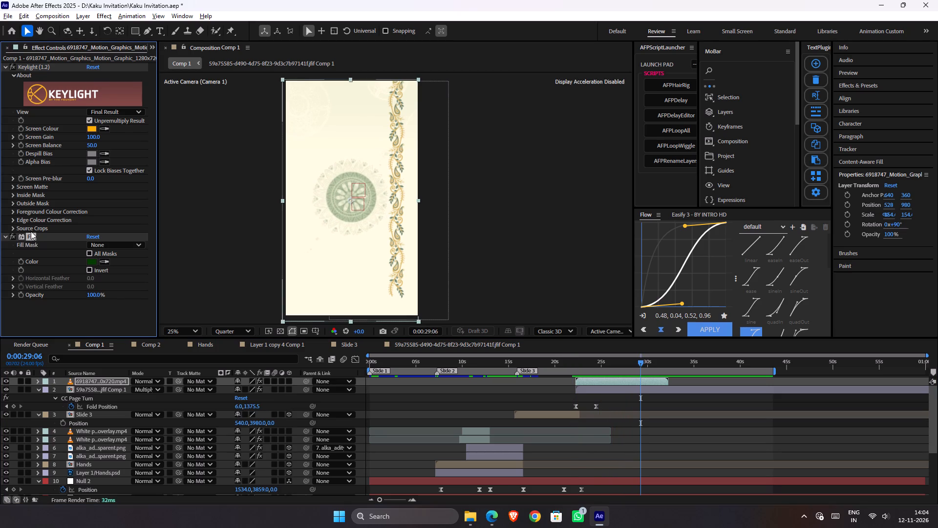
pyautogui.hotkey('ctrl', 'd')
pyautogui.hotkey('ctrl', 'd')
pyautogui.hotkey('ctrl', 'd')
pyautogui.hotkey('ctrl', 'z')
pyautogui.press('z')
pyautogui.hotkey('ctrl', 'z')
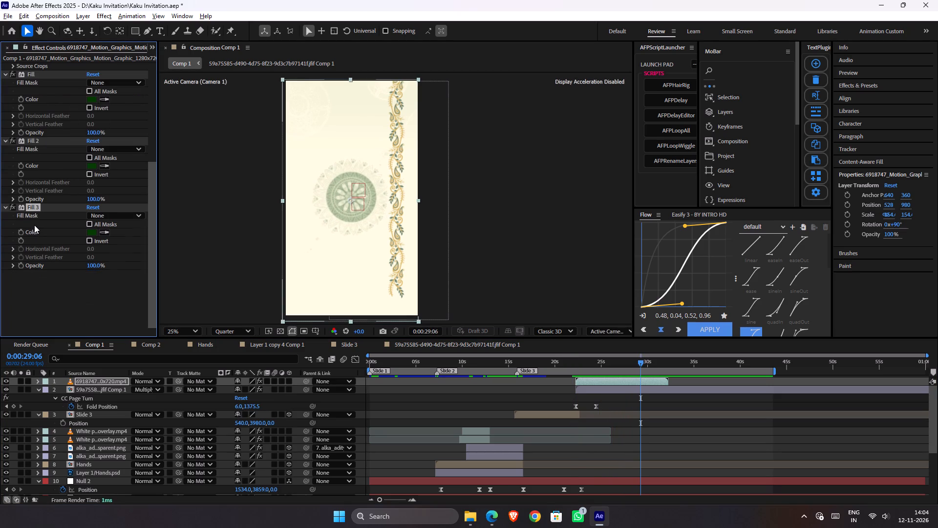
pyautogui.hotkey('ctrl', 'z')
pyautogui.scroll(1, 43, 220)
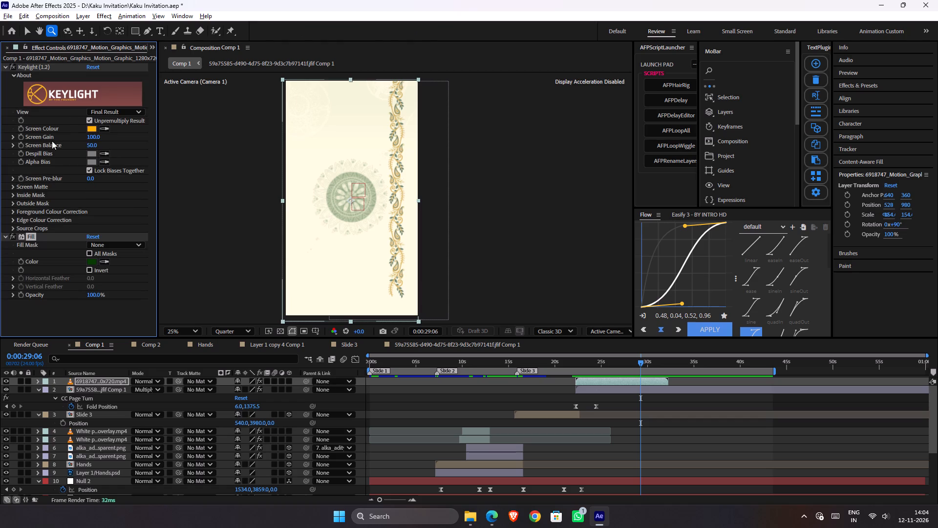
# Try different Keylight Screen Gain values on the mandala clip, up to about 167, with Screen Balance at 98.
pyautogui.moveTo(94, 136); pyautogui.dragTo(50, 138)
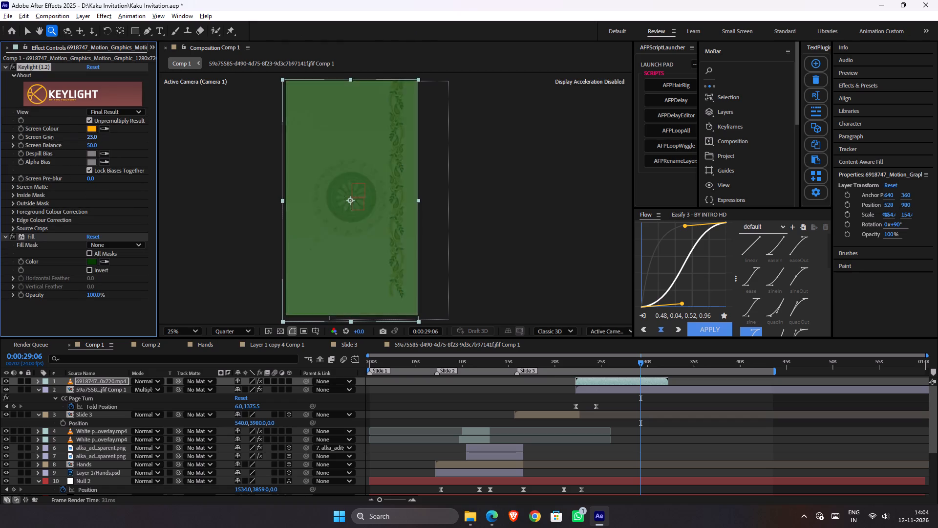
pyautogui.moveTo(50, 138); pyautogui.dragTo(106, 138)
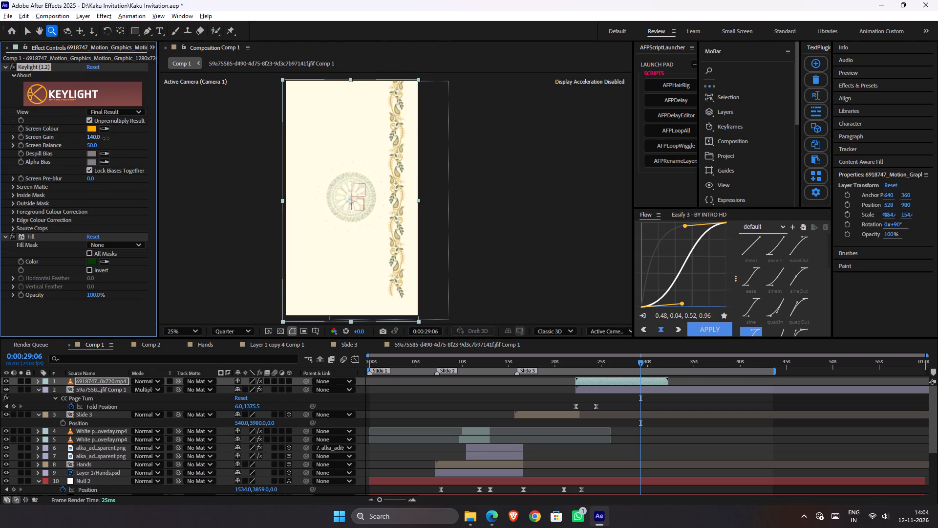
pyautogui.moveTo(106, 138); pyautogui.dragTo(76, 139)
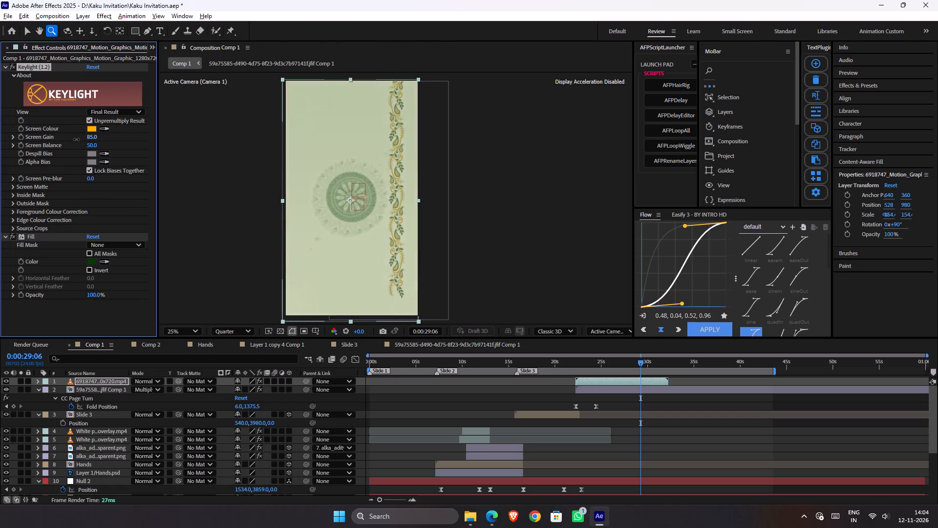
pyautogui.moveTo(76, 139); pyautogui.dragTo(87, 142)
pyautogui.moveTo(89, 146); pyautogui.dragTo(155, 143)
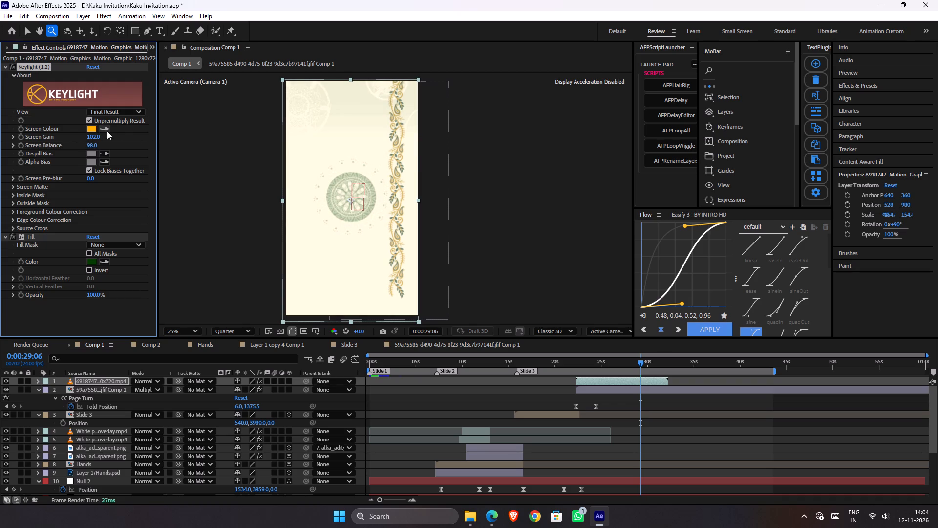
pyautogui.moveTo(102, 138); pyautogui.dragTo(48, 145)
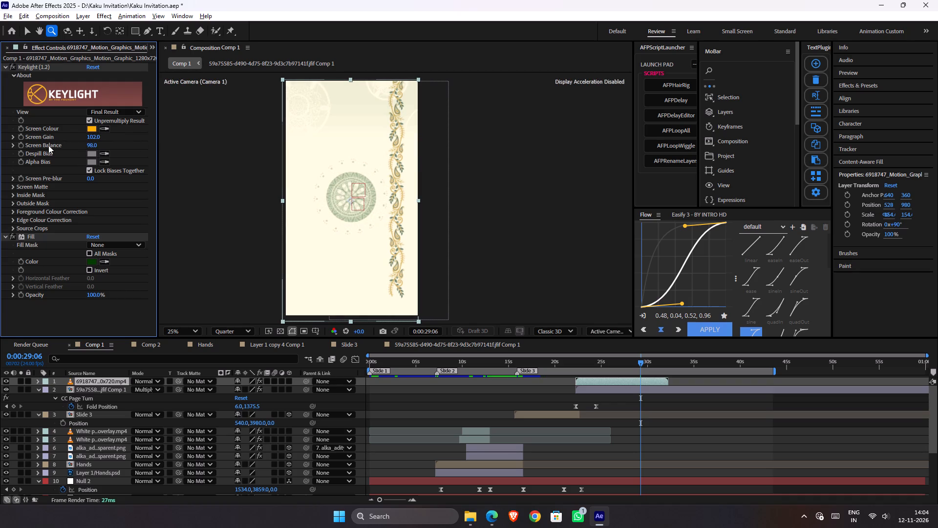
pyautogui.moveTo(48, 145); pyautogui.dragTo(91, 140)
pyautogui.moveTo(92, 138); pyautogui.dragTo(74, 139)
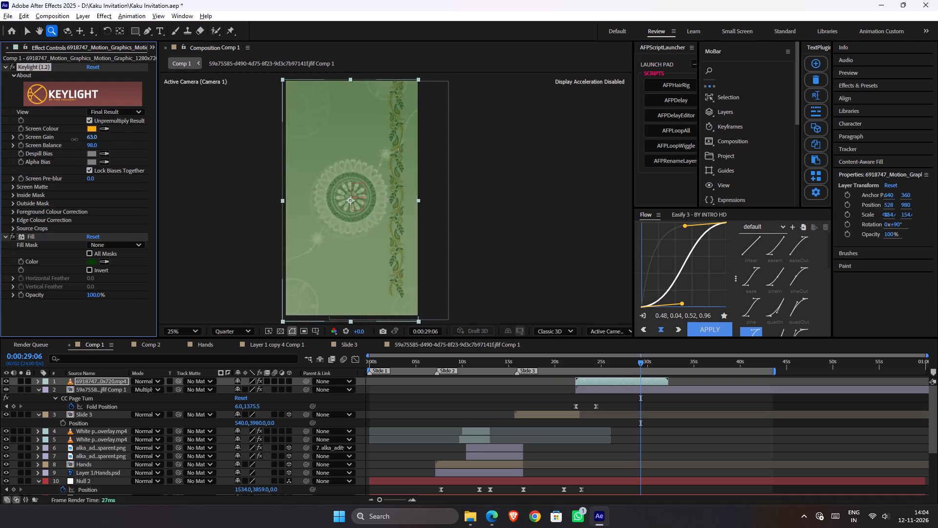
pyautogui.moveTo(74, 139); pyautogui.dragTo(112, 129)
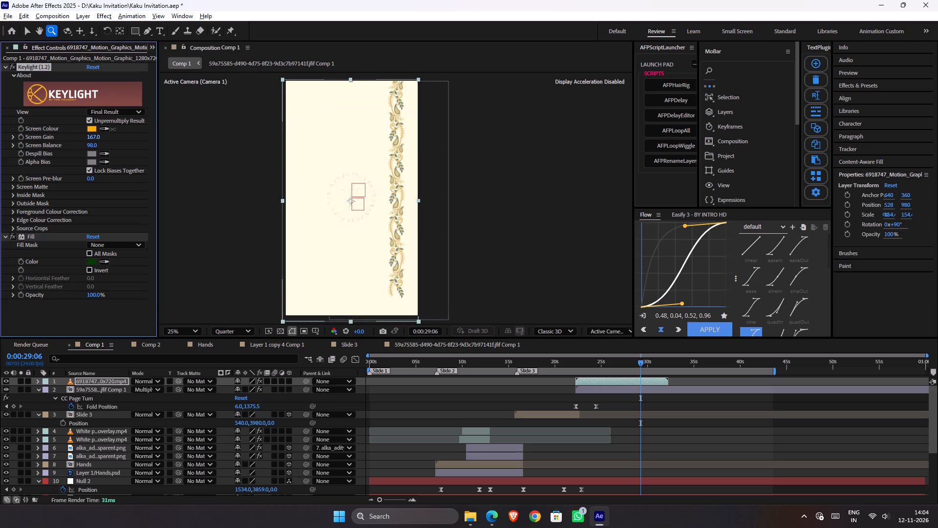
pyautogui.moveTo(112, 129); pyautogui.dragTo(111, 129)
# Delete the Keylight effect from the mandala clip and turn off its Fill effect.
pyautogui.click(46, 65)
pyautogui.press('Delete')
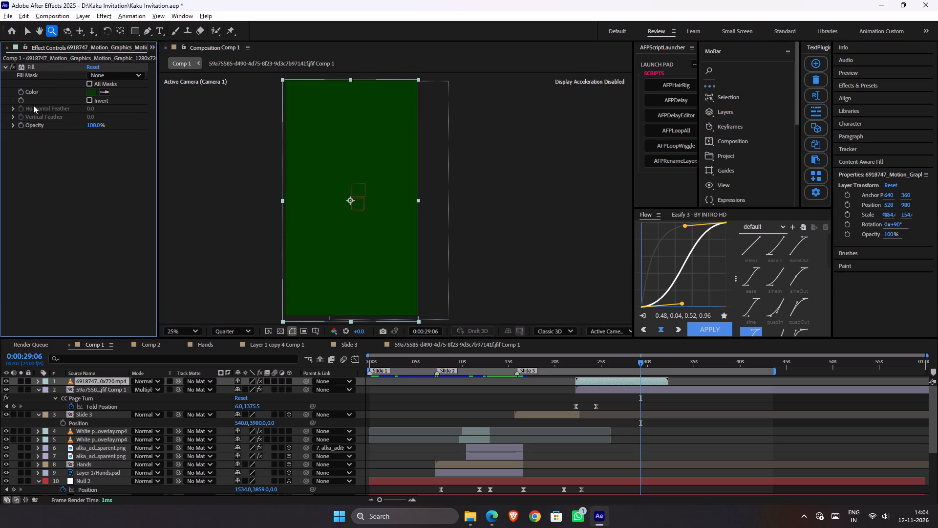
pyautogui.click(11, 70)
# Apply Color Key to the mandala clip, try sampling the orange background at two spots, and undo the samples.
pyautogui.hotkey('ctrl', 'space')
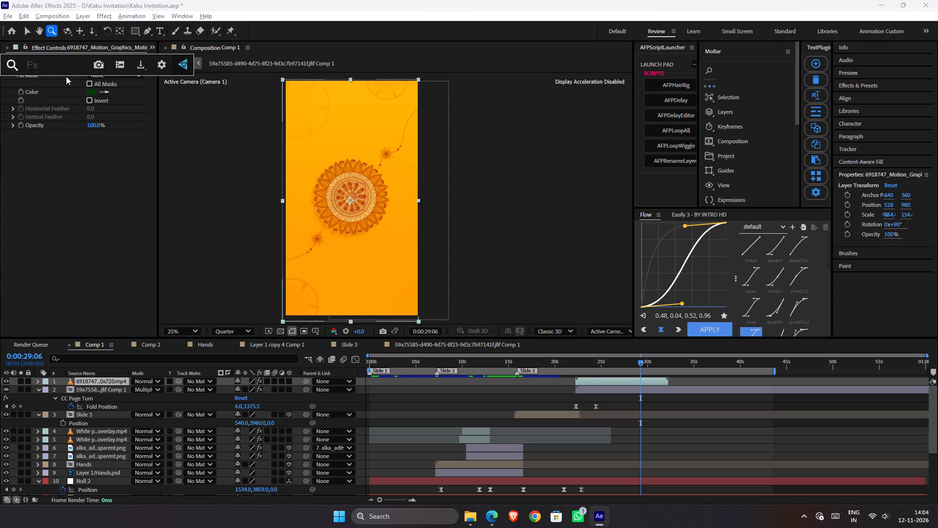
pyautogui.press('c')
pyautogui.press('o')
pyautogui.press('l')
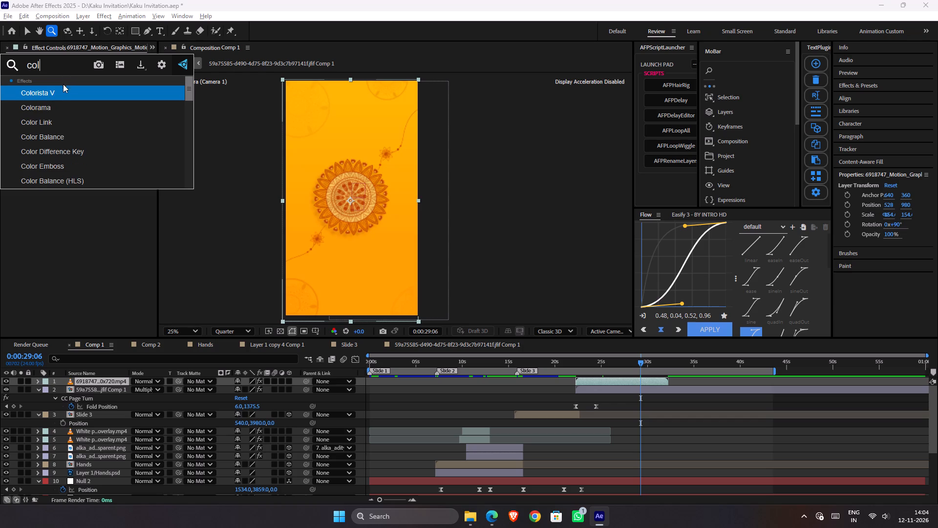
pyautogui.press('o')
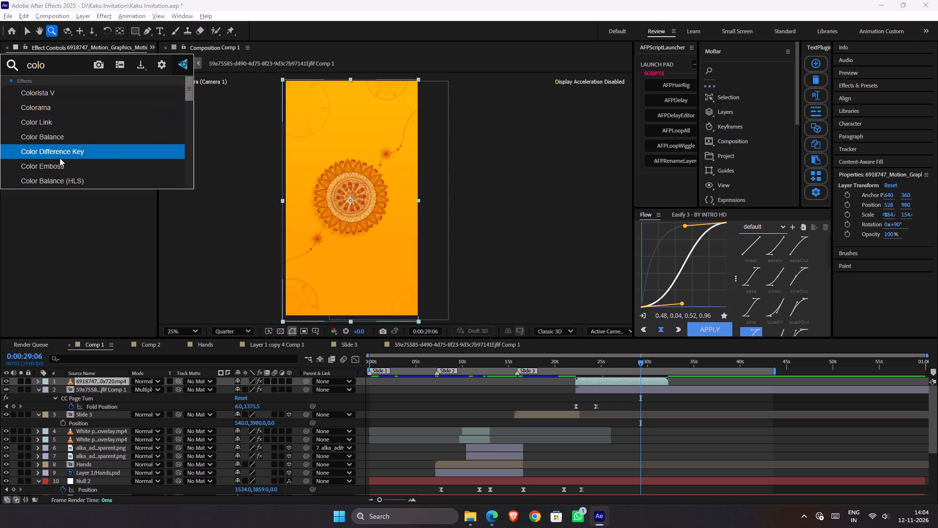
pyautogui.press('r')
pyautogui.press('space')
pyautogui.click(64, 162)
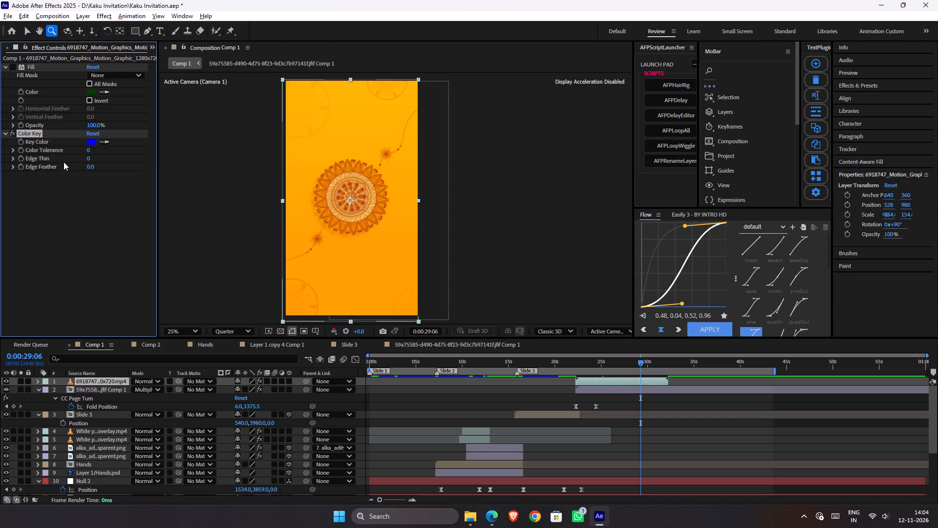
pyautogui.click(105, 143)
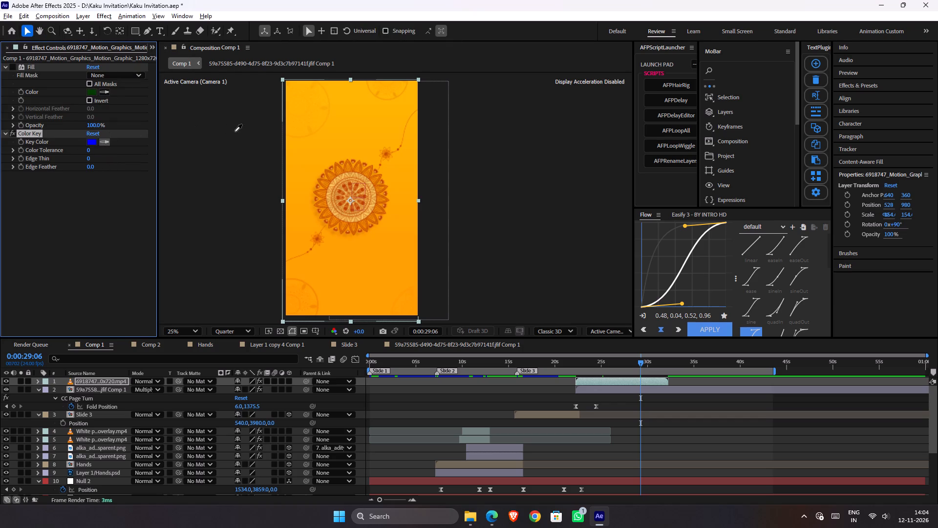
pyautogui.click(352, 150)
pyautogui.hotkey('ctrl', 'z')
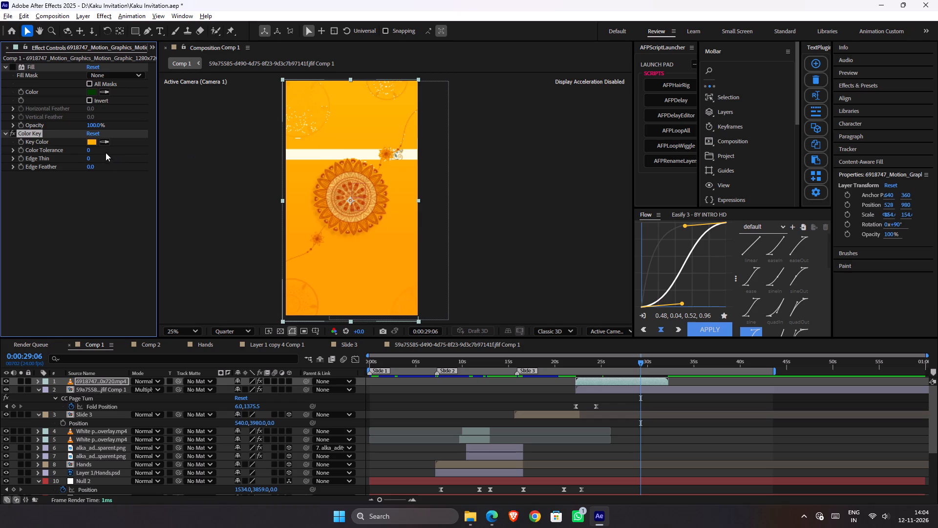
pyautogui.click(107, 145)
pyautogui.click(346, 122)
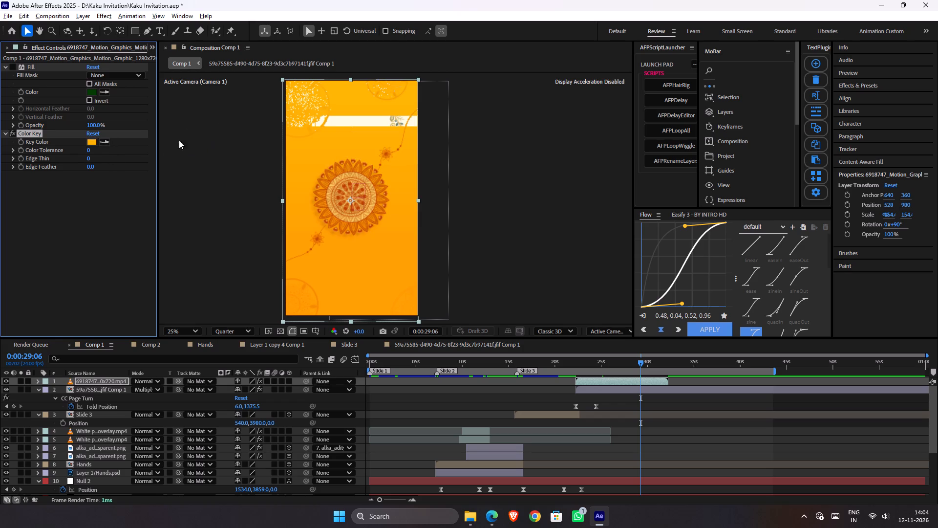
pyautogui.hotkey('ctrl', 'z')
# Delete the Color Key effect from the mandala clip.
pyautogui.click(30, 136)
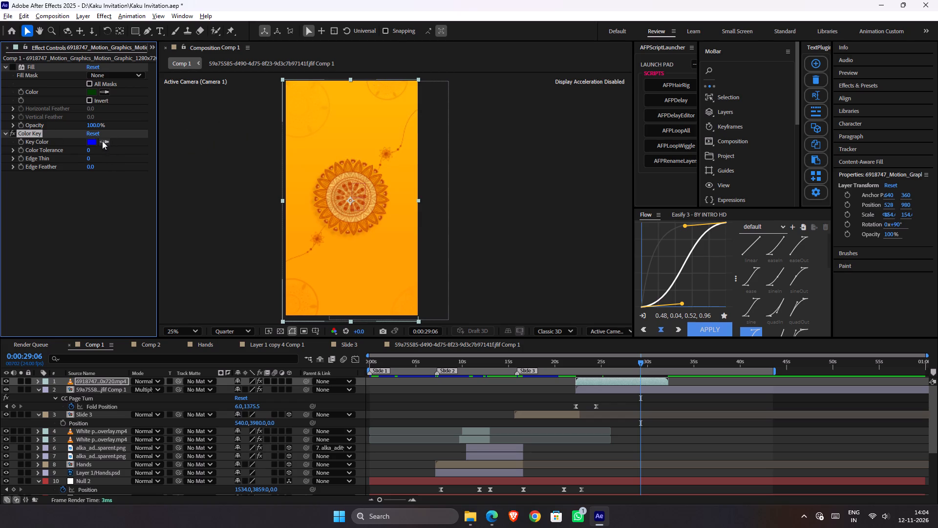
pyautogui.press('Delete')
# Apply the Color Range effect to the mandala clip and sample the orange background just above the mandala.
pyautogui.hotkey('ctrl', 'space')
pyautogui.press('c')
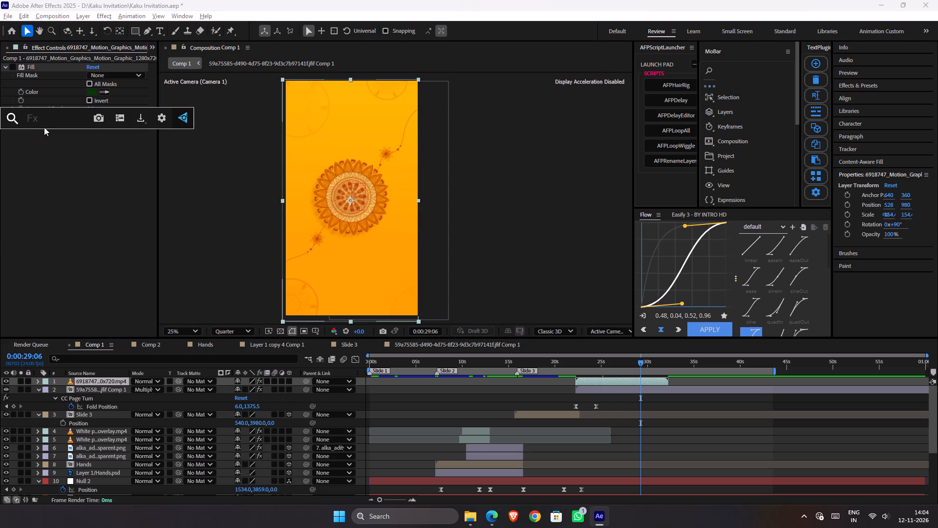
pyautogui.write('olo')
pyautogui.write('r')
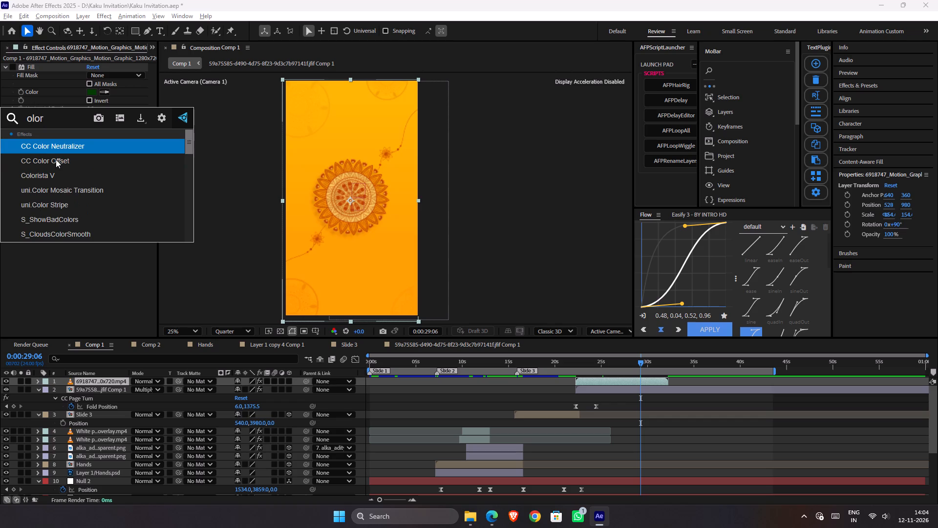
pyautogui.press('space')
pyautogui.press('r')
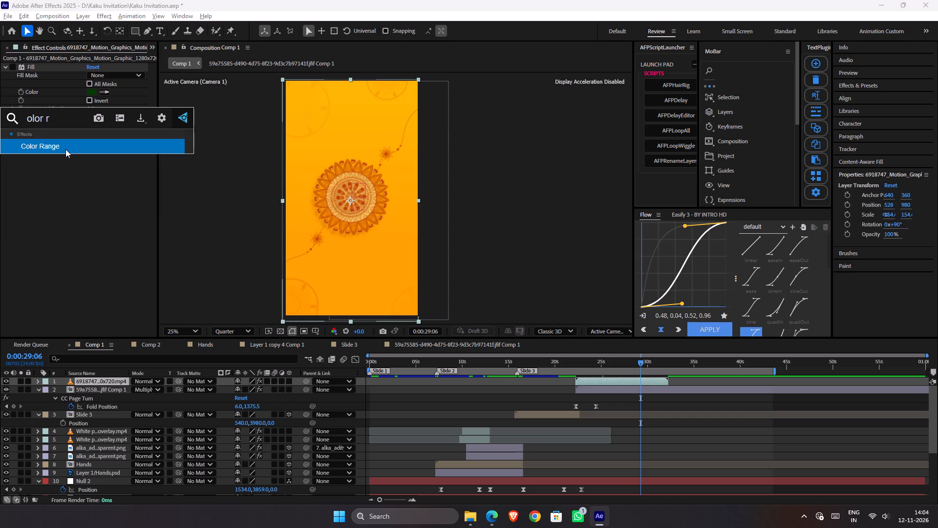
pyautogui.click(65, 147)
pyautogui.click(128, 154)
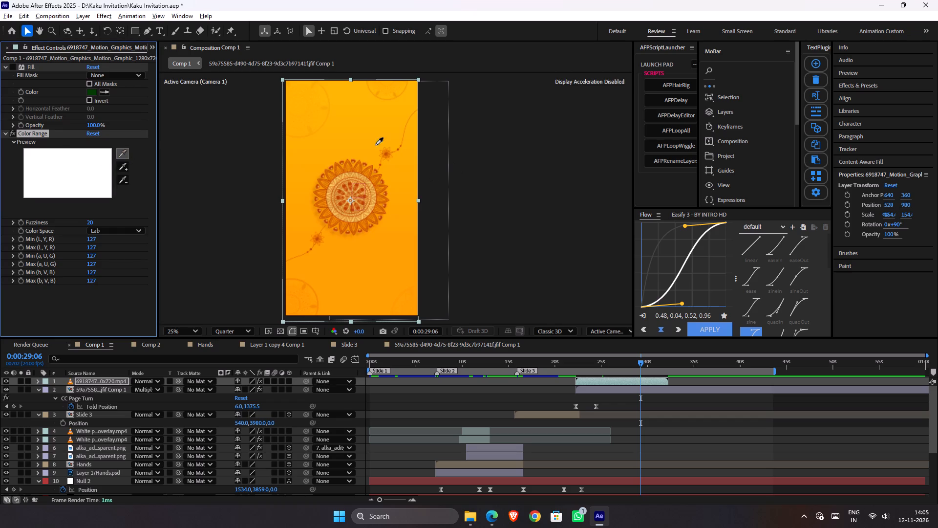
pyautogui.click(347, 138)
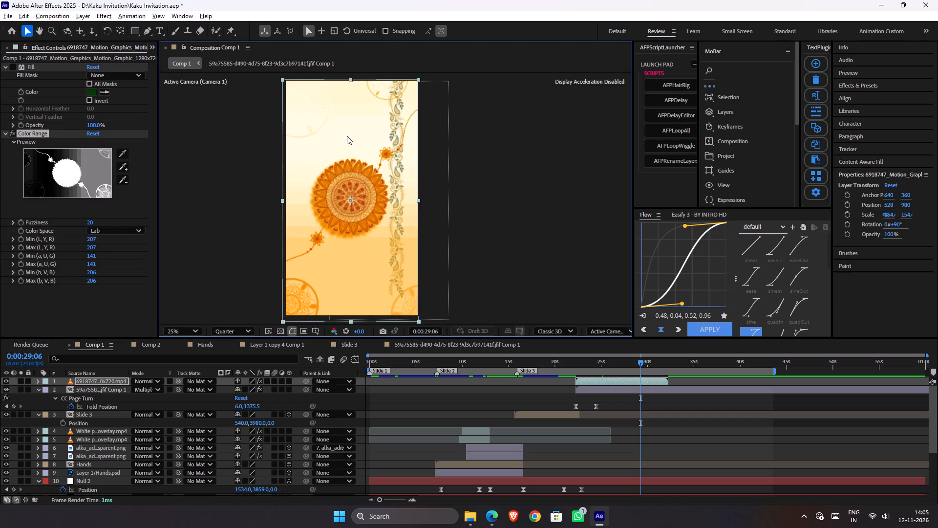
# Add the darker orange below the mandala to the Color Range key and set Fuzziness to 41.
pyautogui.click(125, 167)
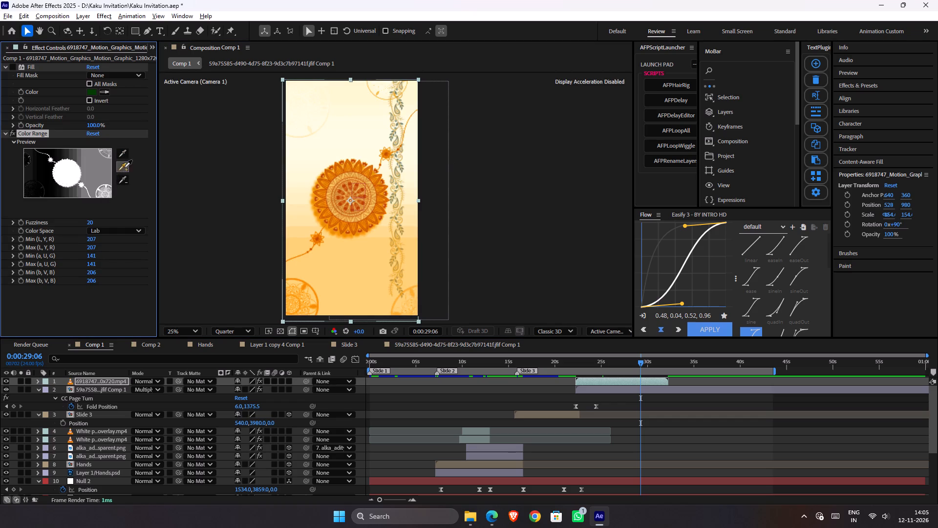
pyautogui.click(356, 256)
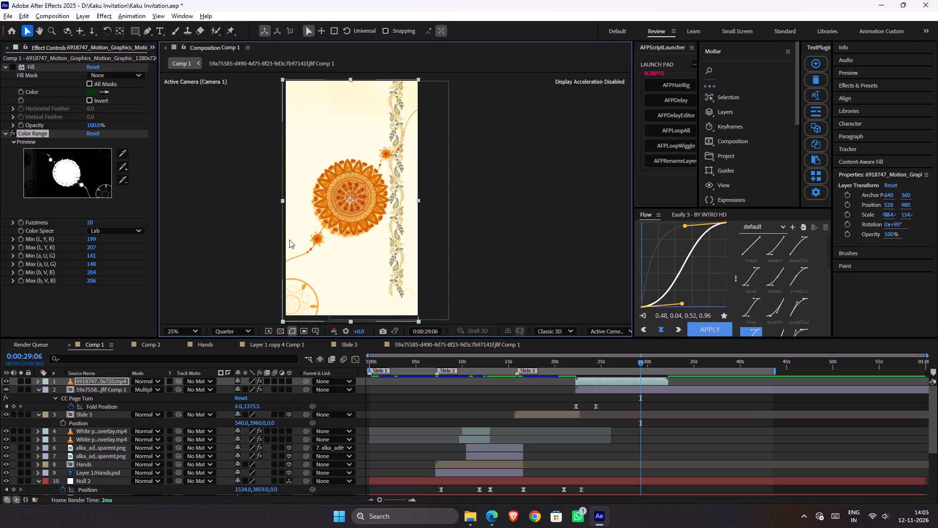
pyautogui.moveTo(92, 224); pyautogui.dragTo(94, 224)
pyautogui.moveTo(94, 224); pyautogui.dragTo(100, 222)
pyautogui.hotkey('ctrl', 'space')
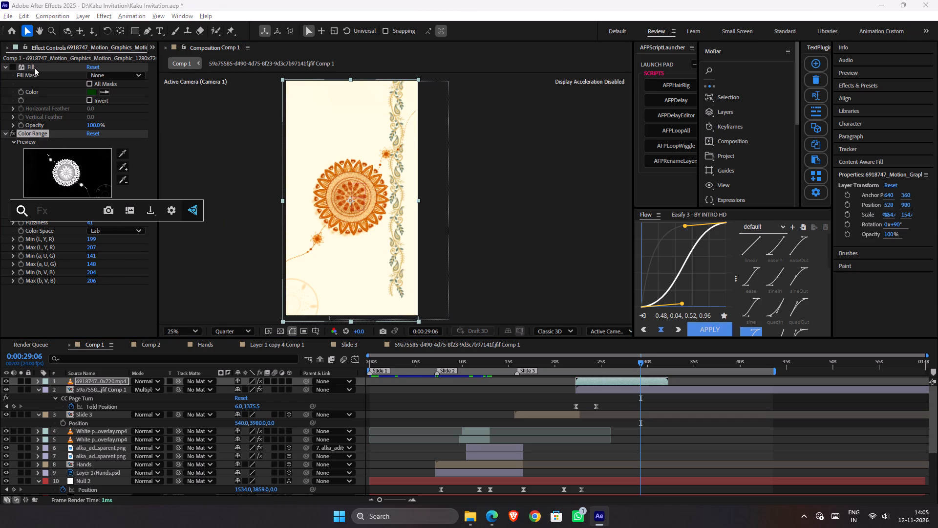
# Move the Fill effect below Color Range on the mandala clip and turn Fill back on.
pyautogui.moveTo(34, 63); pyautogui.dragTo(36, 84)
pyautogui.moveTo(31, 66); pyautogui.dragTo(46, 240)
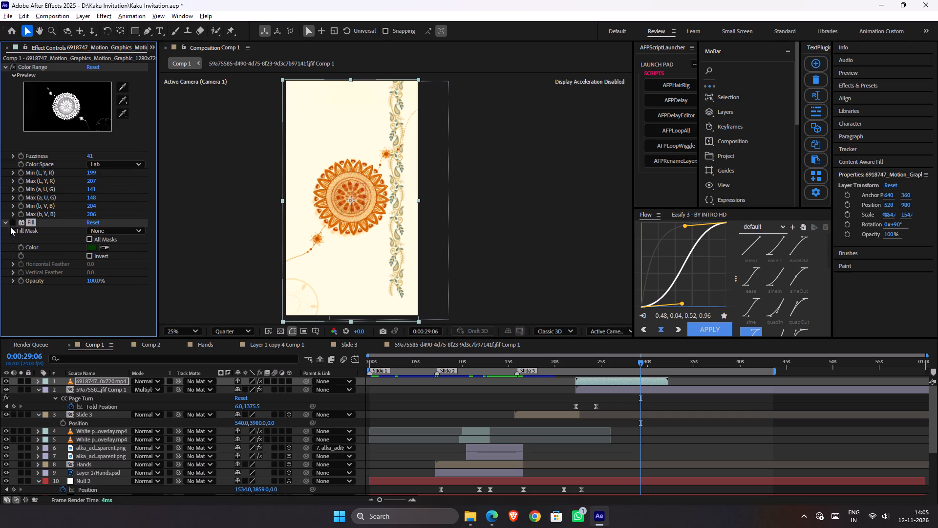
pyautogui.click(11, 222)
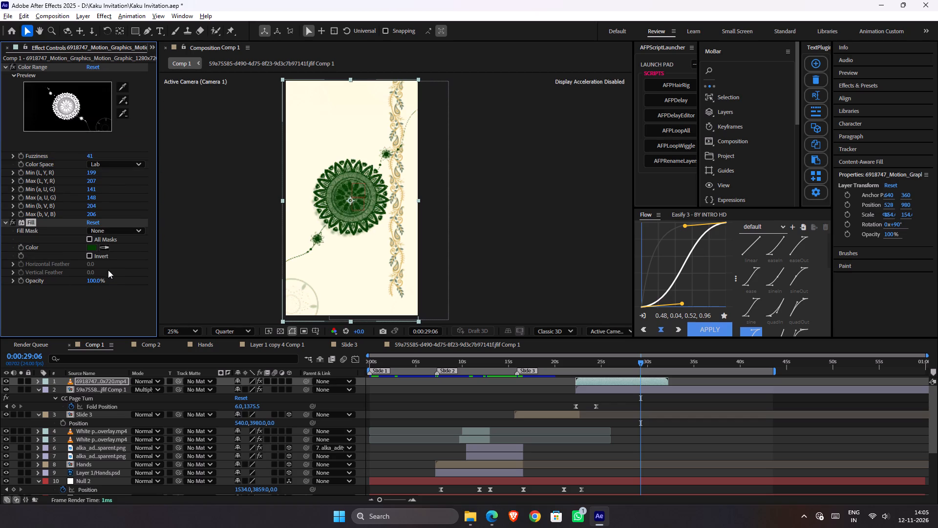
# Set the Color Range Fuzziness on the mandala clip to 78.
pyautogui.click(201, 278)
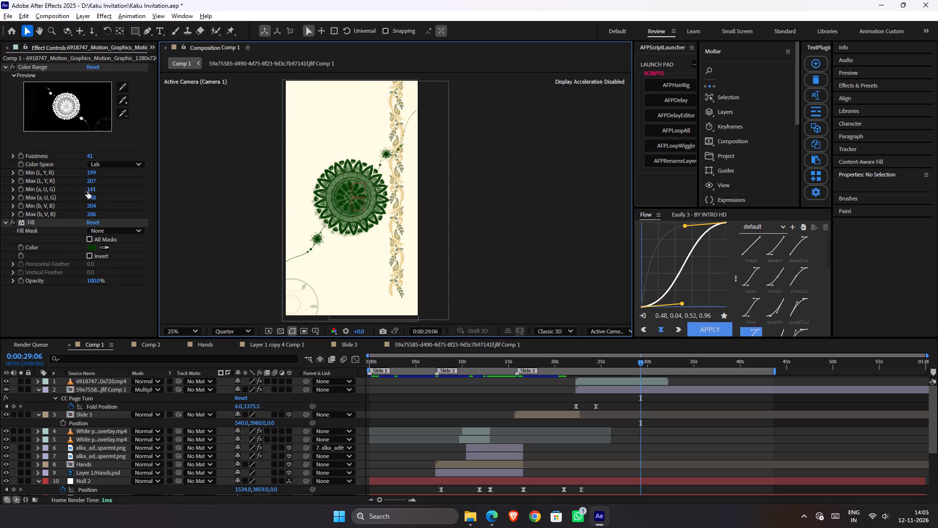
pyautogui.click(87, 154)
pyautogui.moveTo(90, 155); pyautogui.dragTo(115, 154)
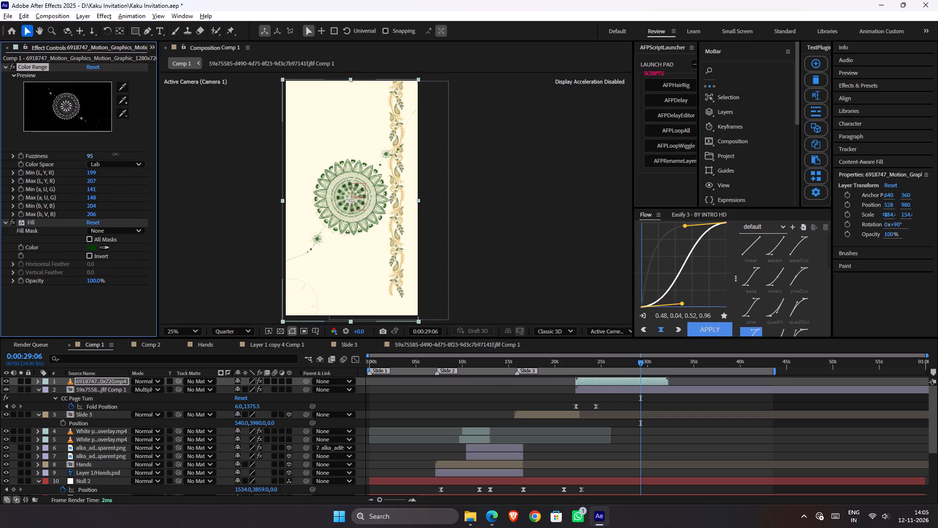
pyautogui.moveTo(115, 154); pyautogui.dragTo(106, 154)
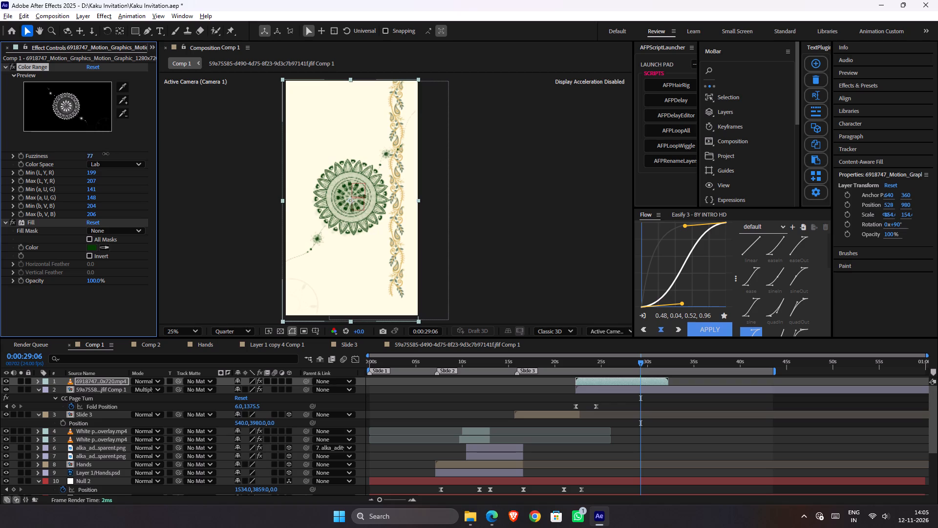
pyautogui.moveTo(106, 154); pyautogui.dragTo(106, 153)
# Play back the Mehandi scene from 0:00:22:03 to check the mandala key in motion.
pyautogui.click(578, 368)
pyautogui.click(576, 364)
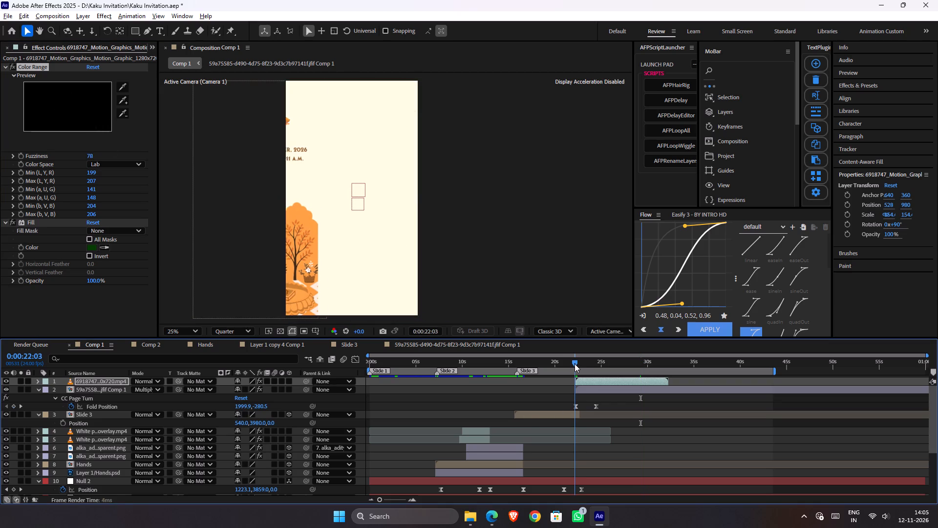
pyautogui.press('space')
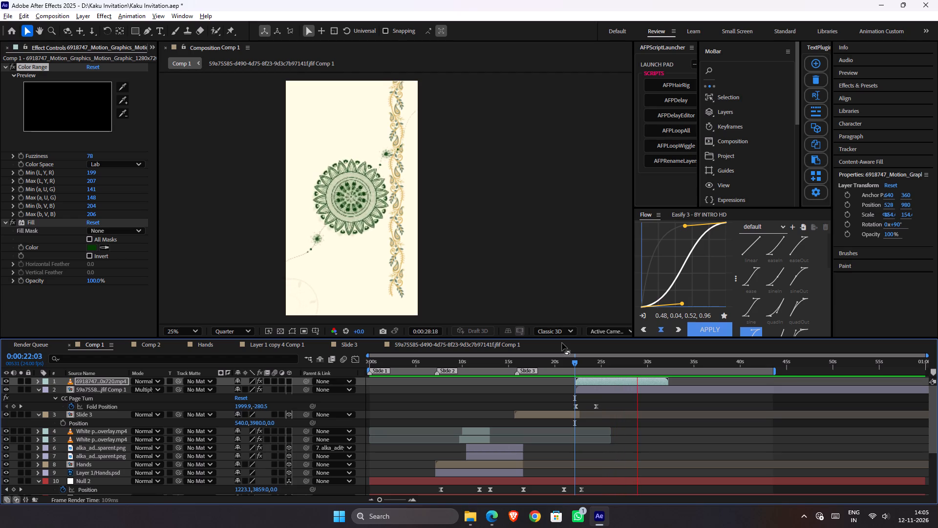
pyautogui.press('space')
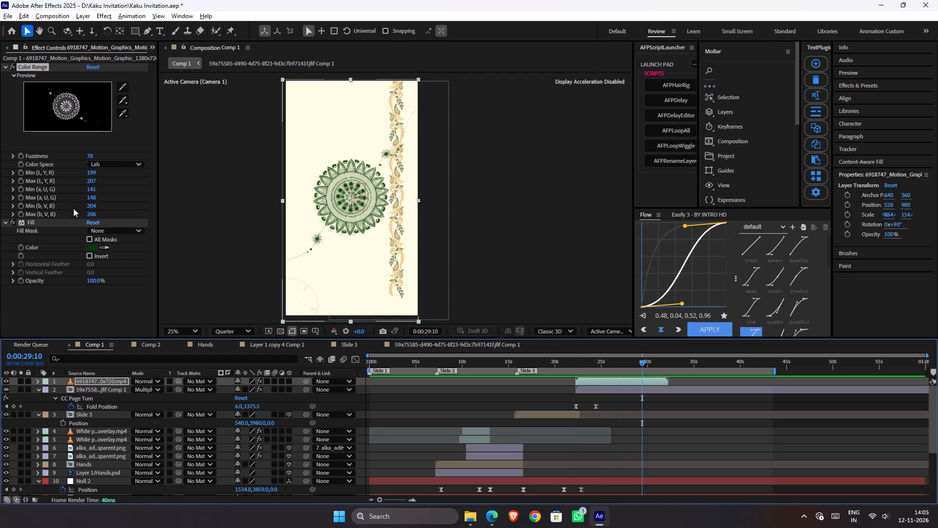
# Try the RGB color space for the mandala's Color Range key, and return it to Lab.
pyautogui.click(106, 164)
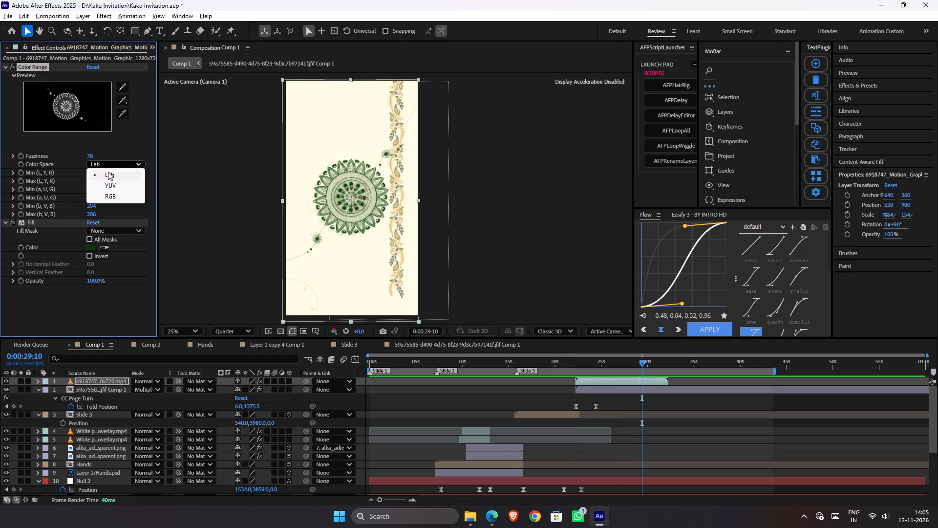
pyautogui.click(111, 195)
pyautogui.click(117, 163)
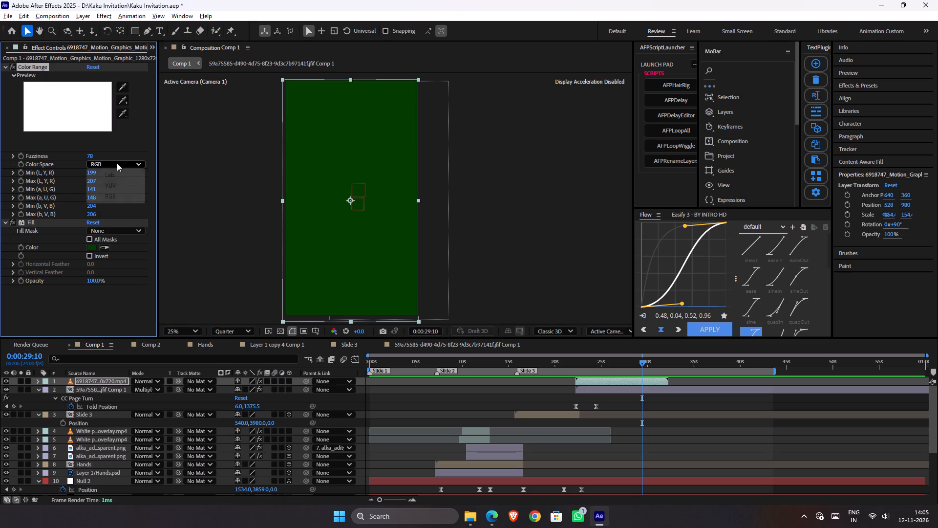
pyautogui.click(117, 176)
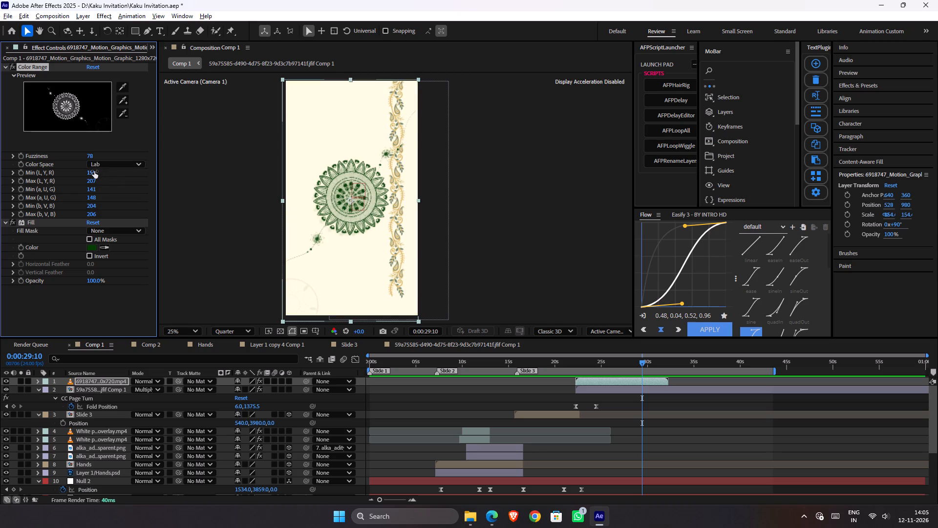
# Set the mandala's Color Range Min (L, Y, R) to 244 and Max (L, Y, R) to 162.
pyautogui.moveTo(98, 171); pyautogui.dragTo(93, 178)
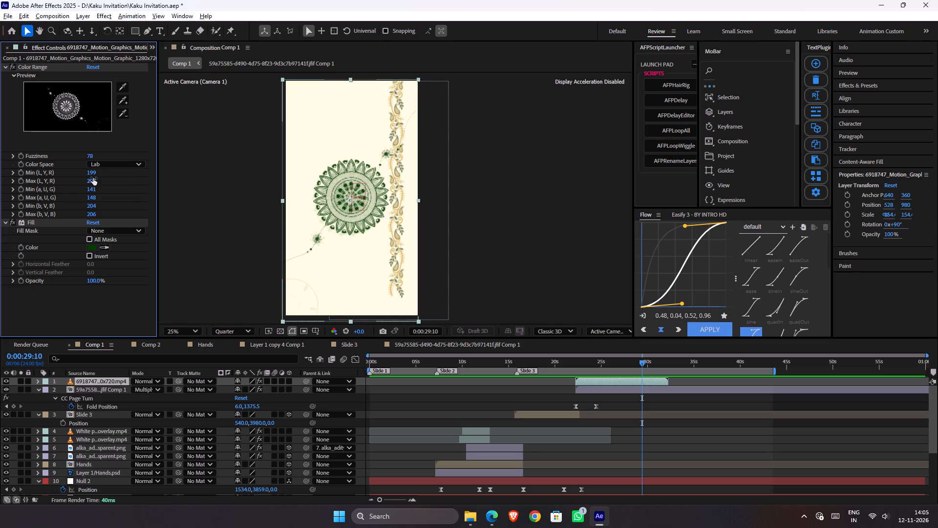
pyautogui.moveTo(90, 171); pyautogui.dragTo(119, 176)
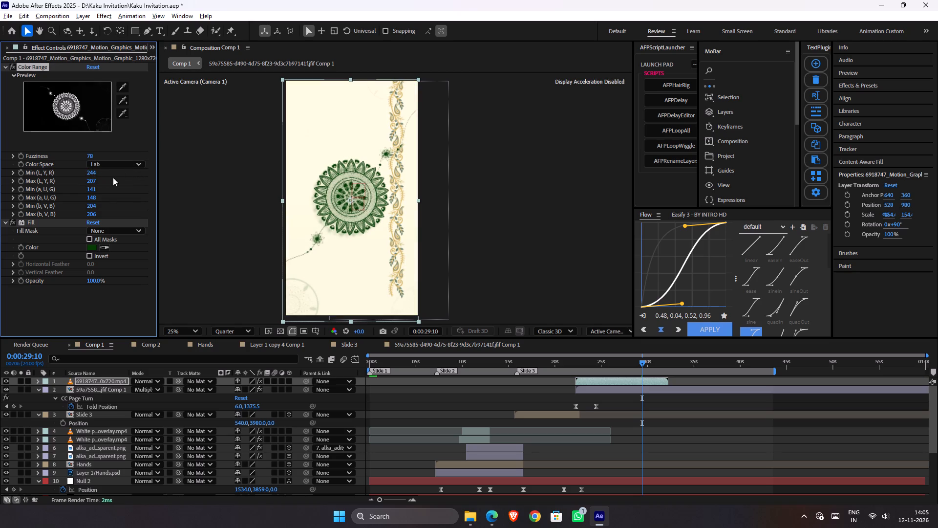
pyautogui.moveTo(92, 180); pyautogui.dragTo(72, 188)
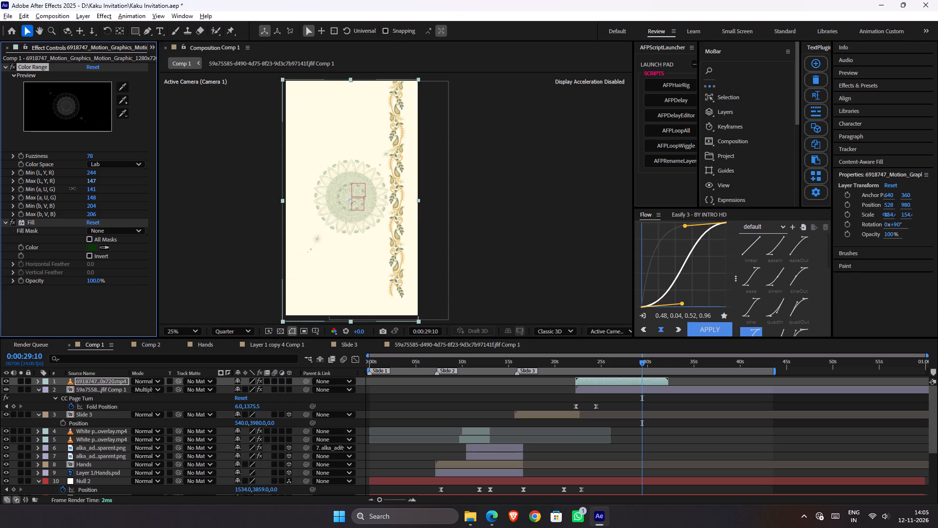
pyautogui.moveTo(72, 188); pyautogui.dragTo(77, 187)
# Inspect the keyed mandala at Full resolution and at earlier frames of its animation, and restore Quarter resolution.
pyautogui.click(233, 330)
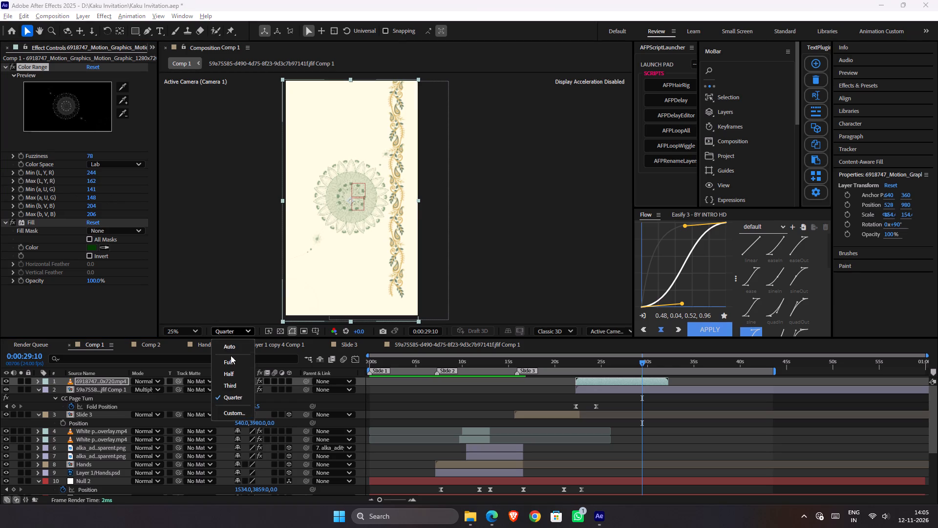
pyautogui.click(232, 361)
pyautogui.scroll(-1, 351, 212)
pyautogui.scroll(2, 351, 212)
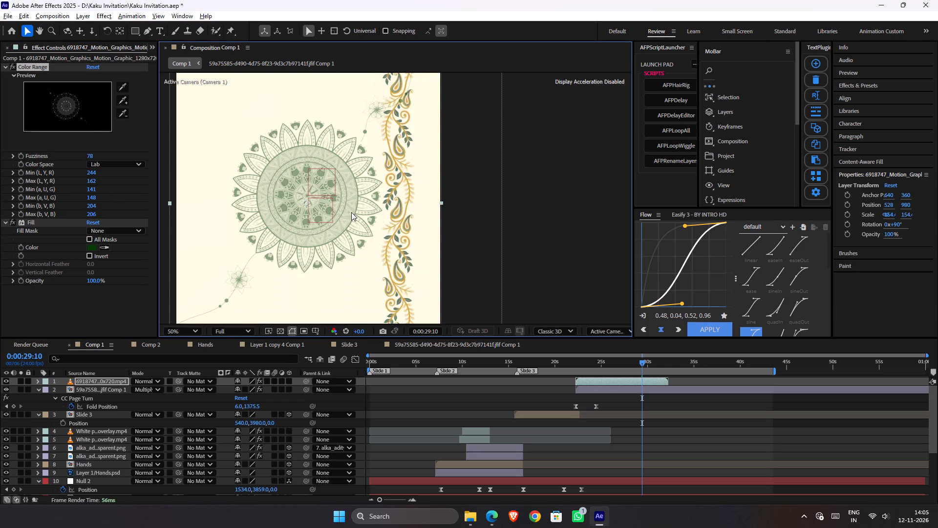
pyautogui.scroll(-1, 352, 212)
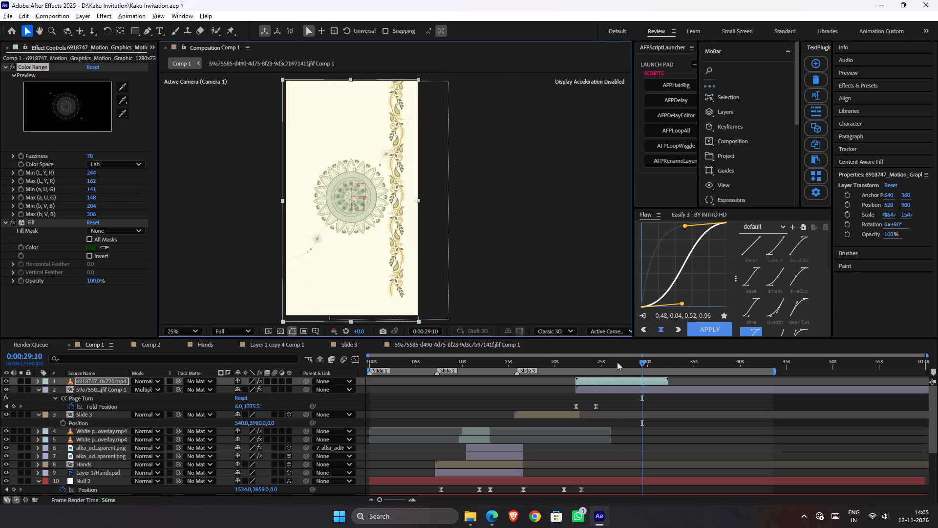
pyautogui.moveTo(617, 362); pyautogui.dragTo(588, 365)
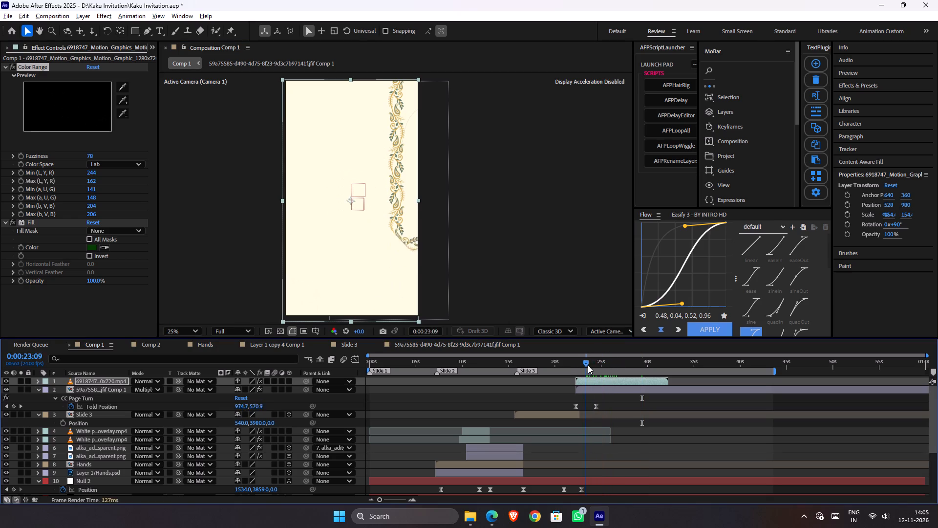
pyautogui.moveTo(588, 365); pyautogui.dragTo(598, 369)
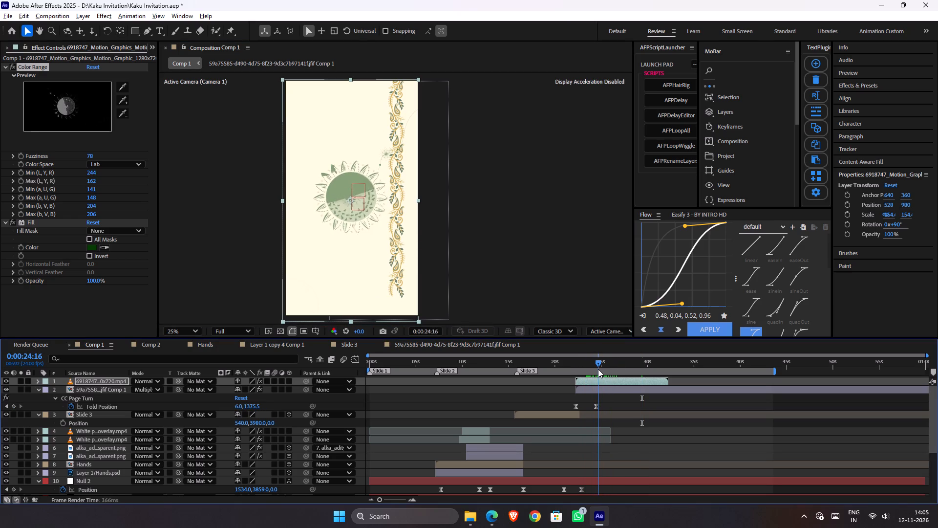
pyautogui.moveTo(598, 369); pyautogui.dragTo(600, 369)
pyautogui.click(219, 331)
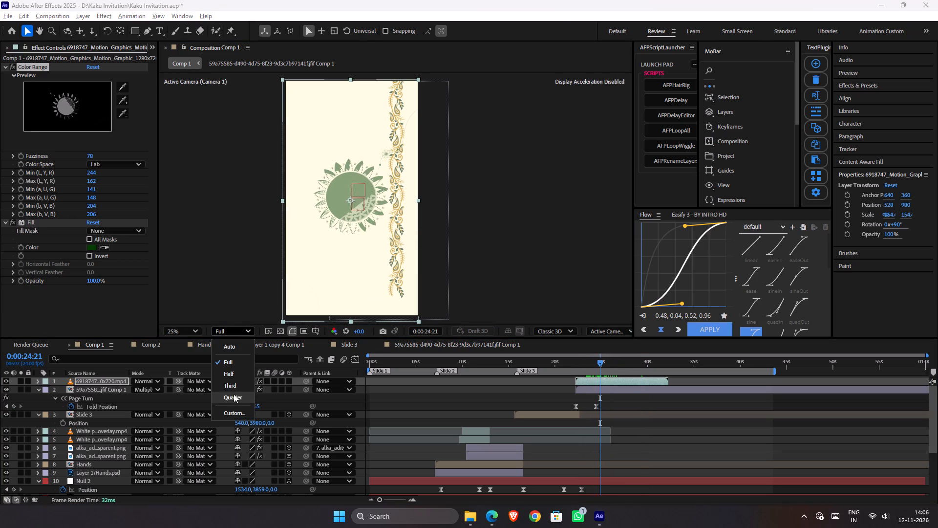
pyautogui.click(234, 394)
# Save the project.
pyautogui.hotkey('ctrl', 's')
# Play back the transition from the Haldi slide into the Mehandi scene, starting at 0:00:21:19.
pyautogui.click(571, 363)
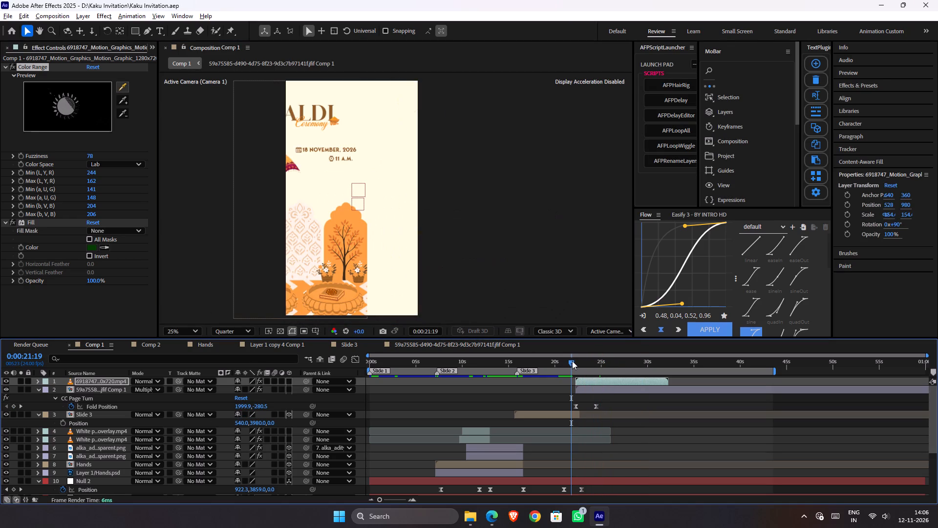
pyautogui.press('space')
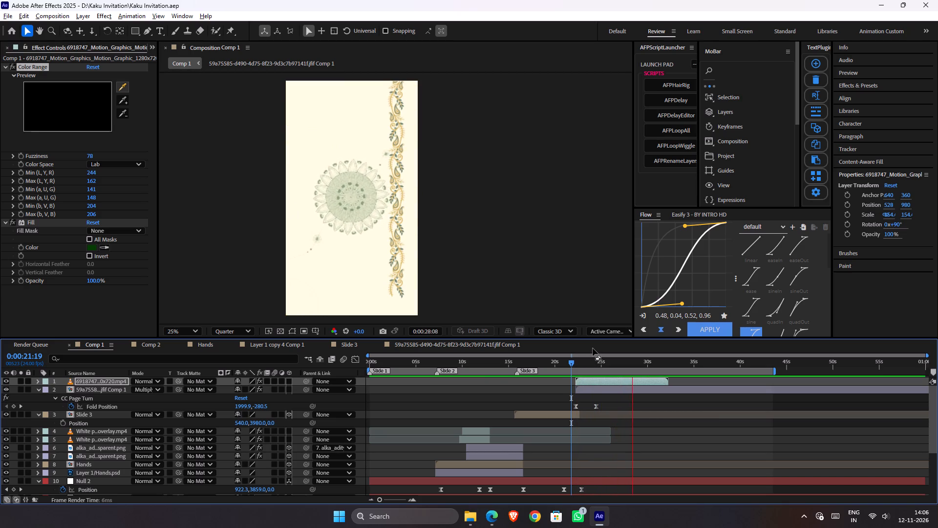
pyautogui.press('space')
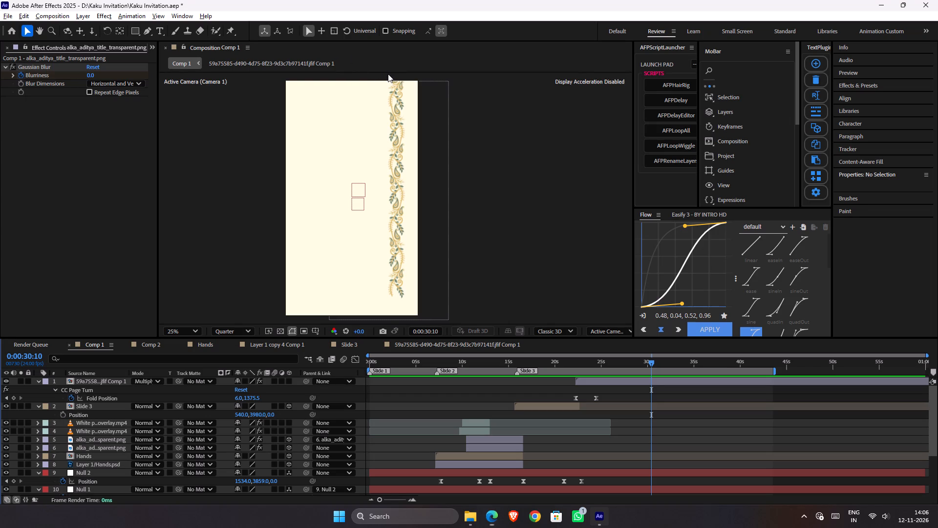
pyautogui.press('Print')
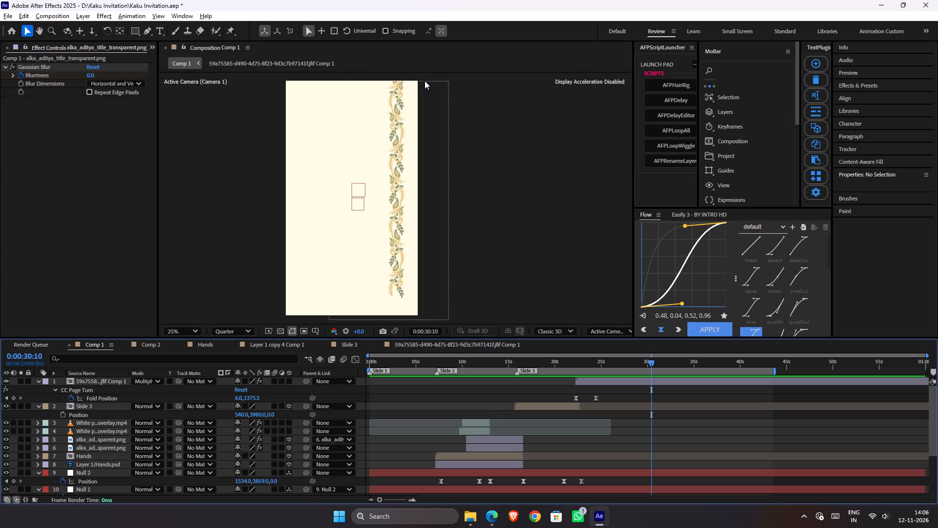
pyautogui.click(471, 100)
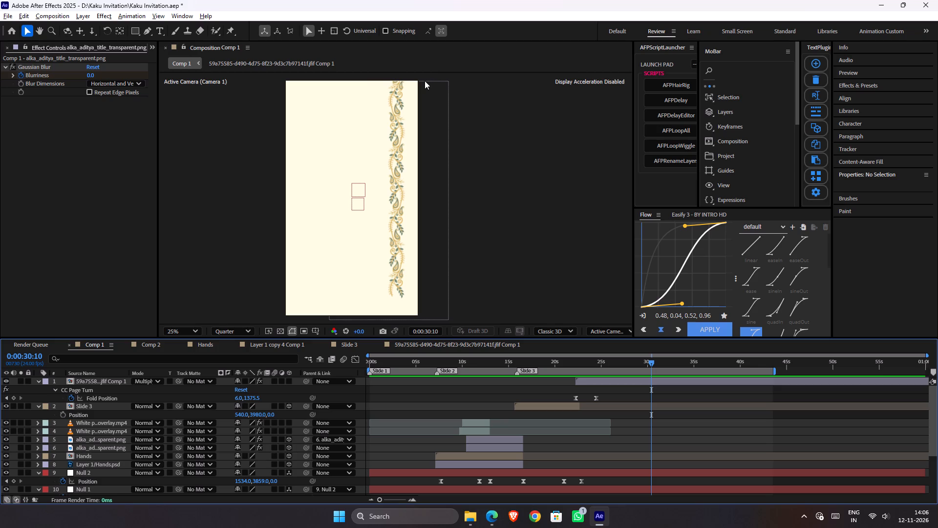